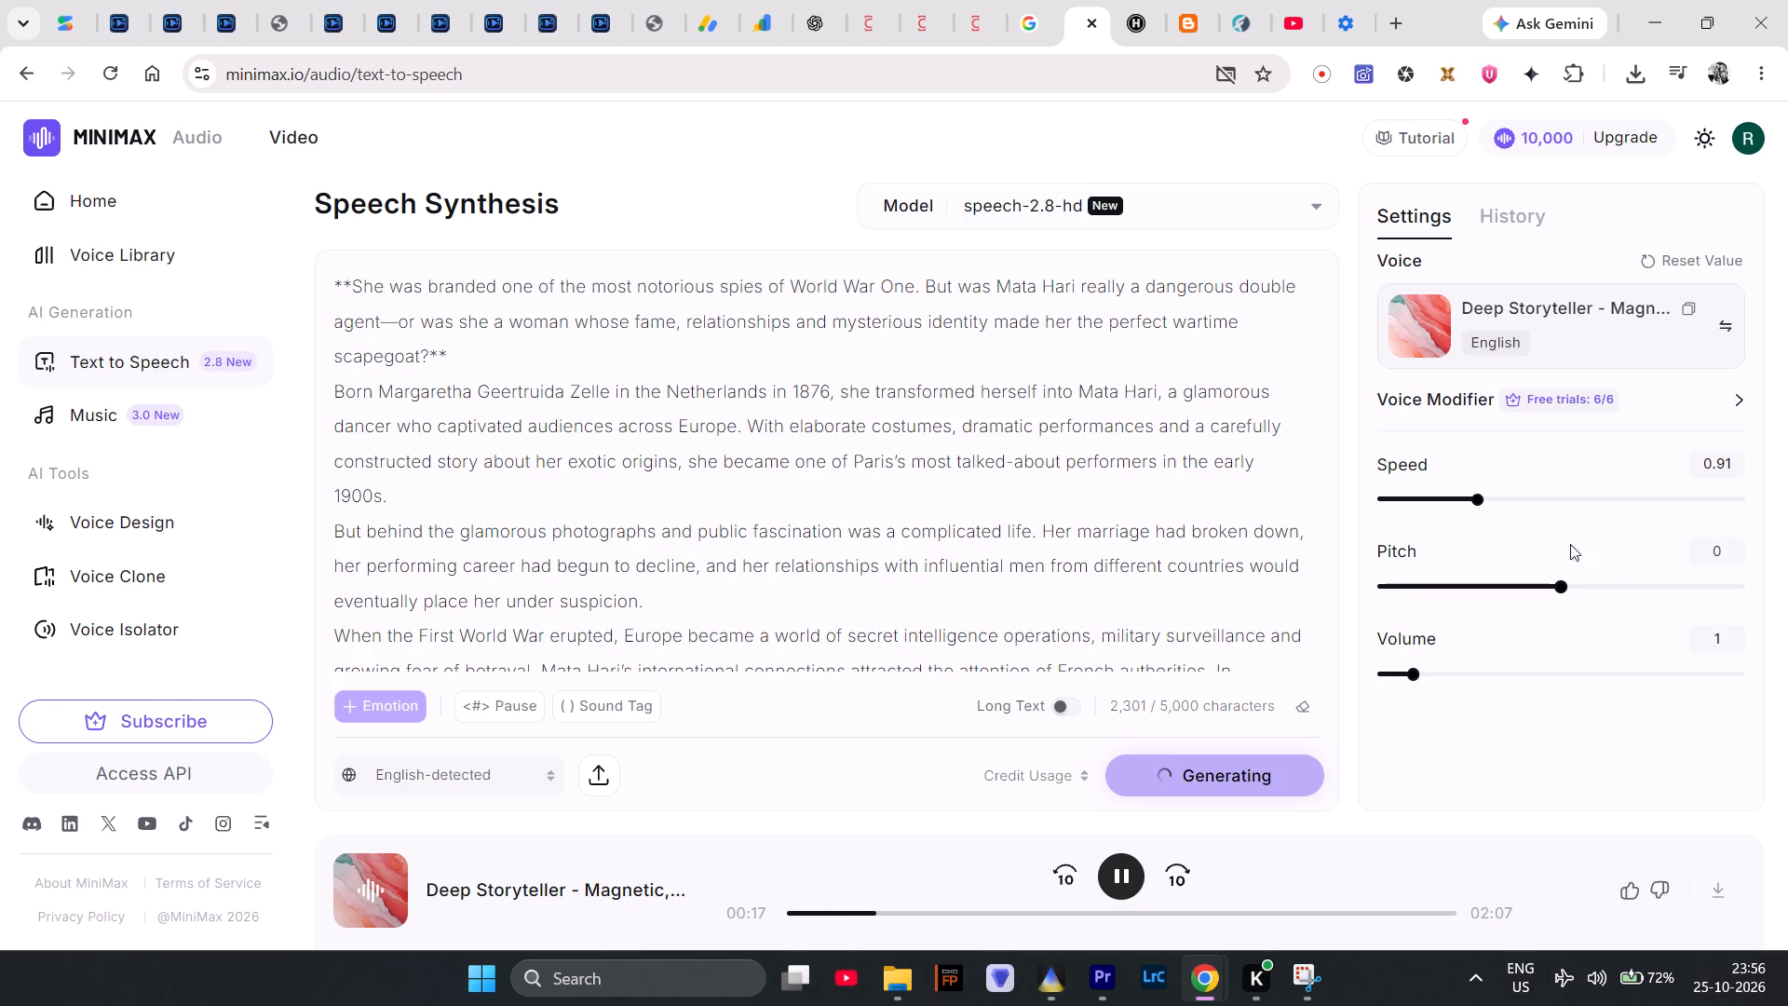
pyautogui.moveTo(1410, 496); pyautogui.dragTo(1721, 498)
pyautogui.moveTo(1721, 498); pyautogui.dragTo(1537, 507)
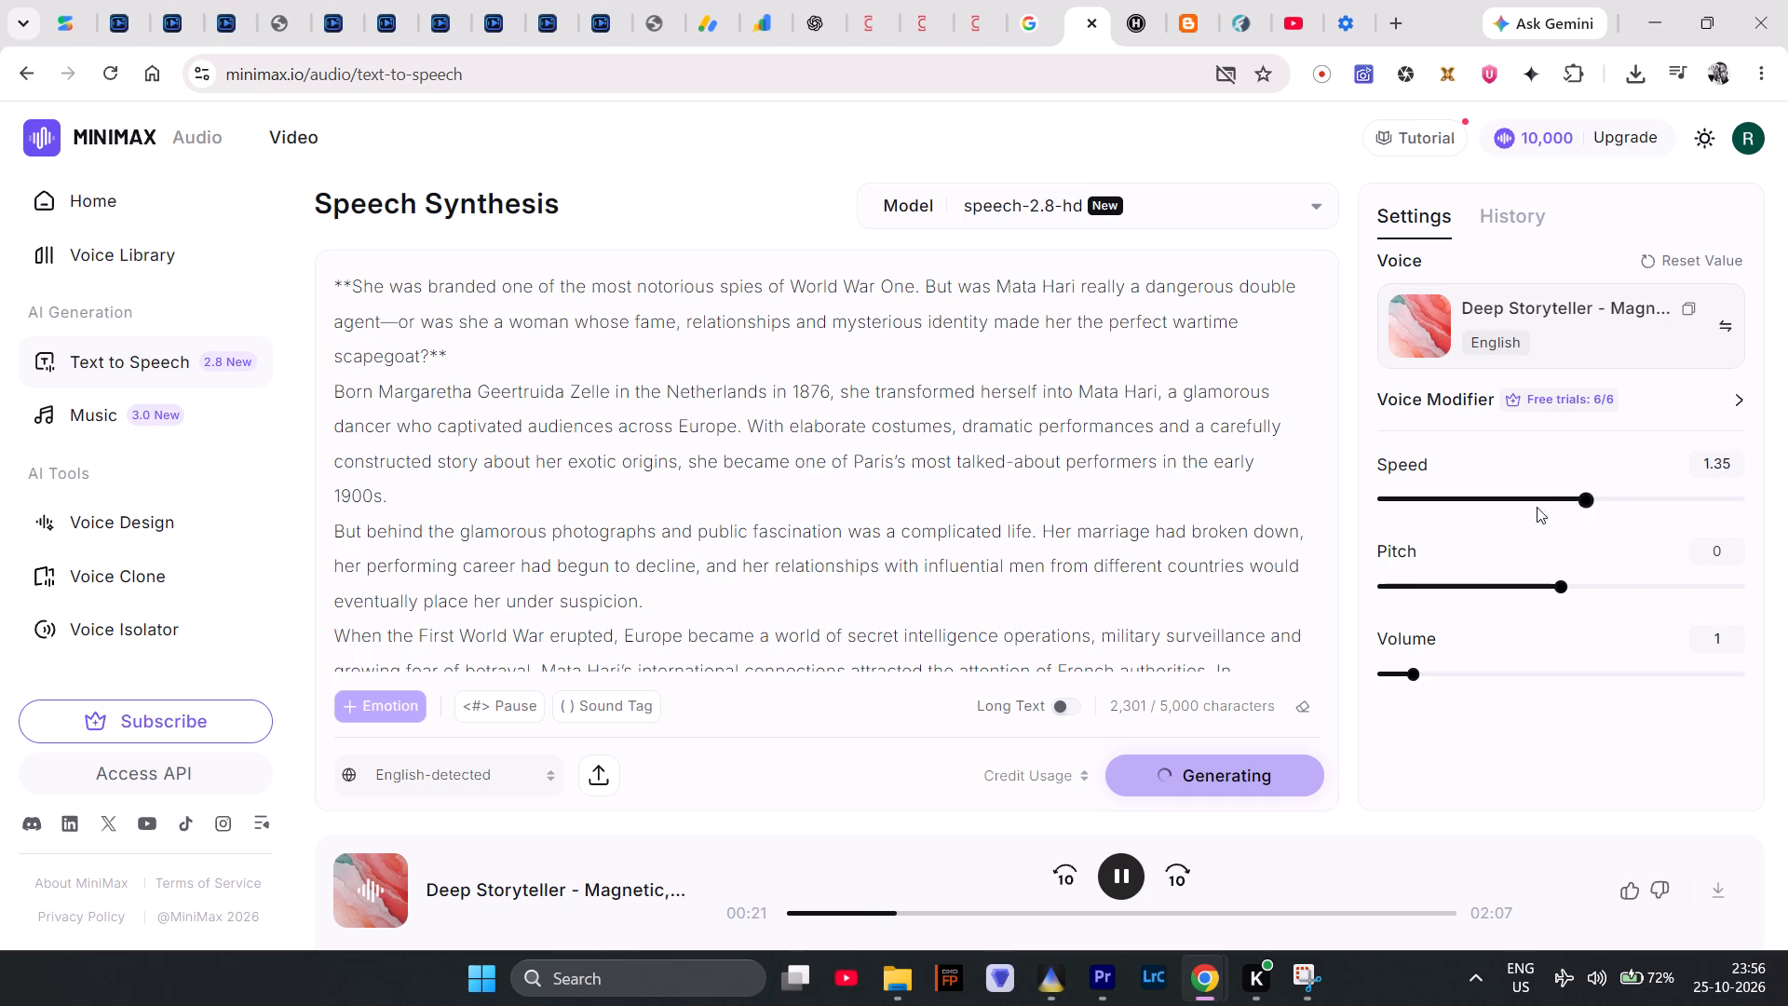
pyautogui.moveTo(1537, 507); pyautogui.dragTo(1427, 510)
# Examine the Voice Modifier's tone adjustments and echo, telephone and robotic effects for the Deep Storyteller voice.
pyautogui.click(1685, 401)
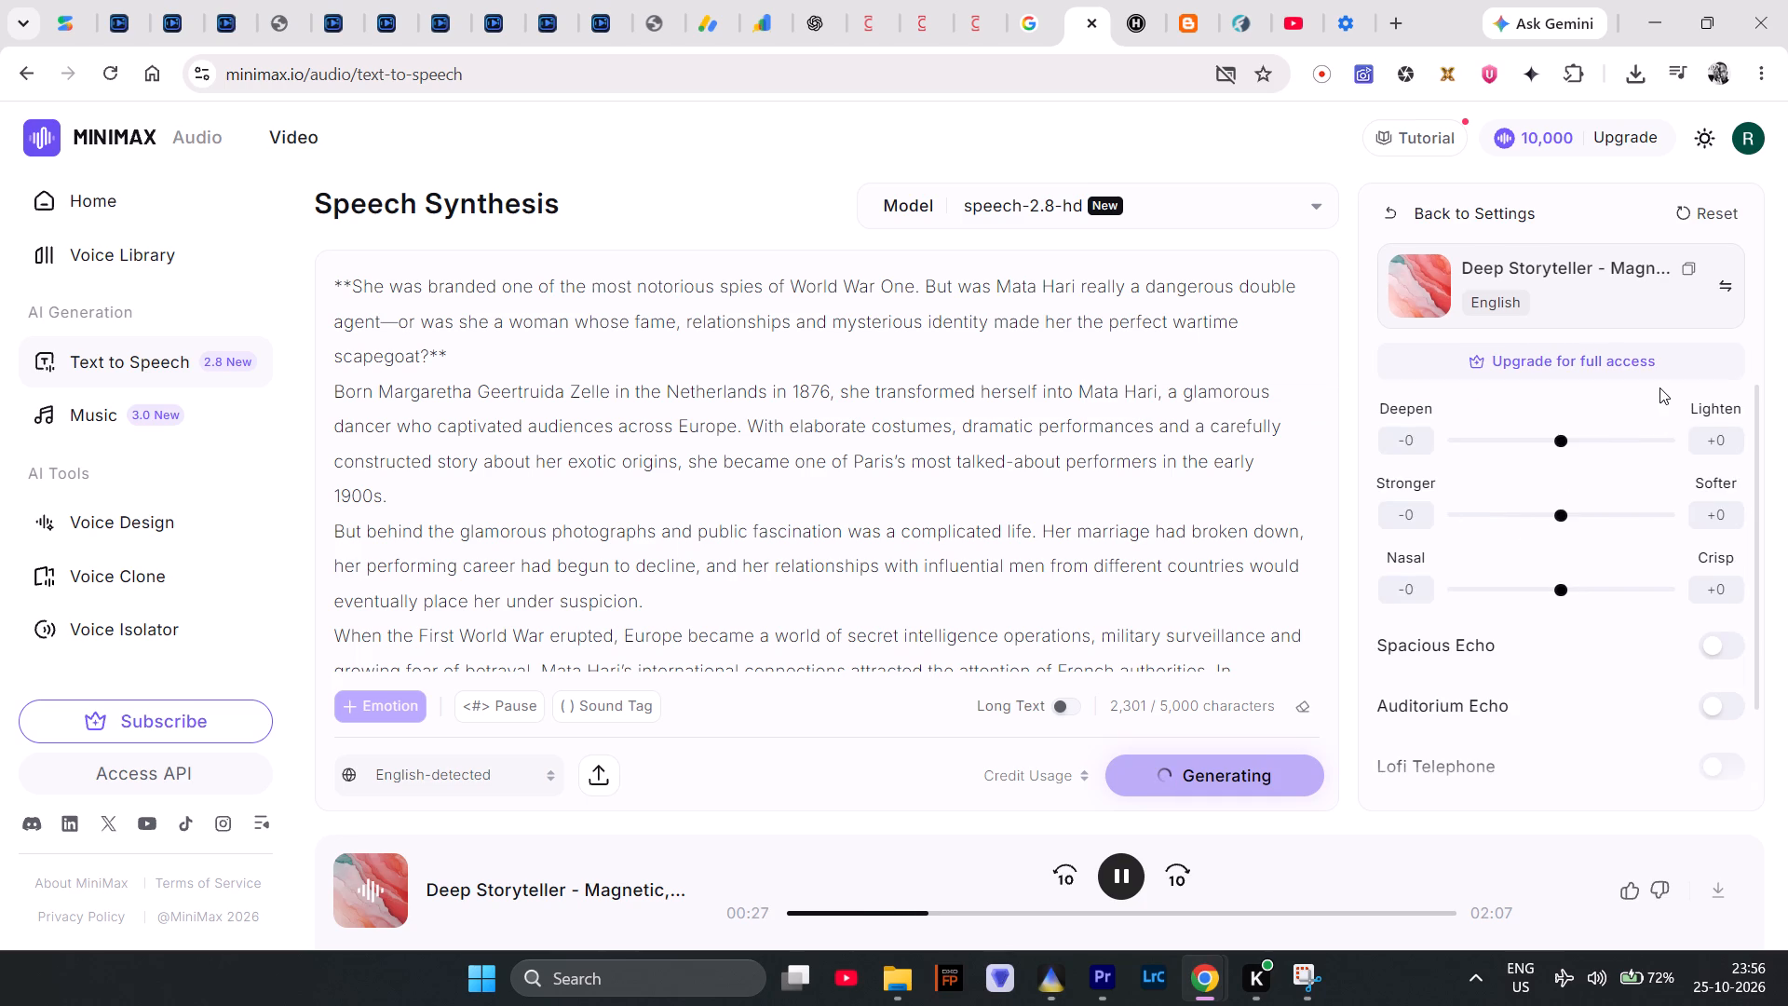
pyautogui.scroll(-1, 1581, 652)
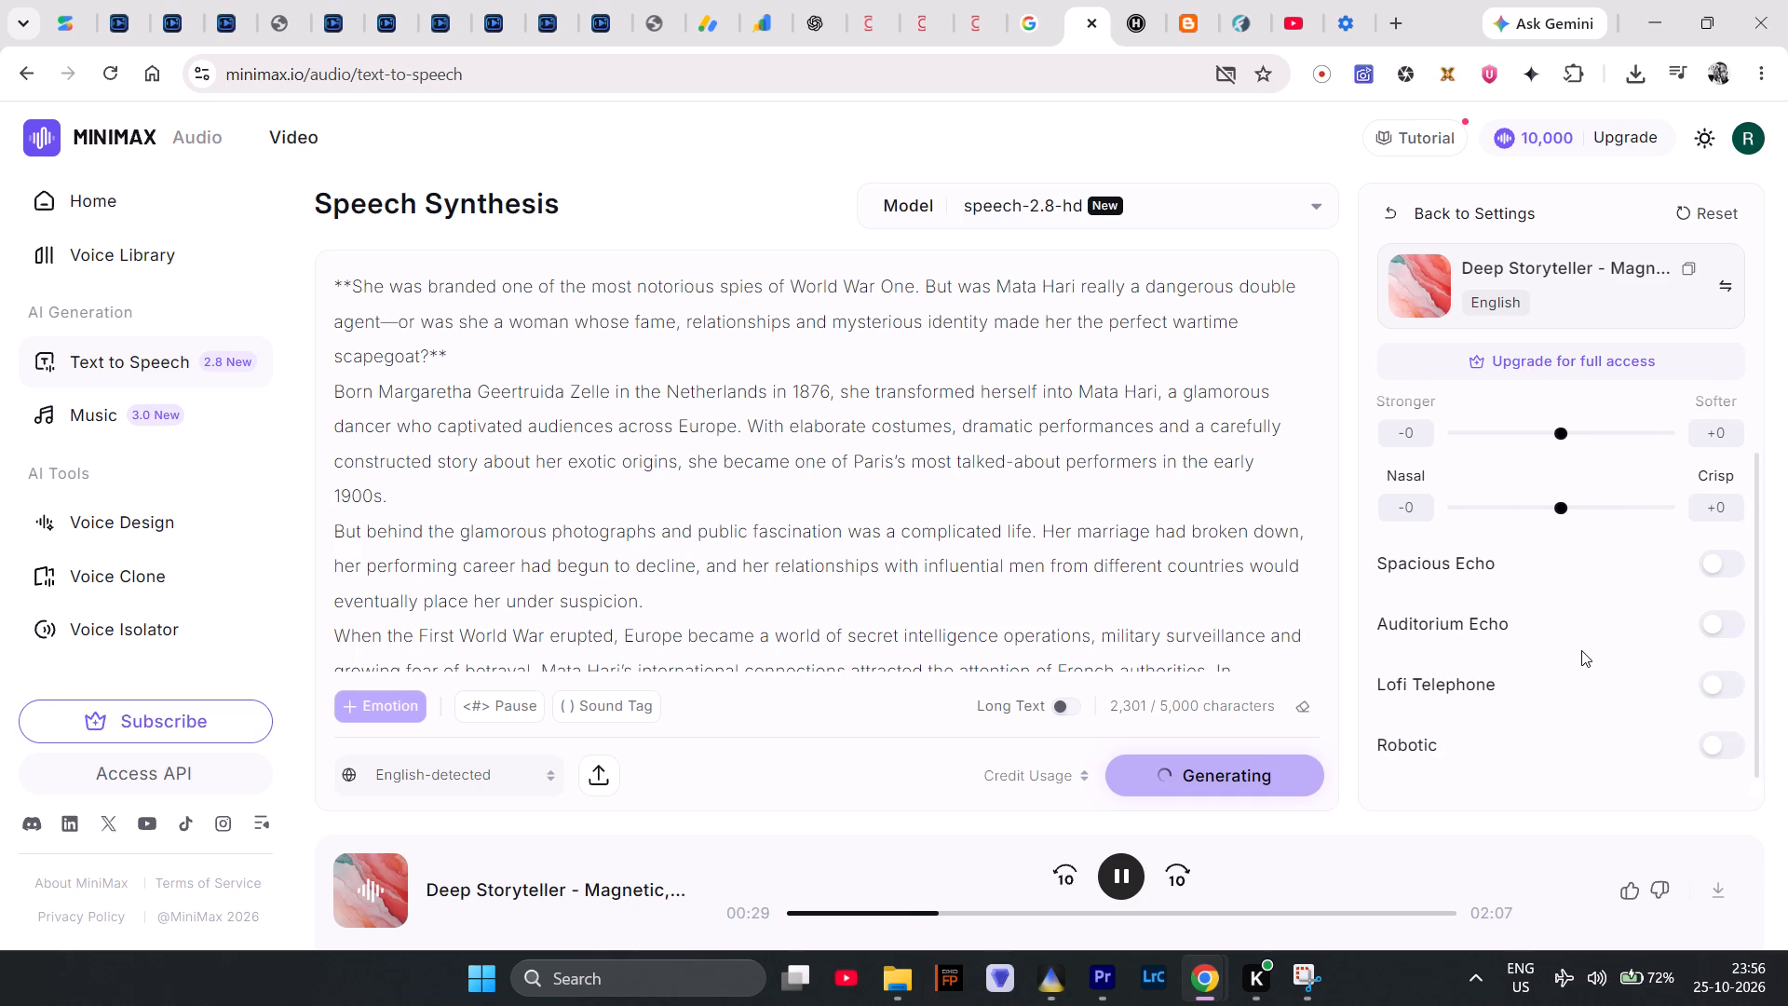
pyautogui.scroll(-2, 1581, 646)
pyautogui.scroll(5, 1581, 646)
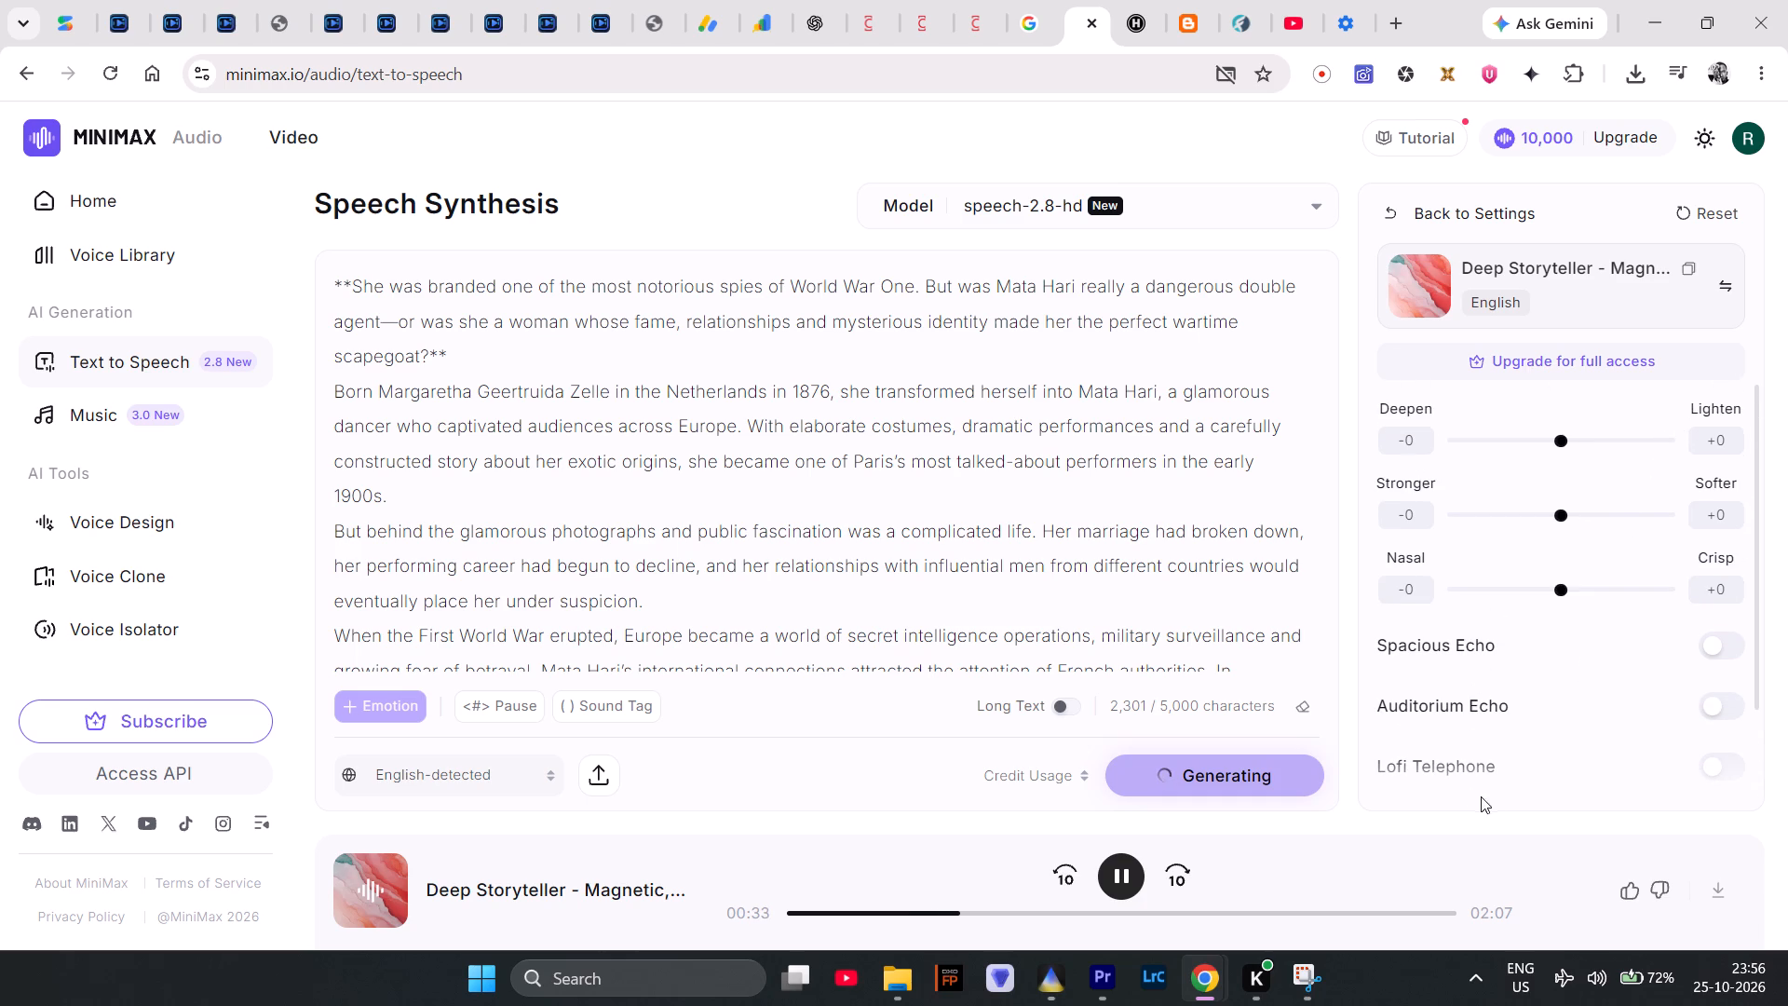
pyautogui.scroll(-2, 1585, 705)
pyautogui.scroll(3, 1585, 703)
# Switch to Adobe Premiere Pro and delete all clips from the 1975-computer-guide-photos-08 sequence's timeline.
pyautogui.click(1117, 973)
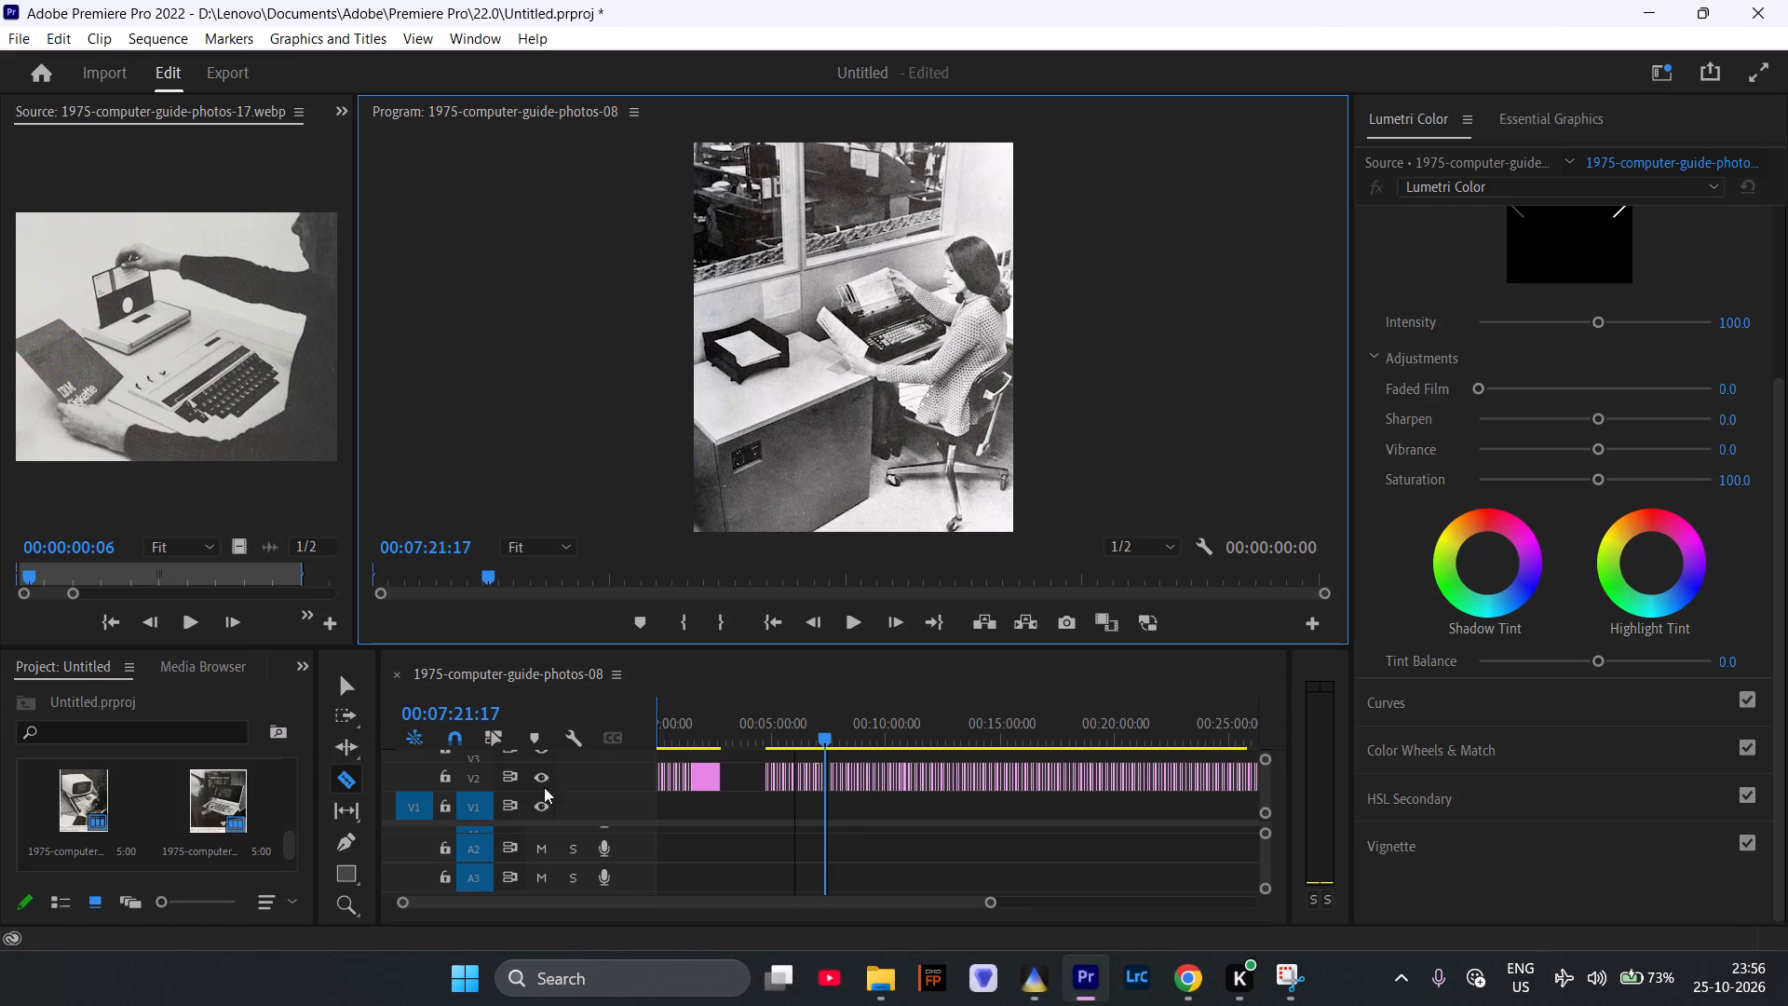
pyautogui.click(721, 810)
pyautogui.click(358, 685)
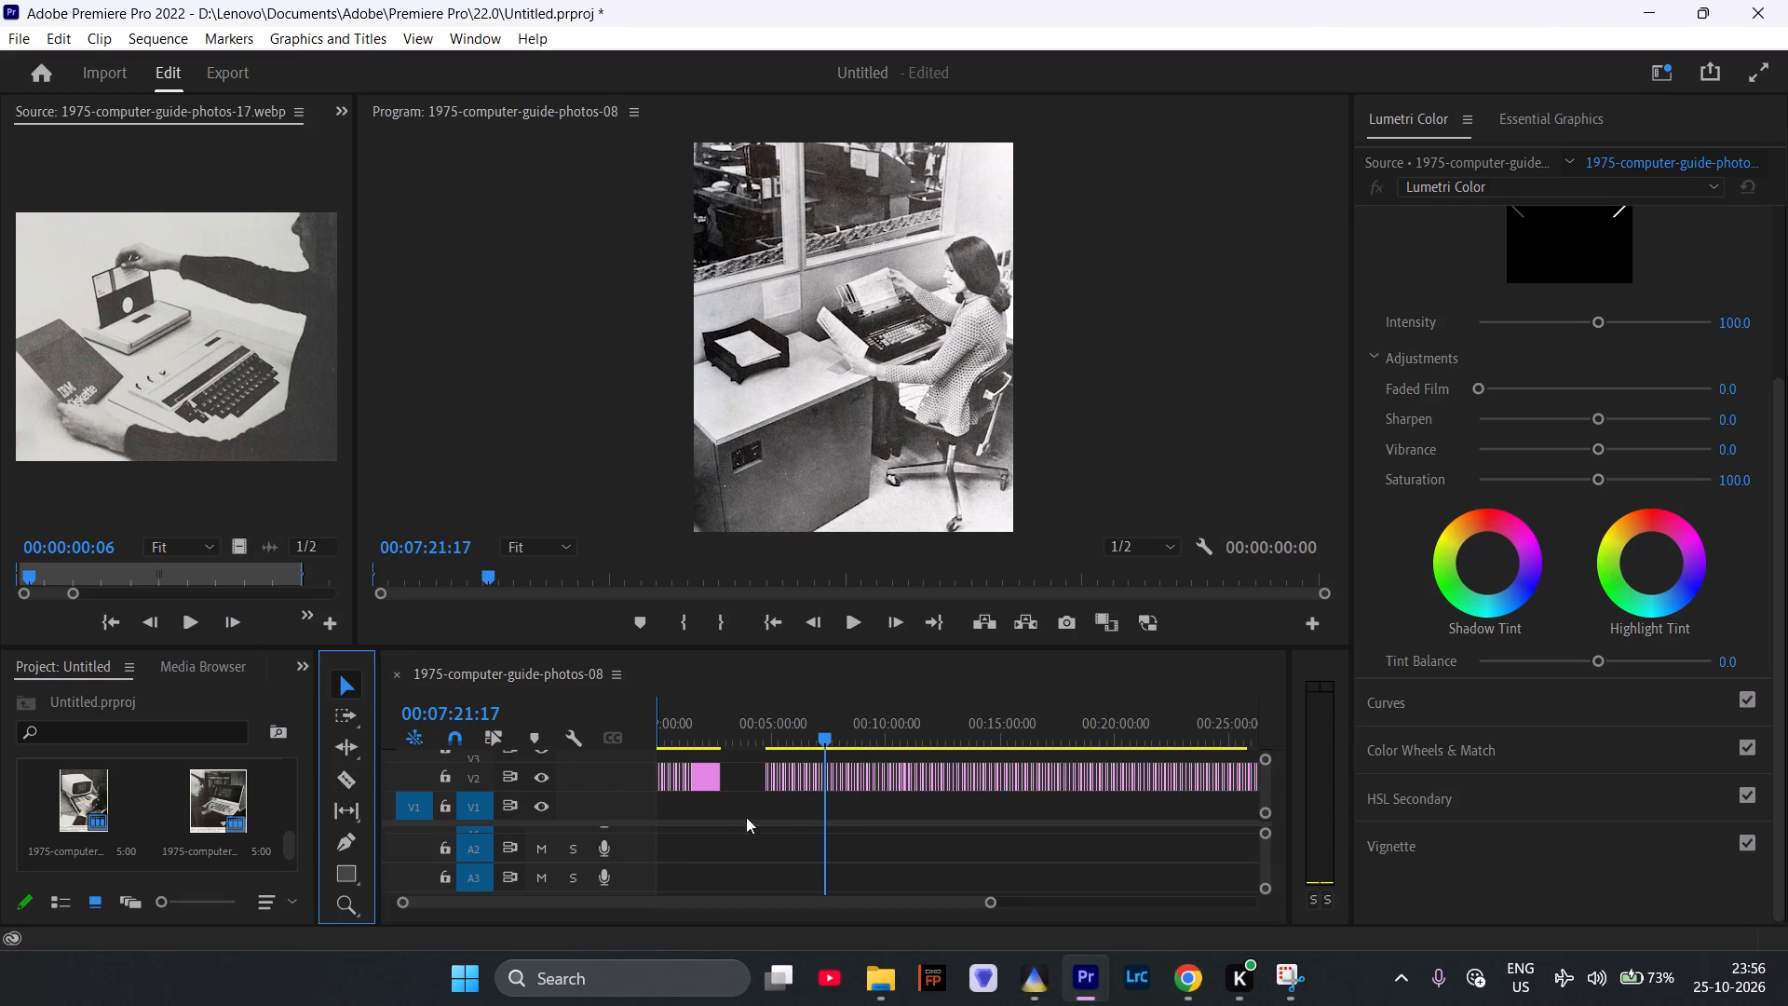
pyautogui.click(926, 831)
pyautogui.click(888, 837)
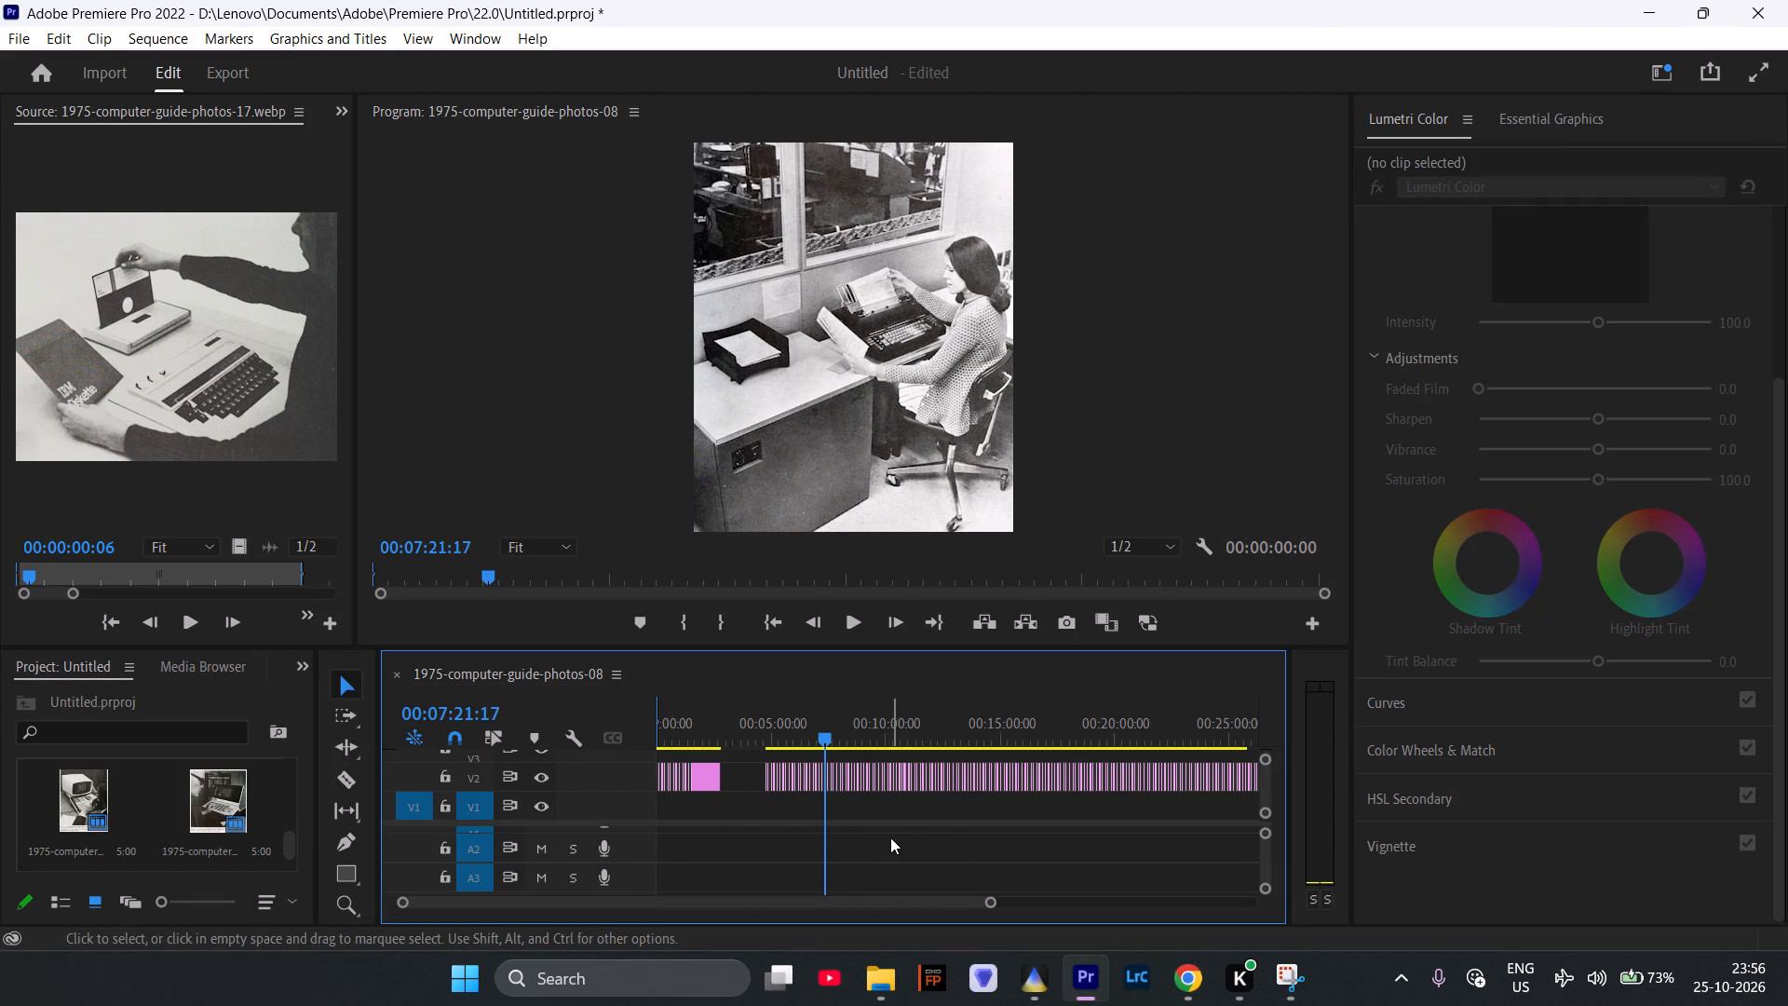
pyautogui.hotkey('ctrl', 'a')
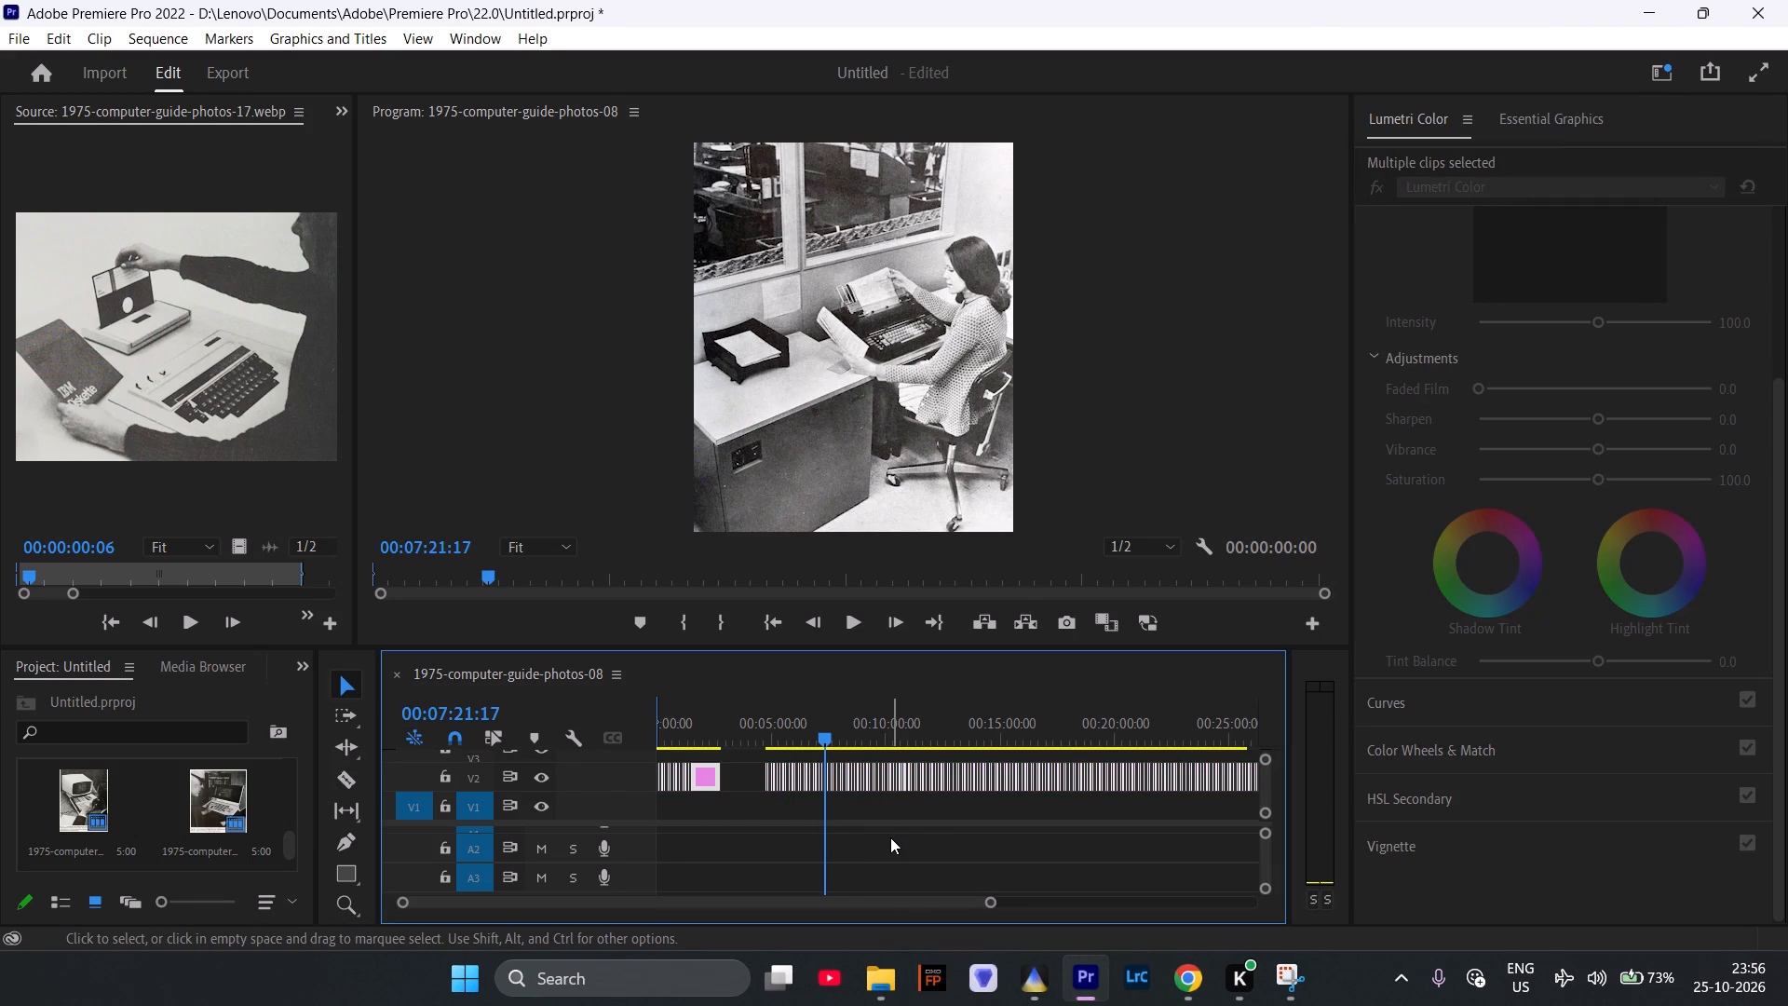
pyautogui.press('Delete')
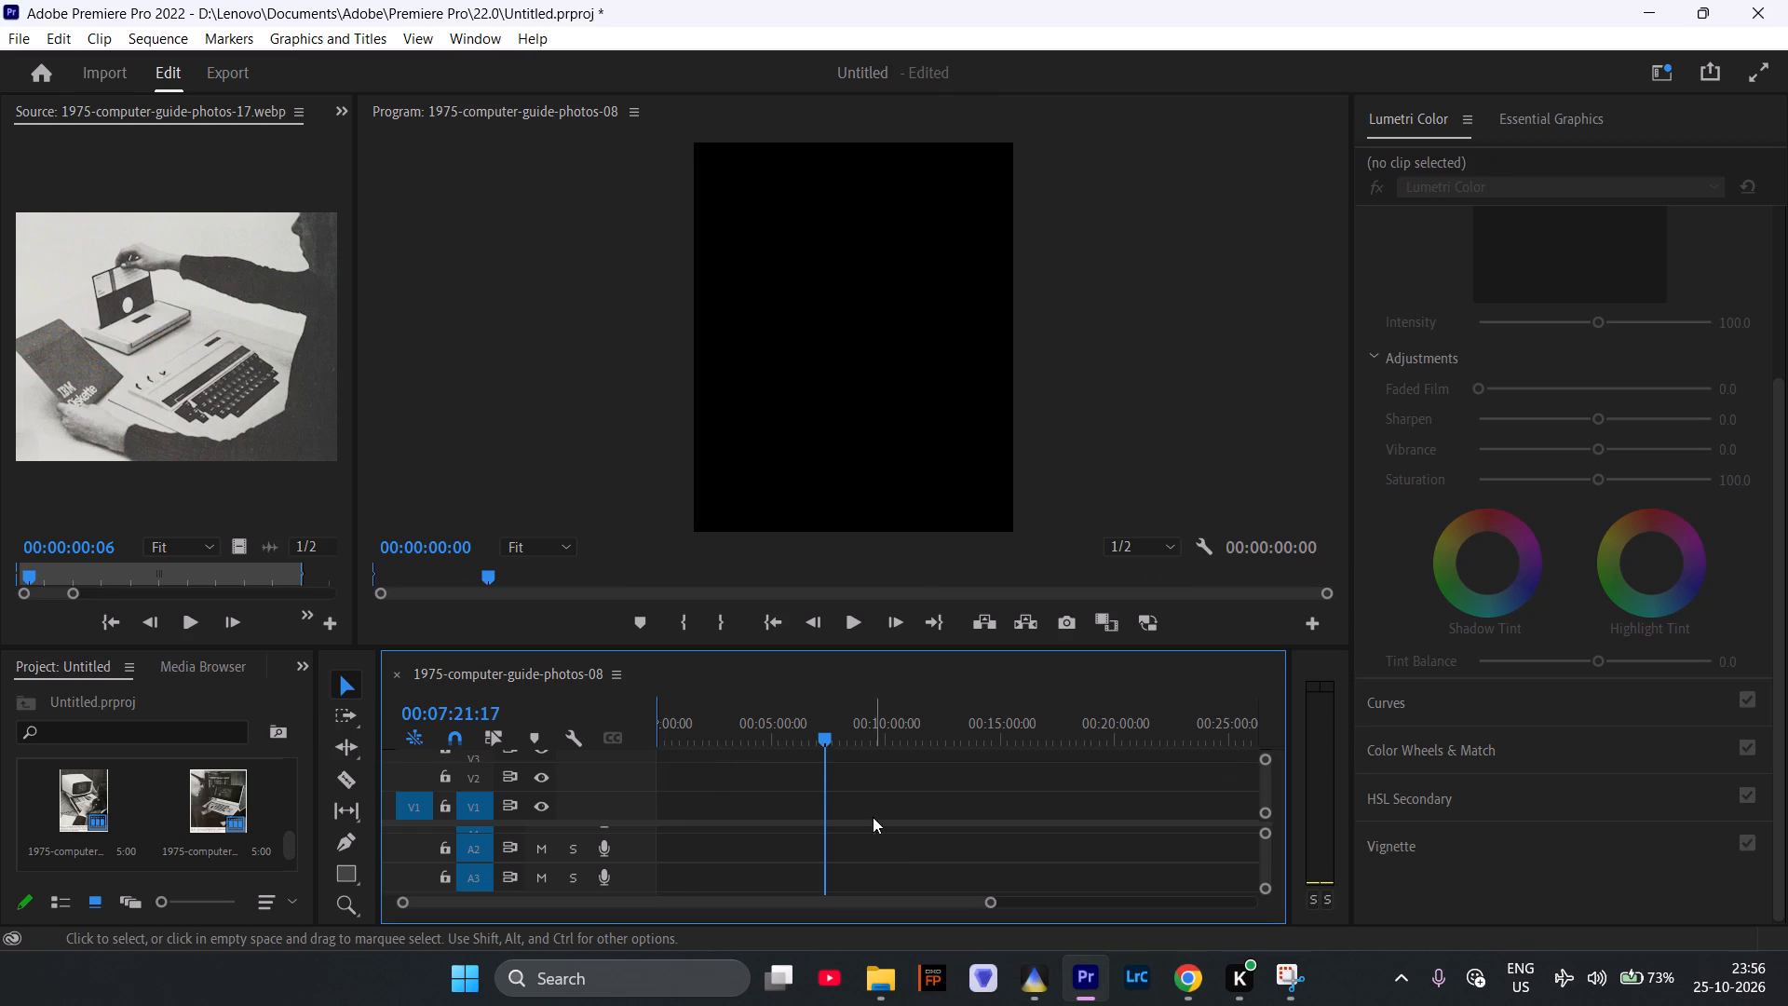
# Delete all the old 1975 computer guide media from the project, leaving its media bin empty.
pyautogui.click(106, 801)
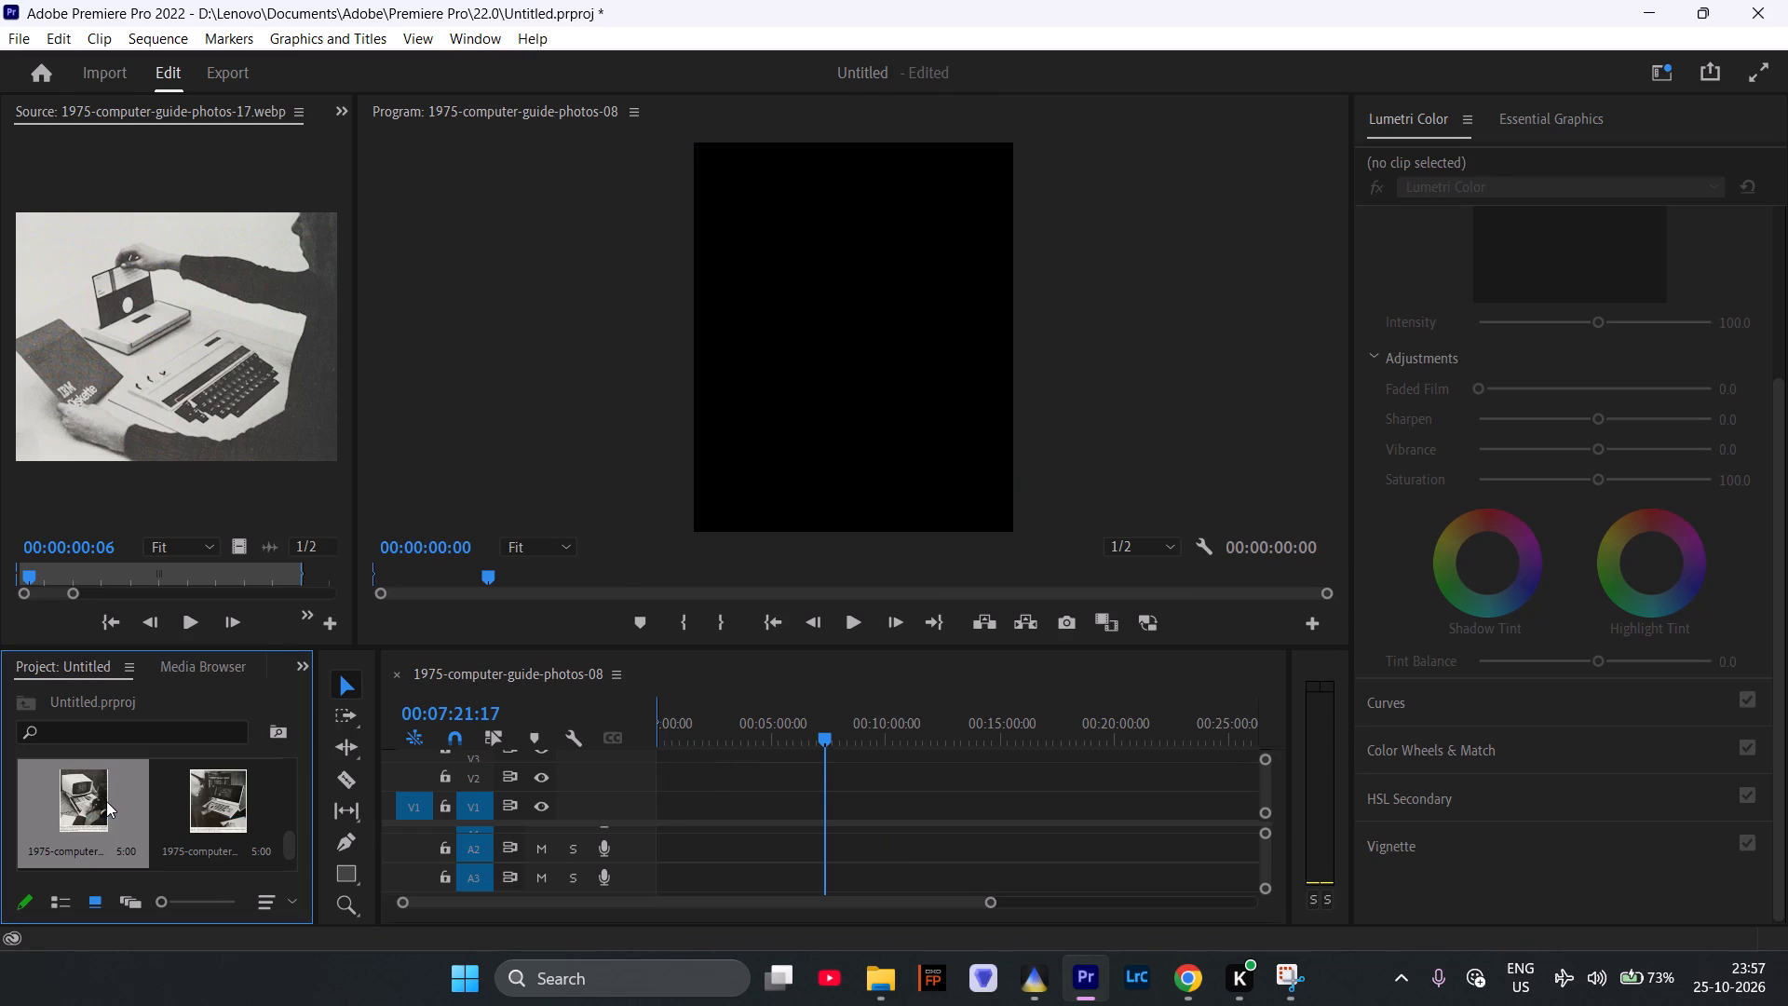
pyautogui.hotkey('ctrl', 'a')
pyautogui.hotkey('ctrl', 'v')
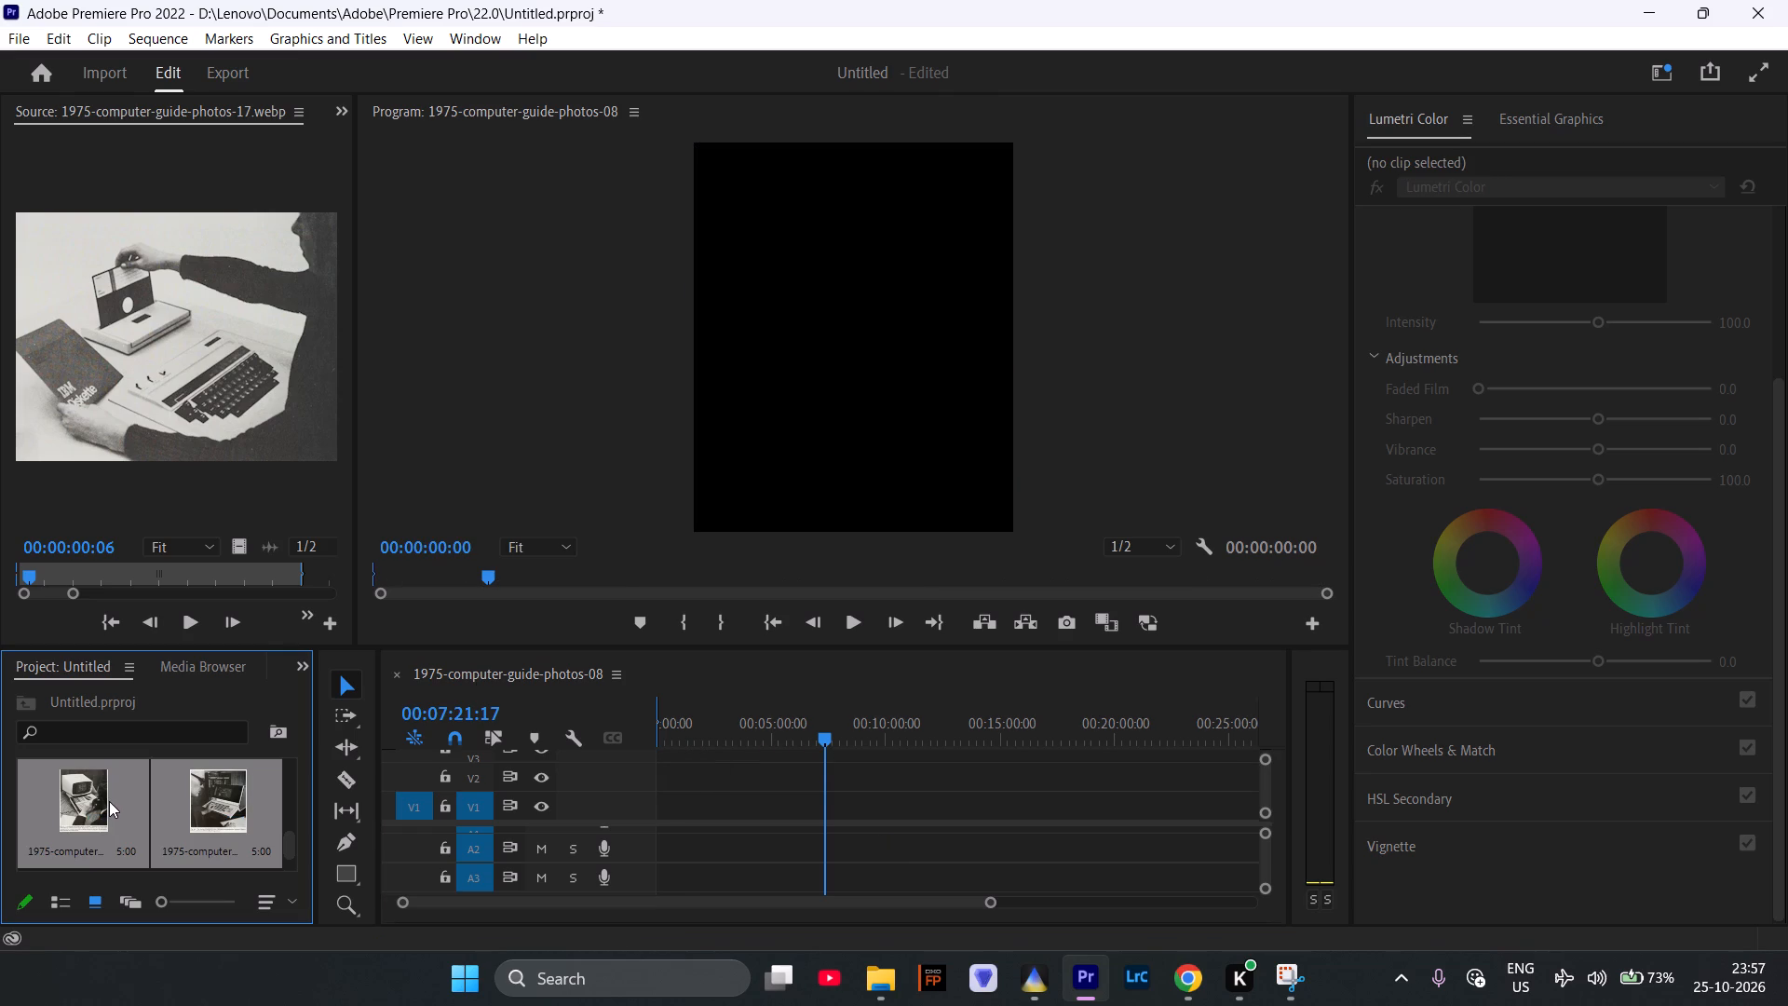
pyautogui.press('Delete')
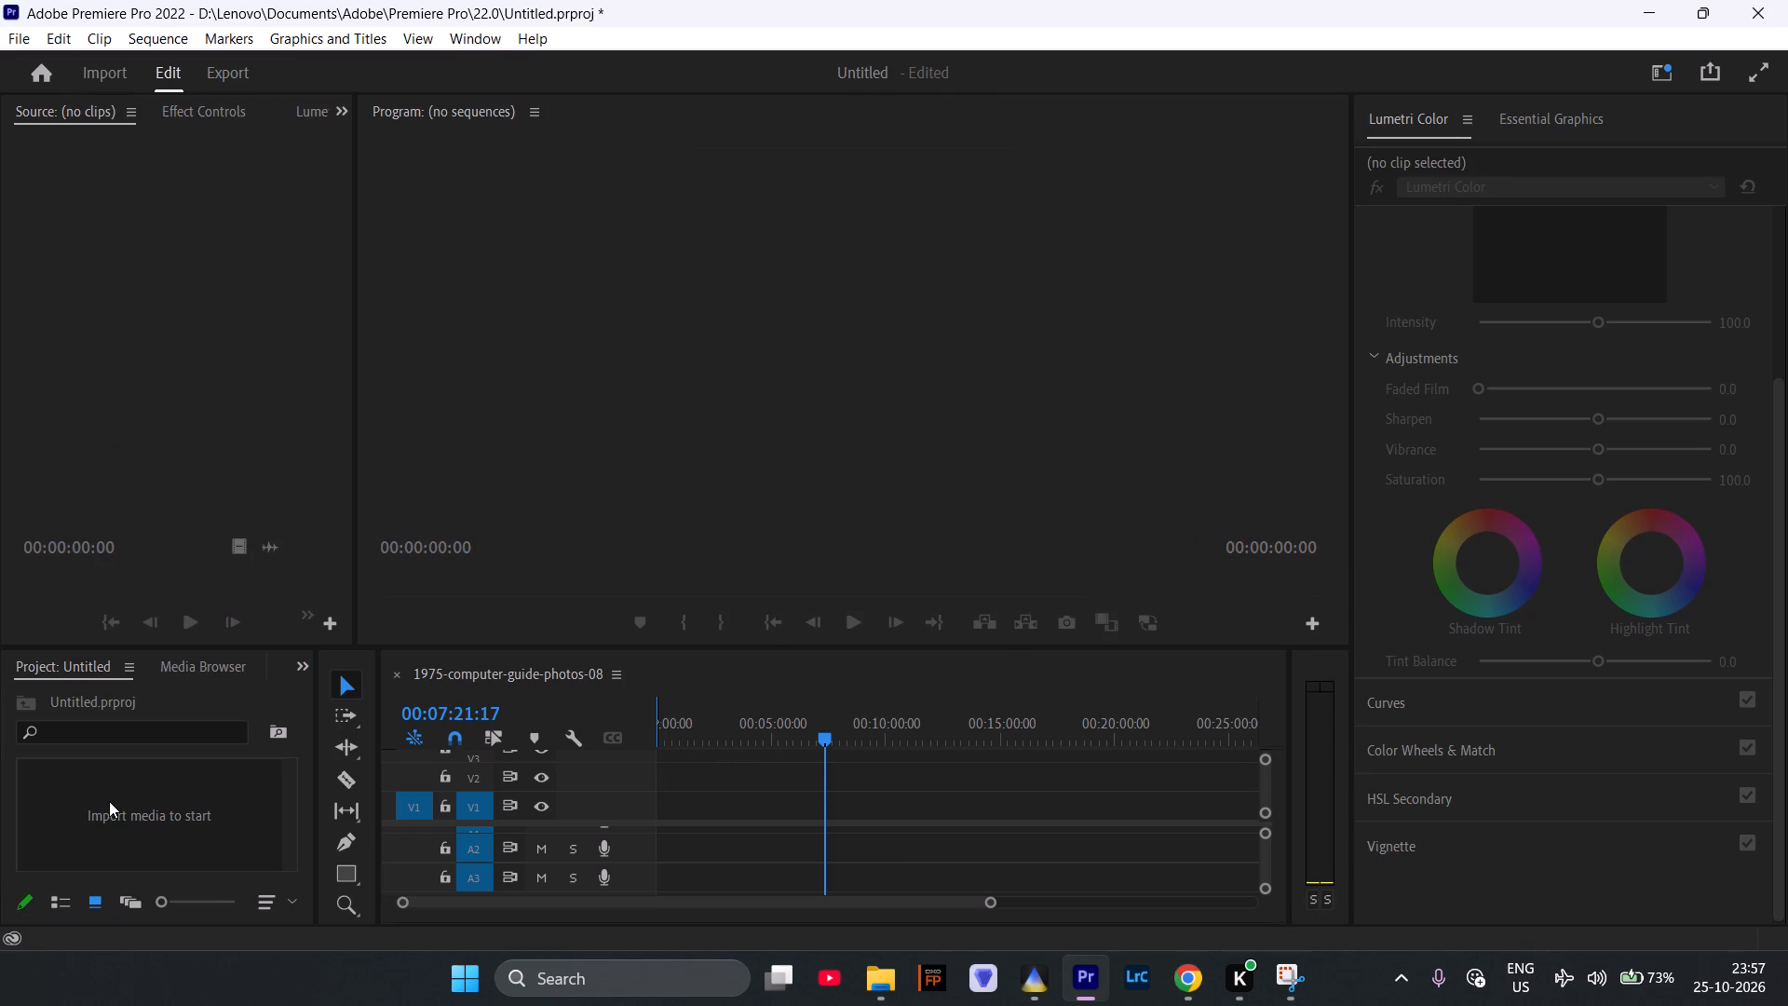
# Import the ten Mata Hari JPG images from the Downloads folder into the Premiere Pro project.
pyautogui.click(869, 986)
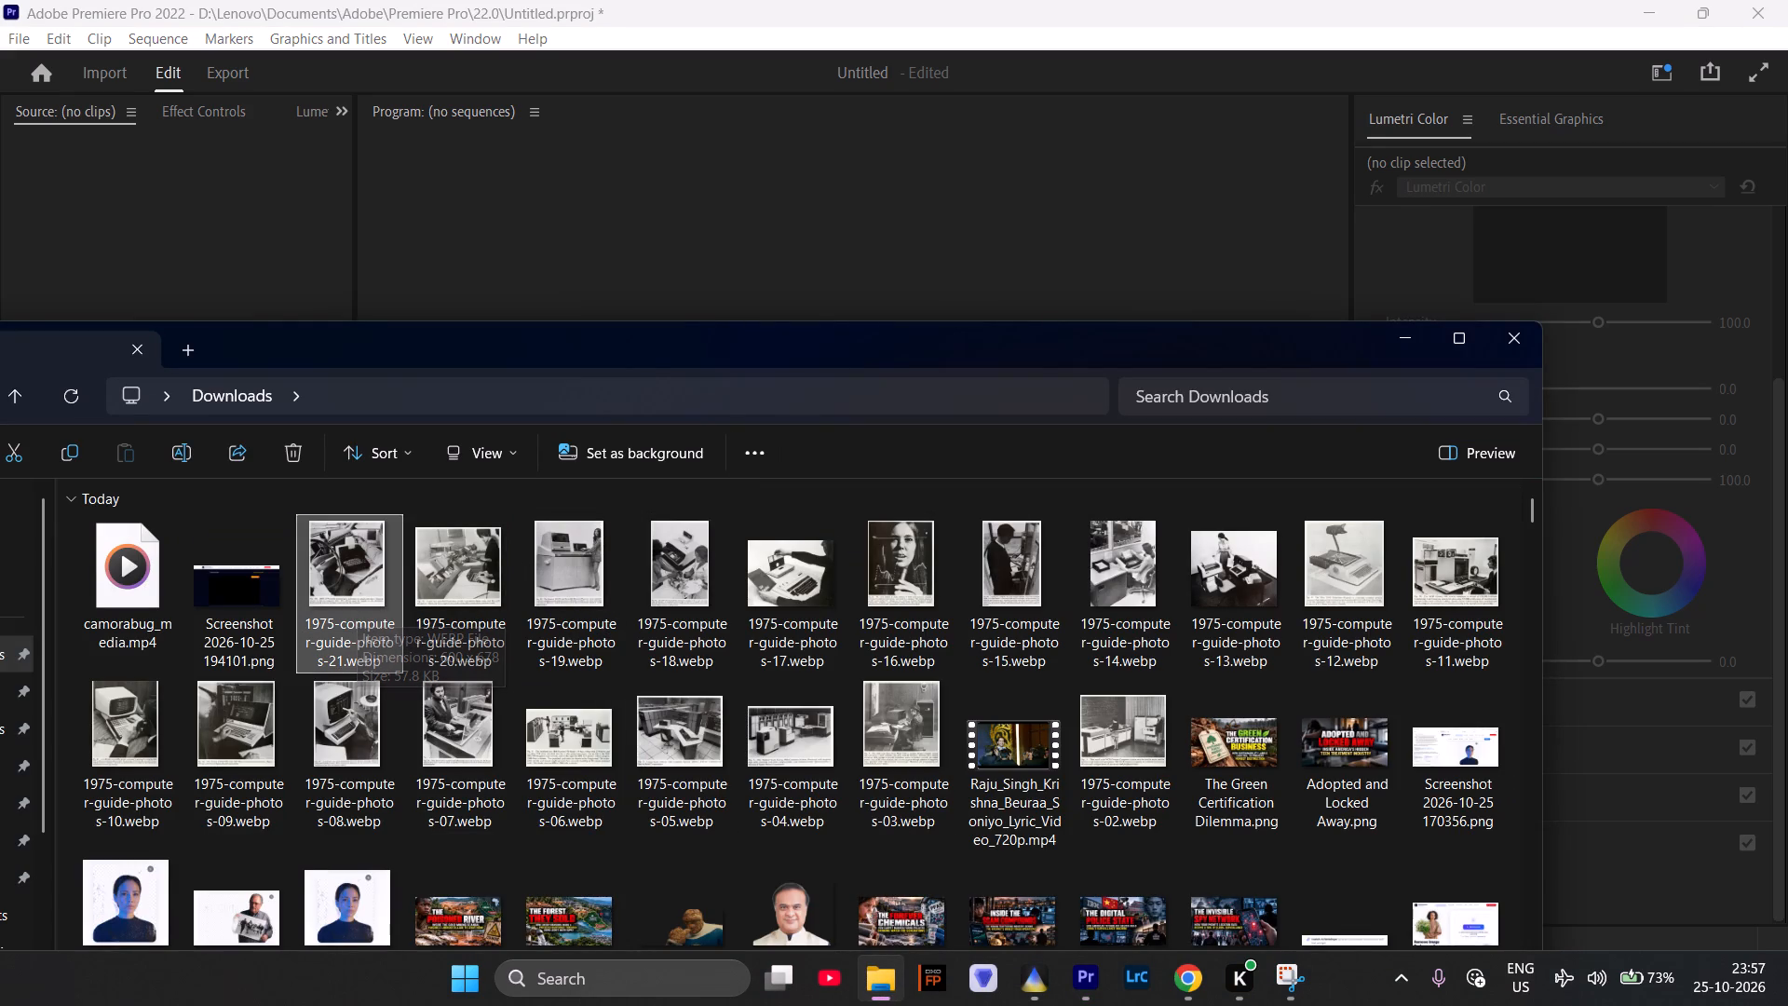
pyautogui.moveTo(877, 331); pyautogui.dragTo(1091, 121)
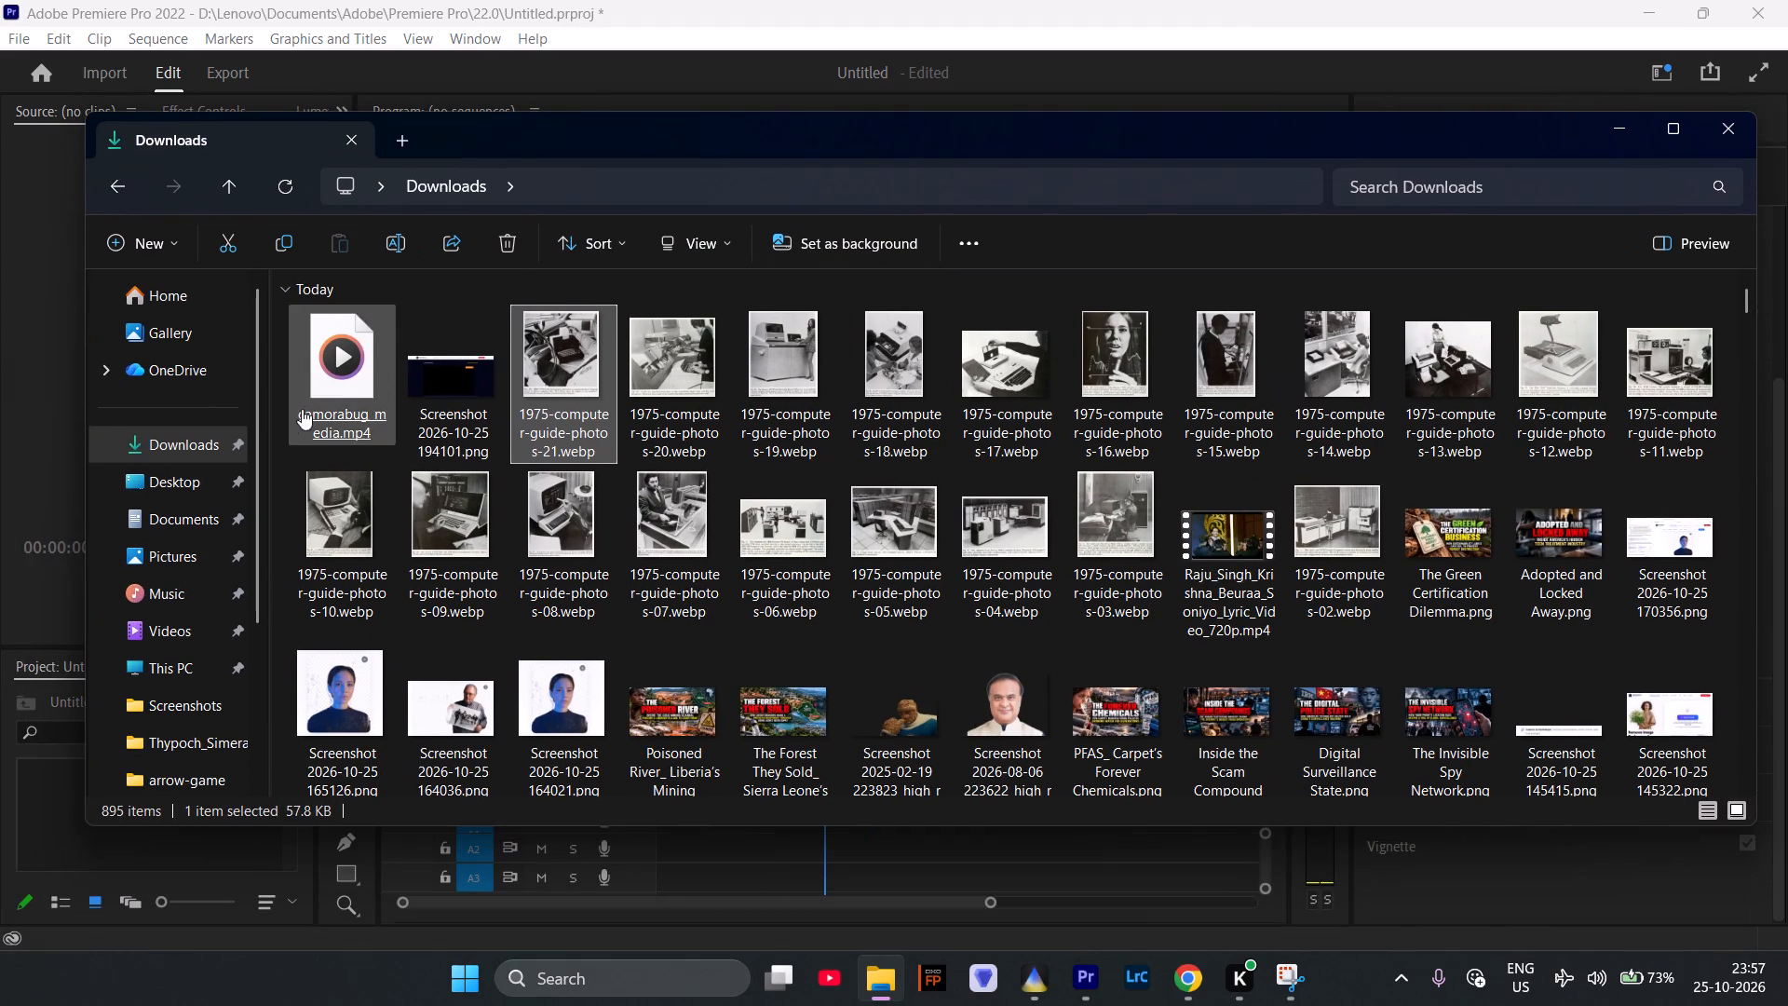
pyautogui.click(184, 466)
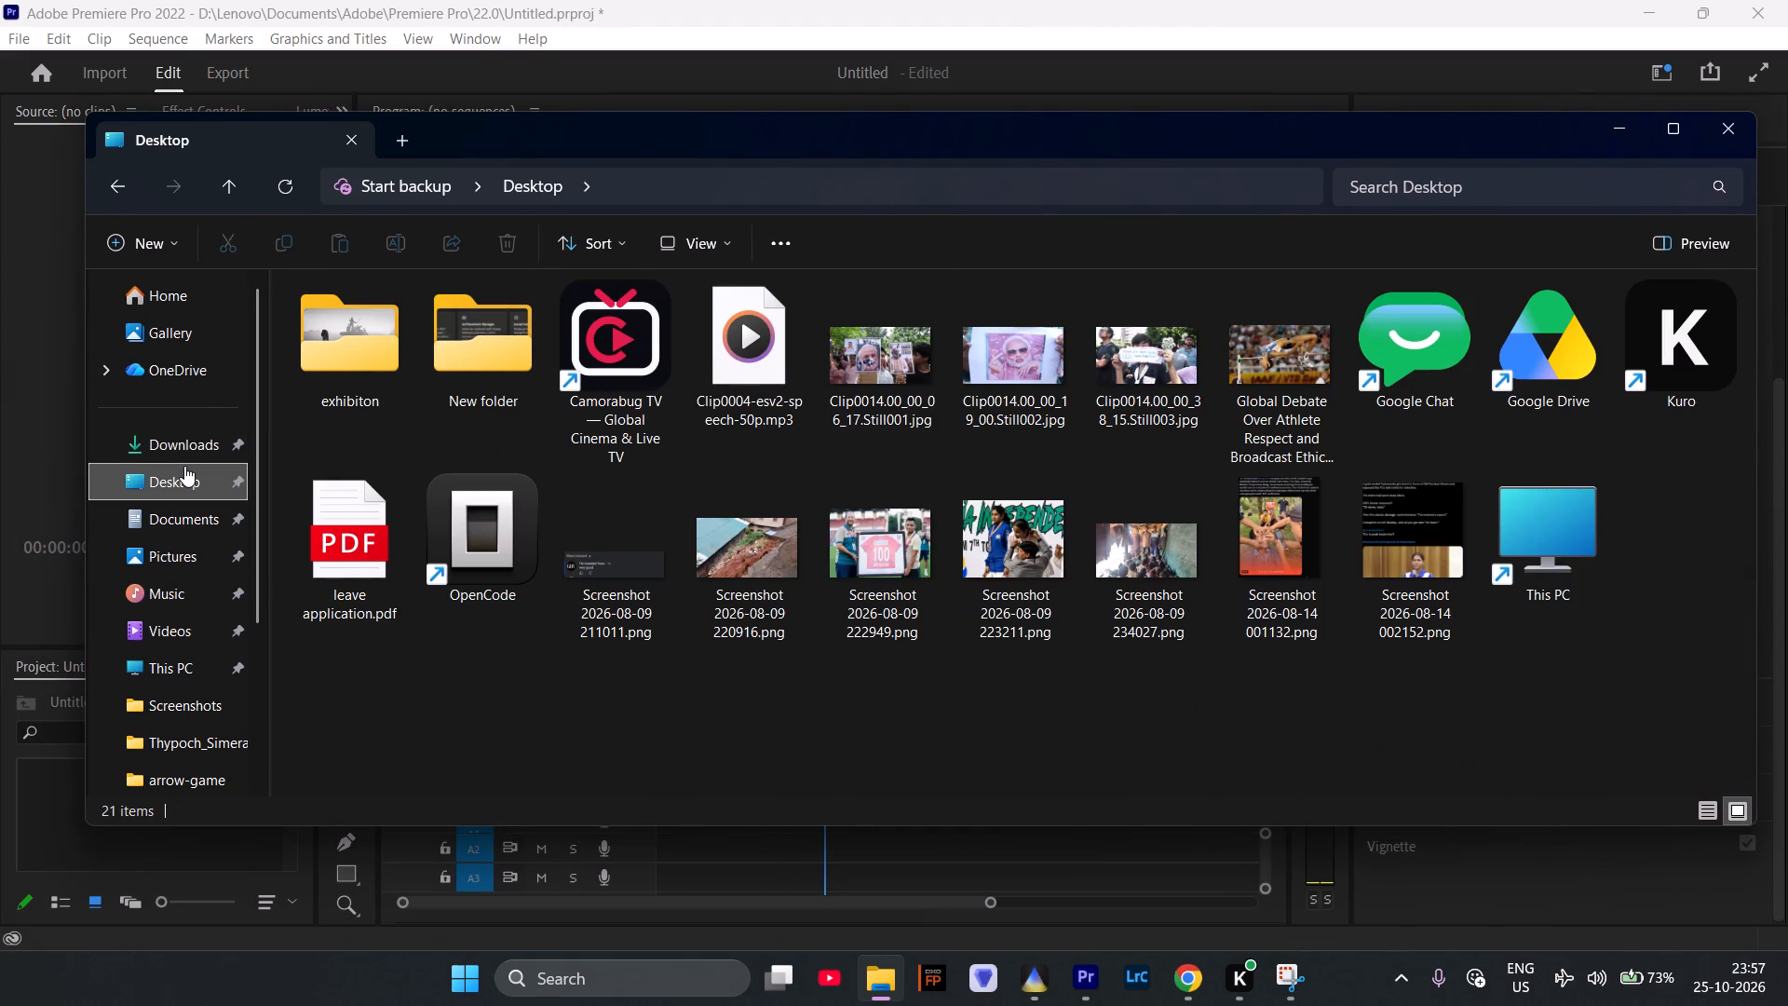
pyautogui.click(169, 523)
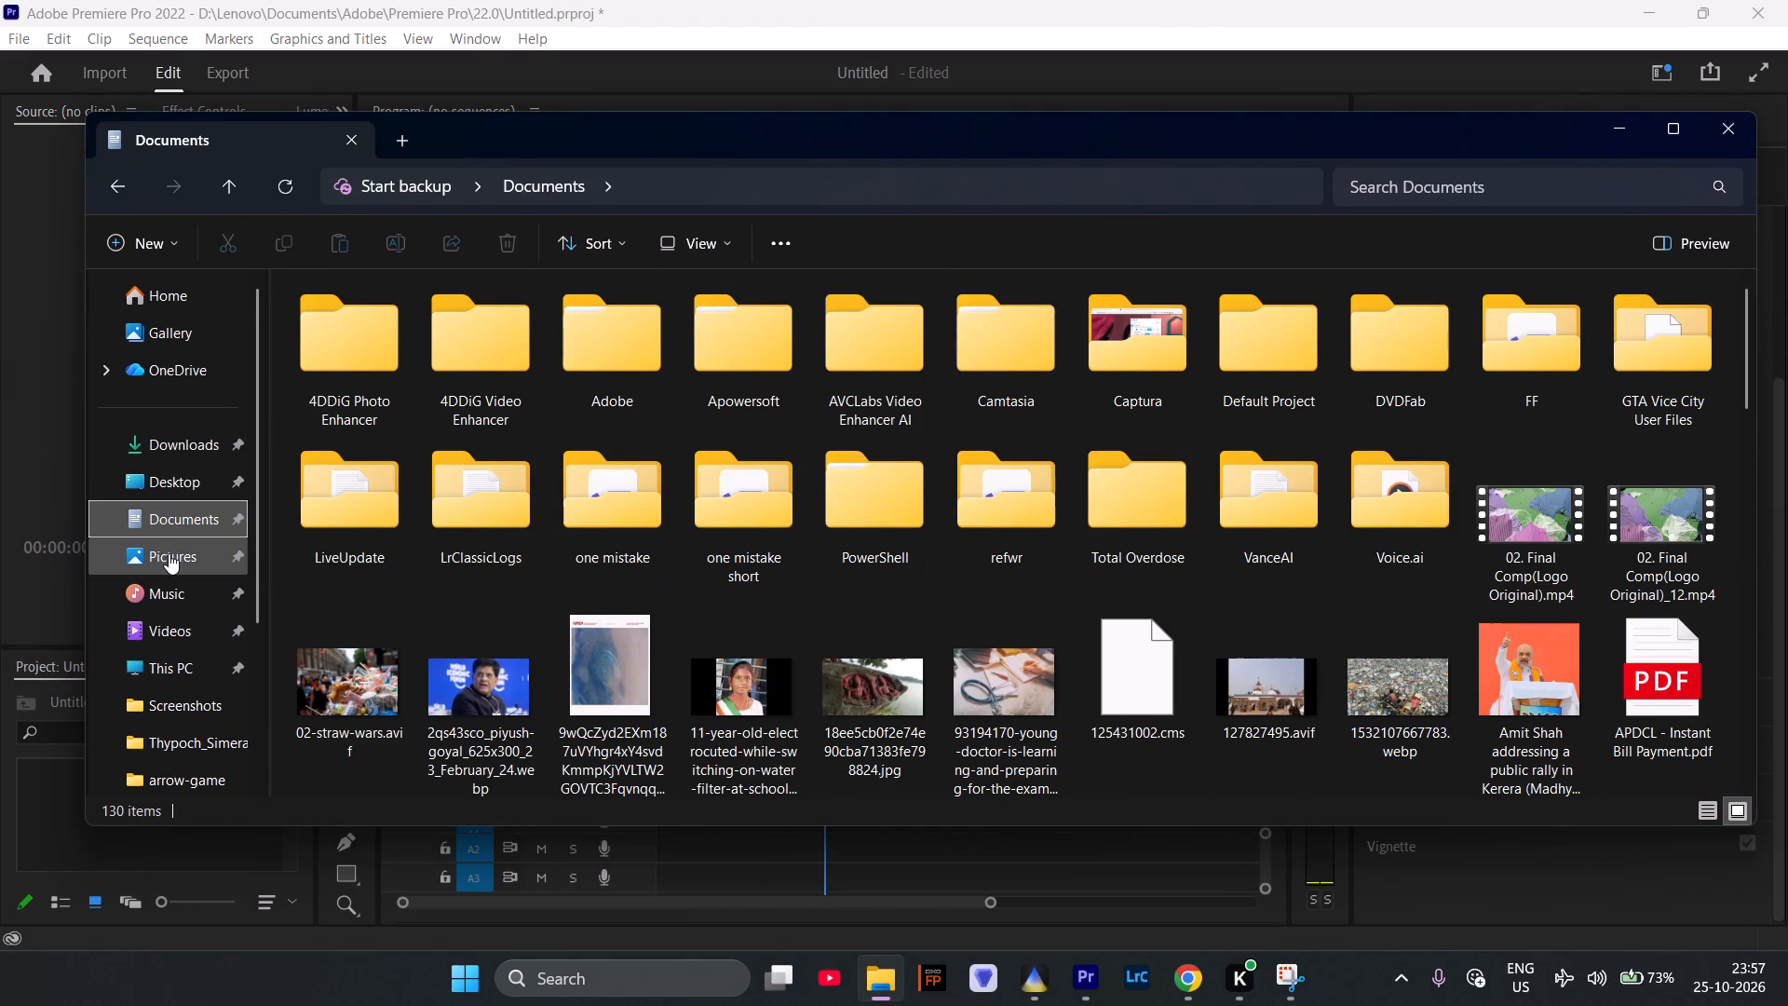
pyautogui.click(169, 553)
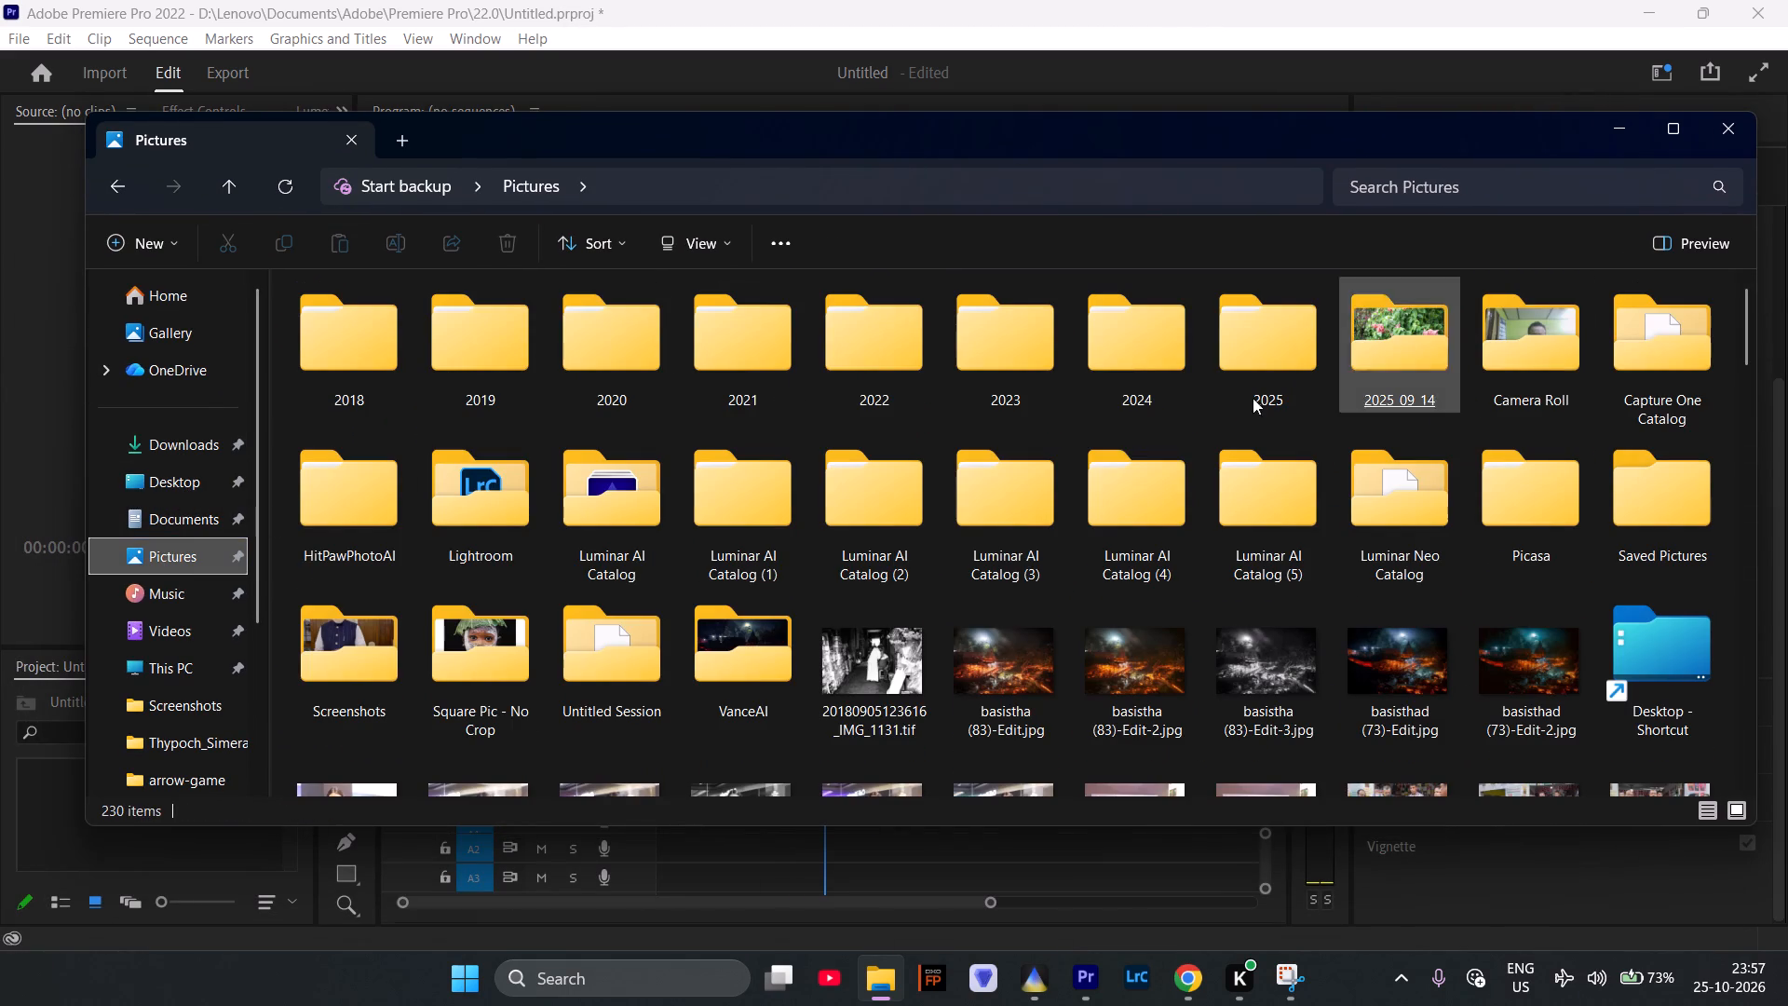
pyautogui.click(129, 451)
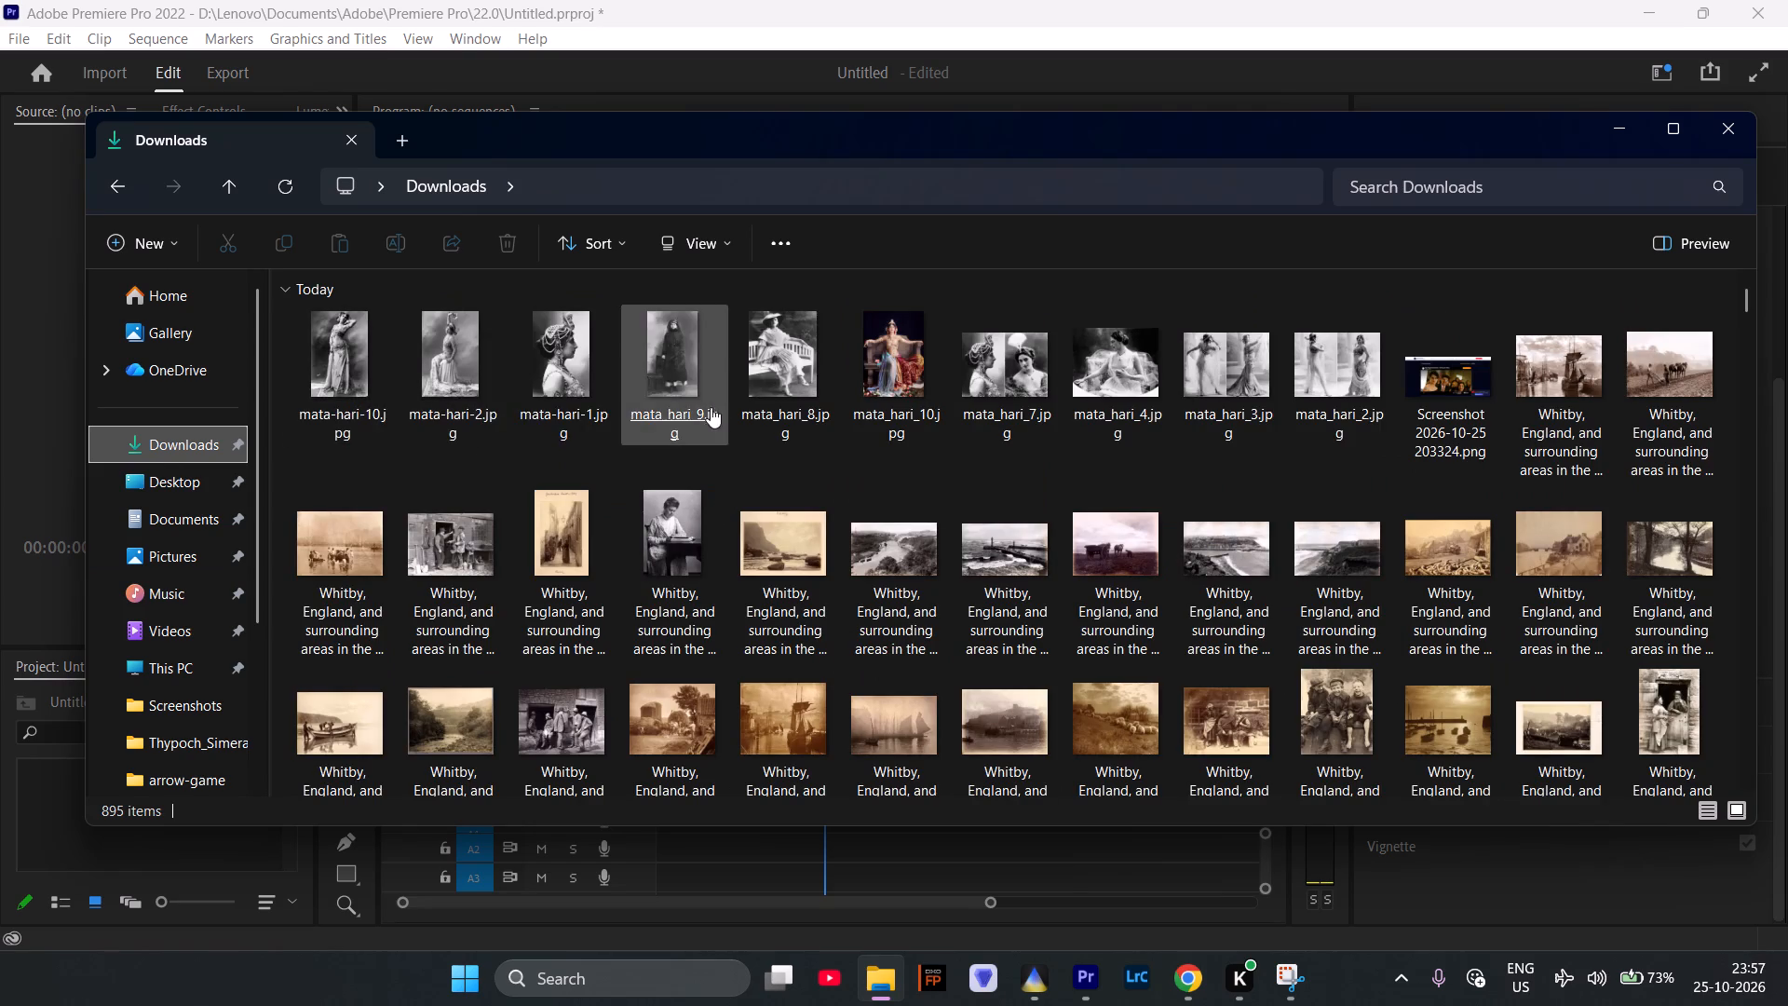
pyautogui.moveTo(278, 356); pyautogui.dragTo(895, 390)
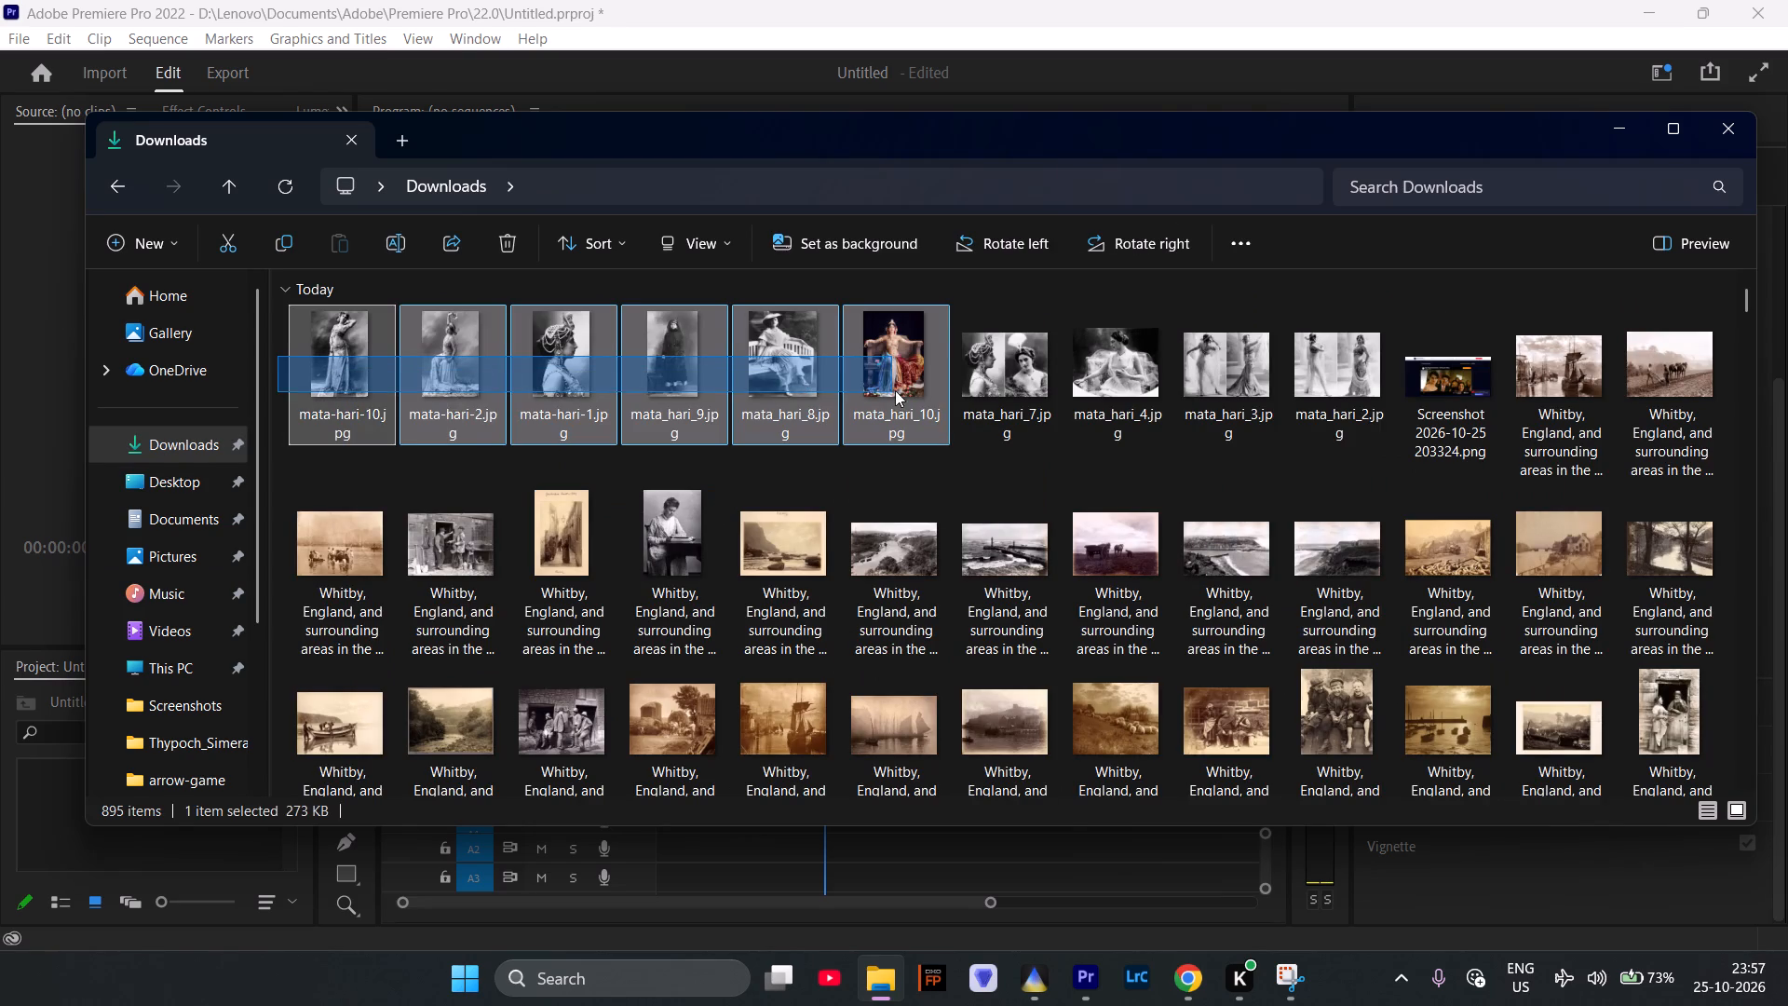
pyautogui.moveTo(895, 390); pyautogui.dragTo(1301, 373)
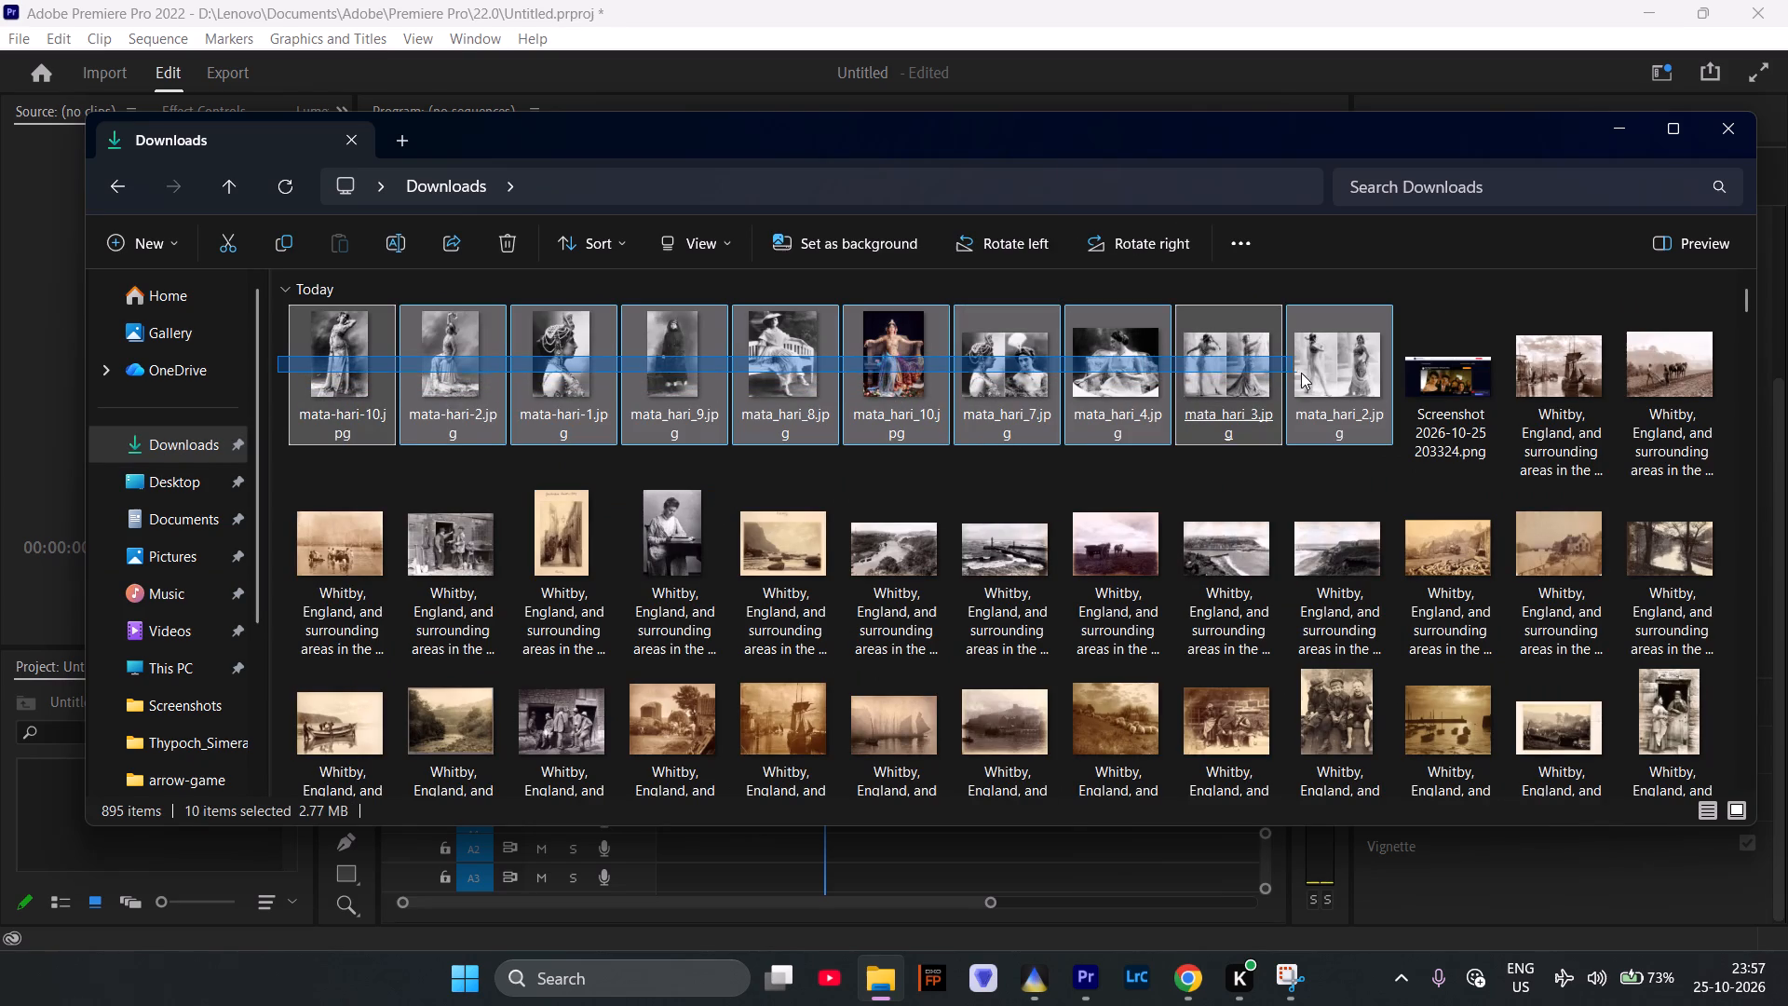
pyautogui.moveTo(1301, 373); pyautogui.dragTo(1343, 376)
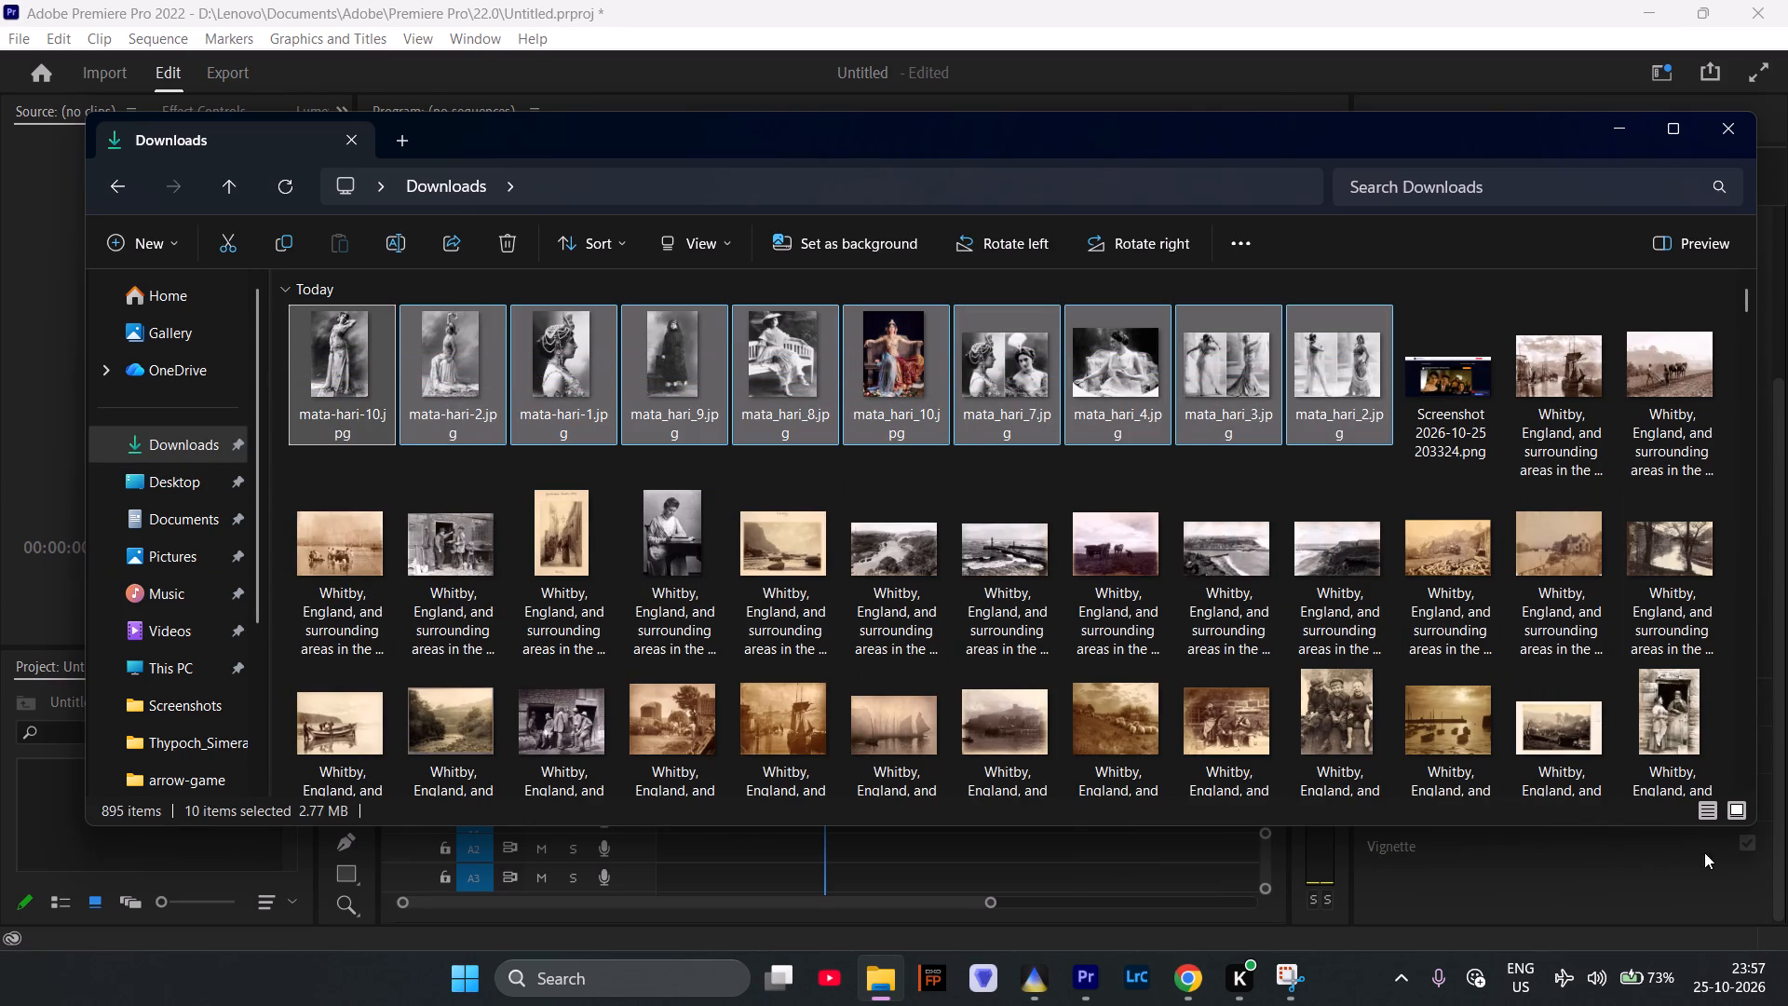
pyautogui.moveTo(1249, 374); pyautogui.dragTo(18, 828)
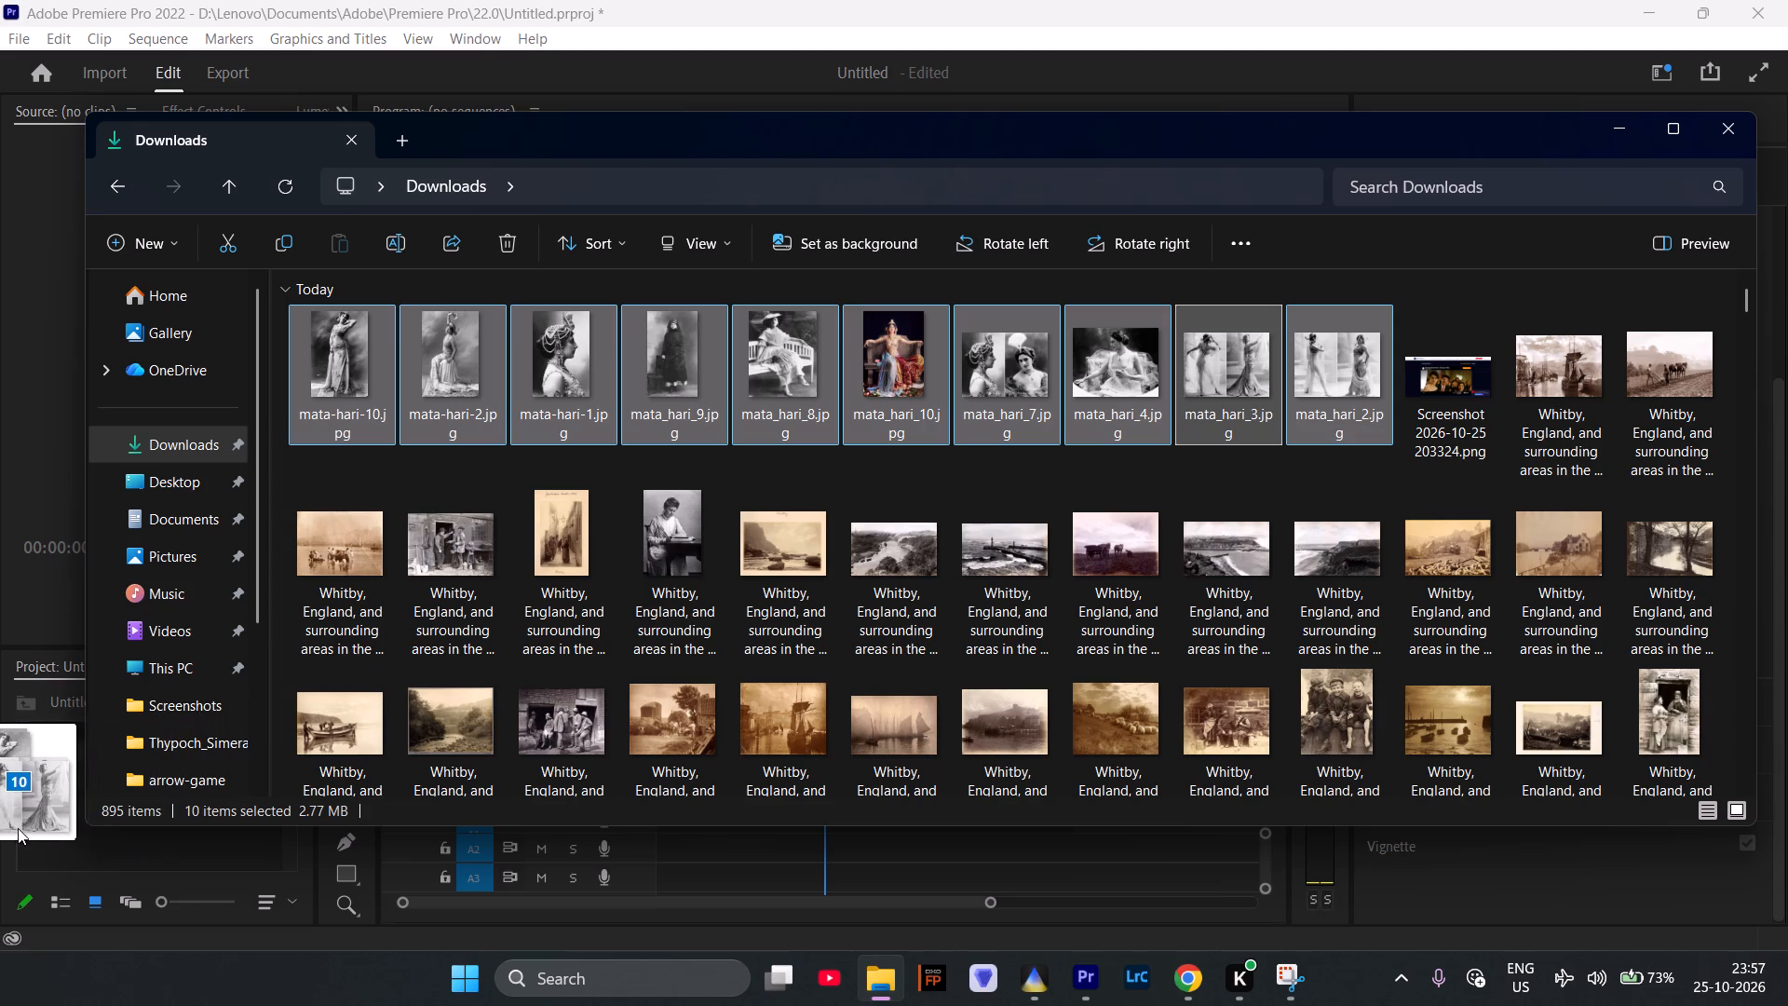
pyautogui.moveTo(18, 828); pyautogui.dragTo(26, 807)
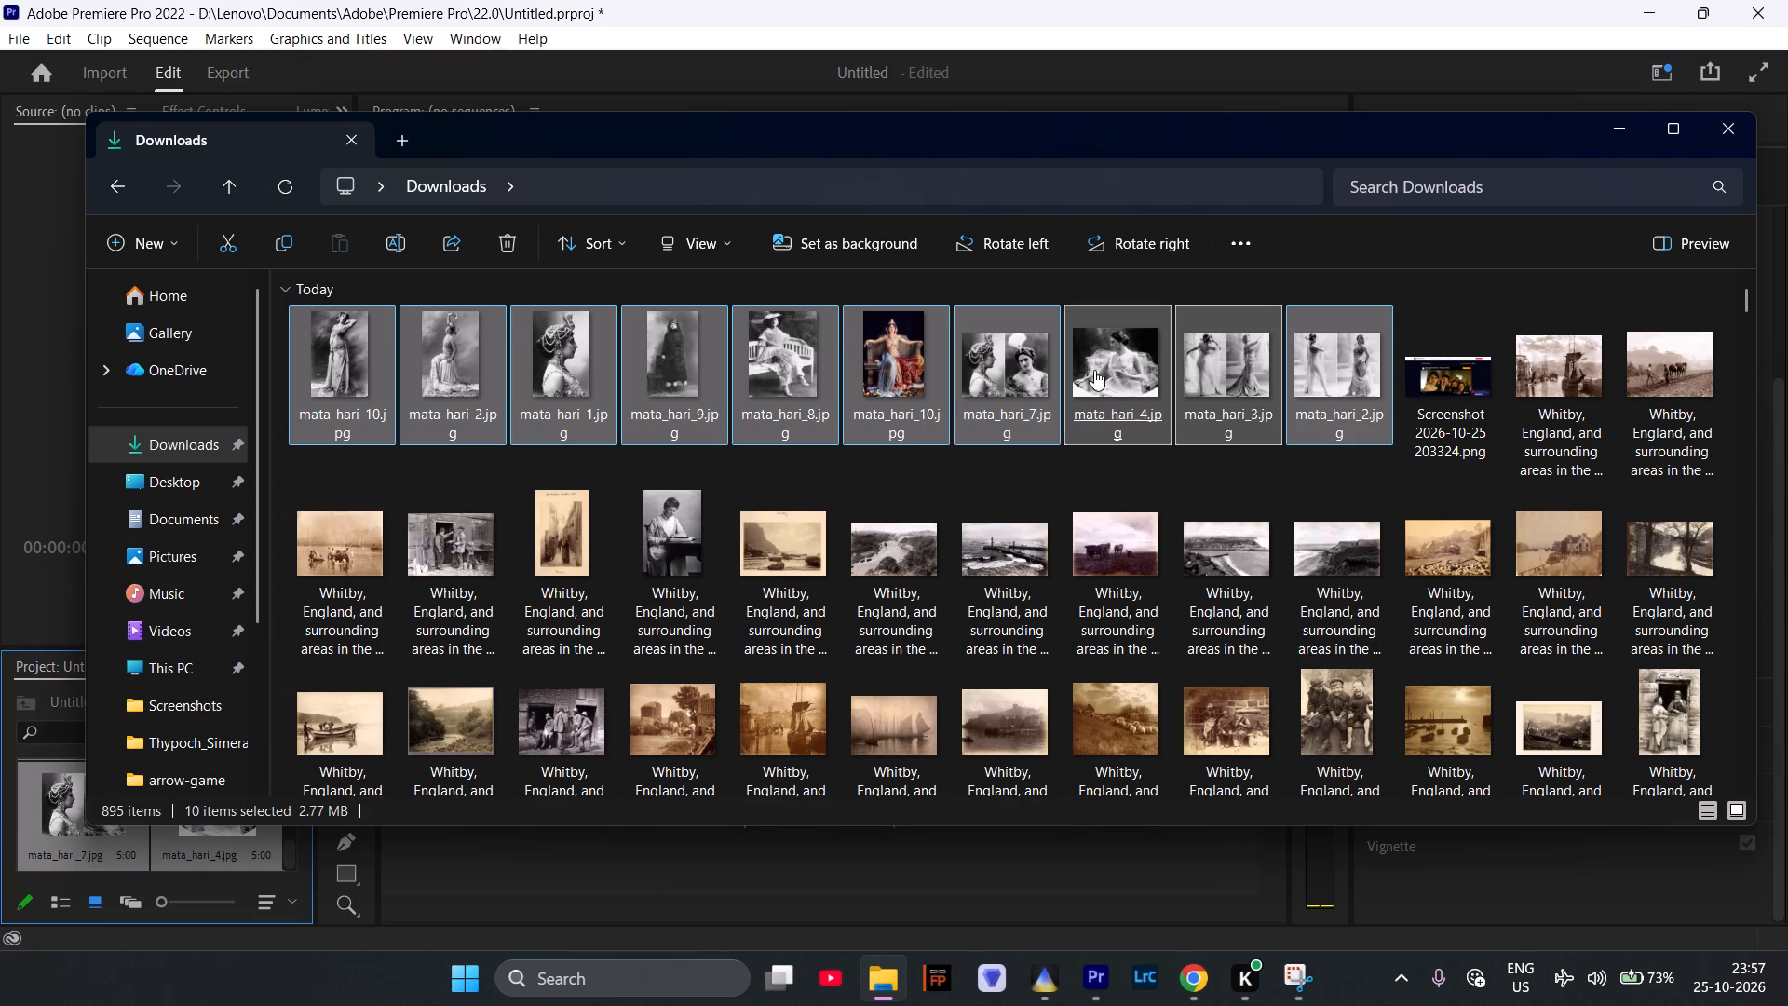
pyautogui.click(1602, 131)
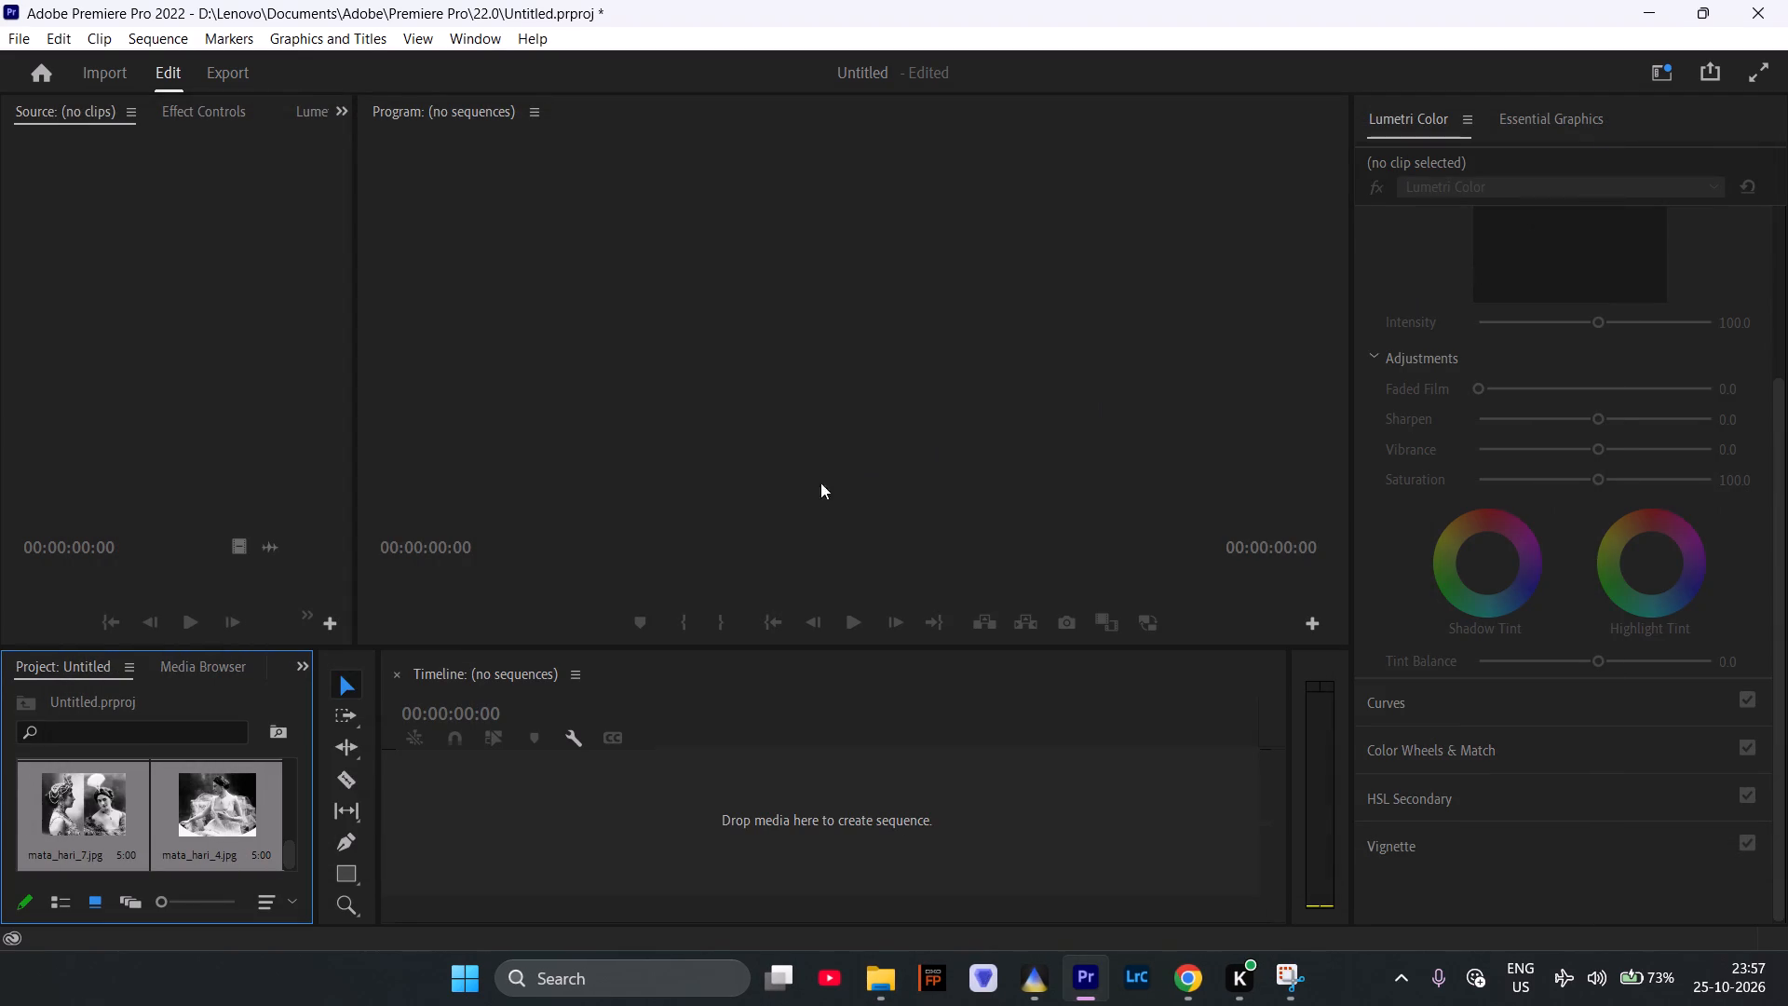
# Enlarge the project media area in height and width and show the images in Freeform View.
pyautogui.moveTo(302, 645); pyautogui.dragTo(303, 643)
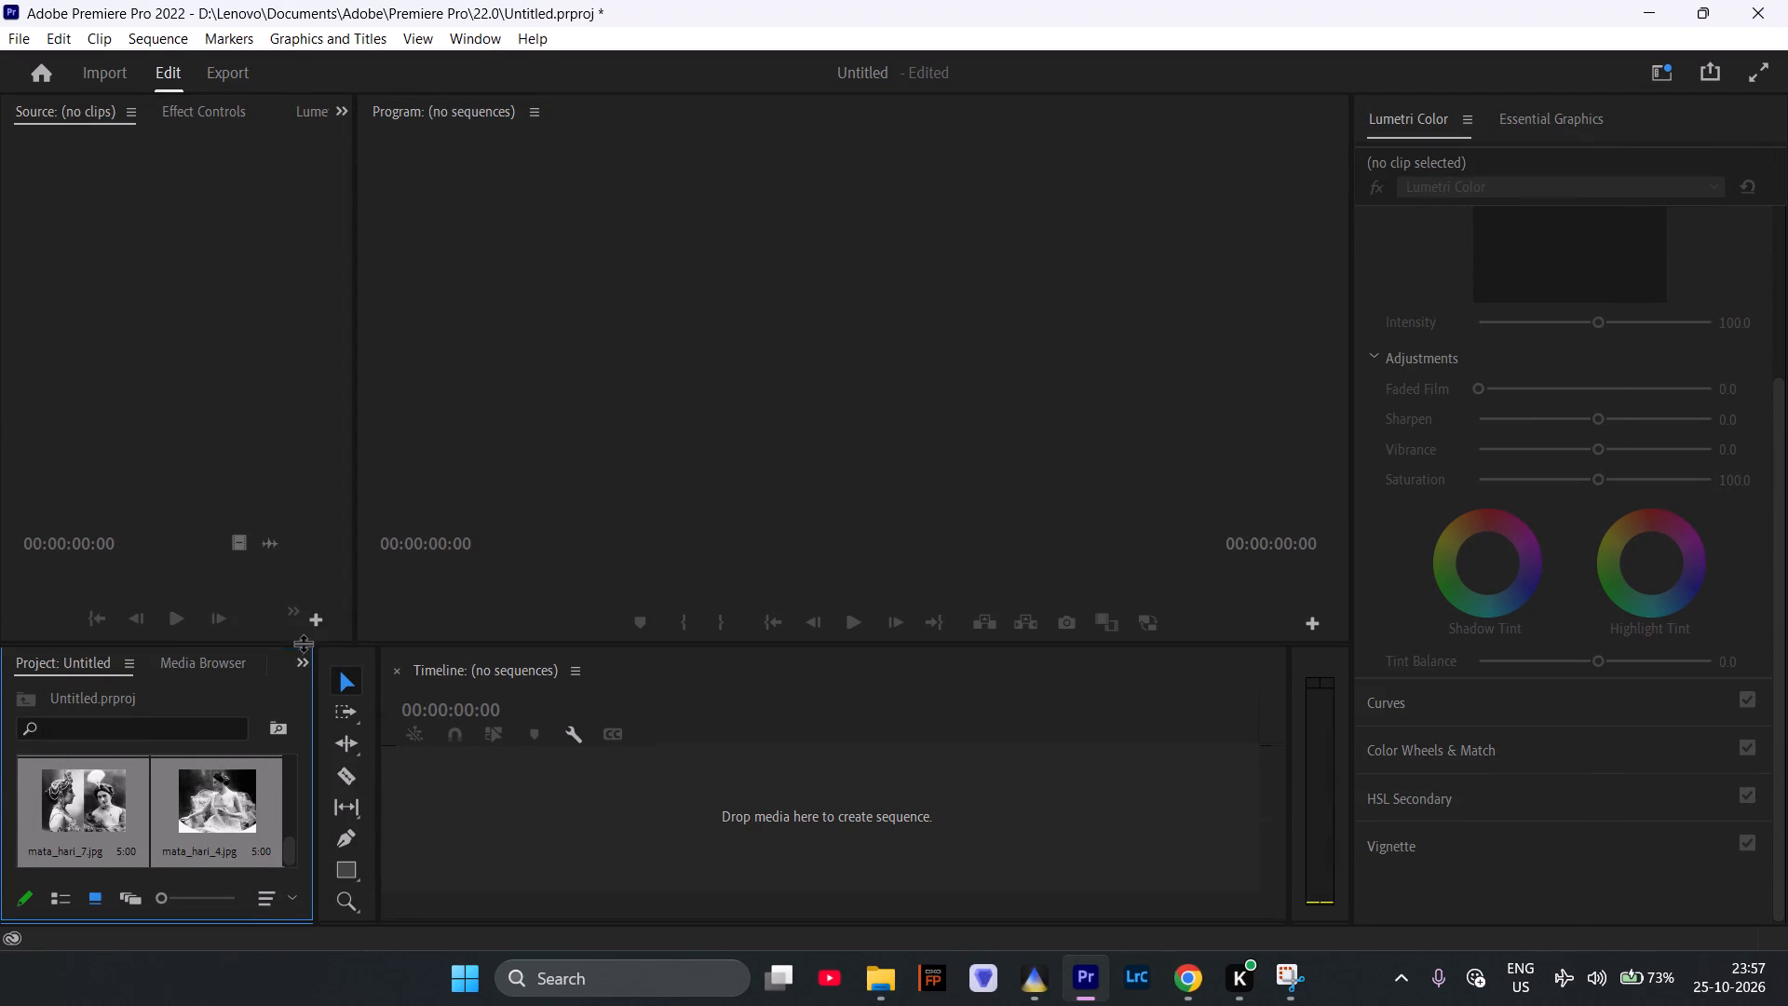
pyautogui.moveTo(303, 643); pyautogui.dragTo(394, 542)
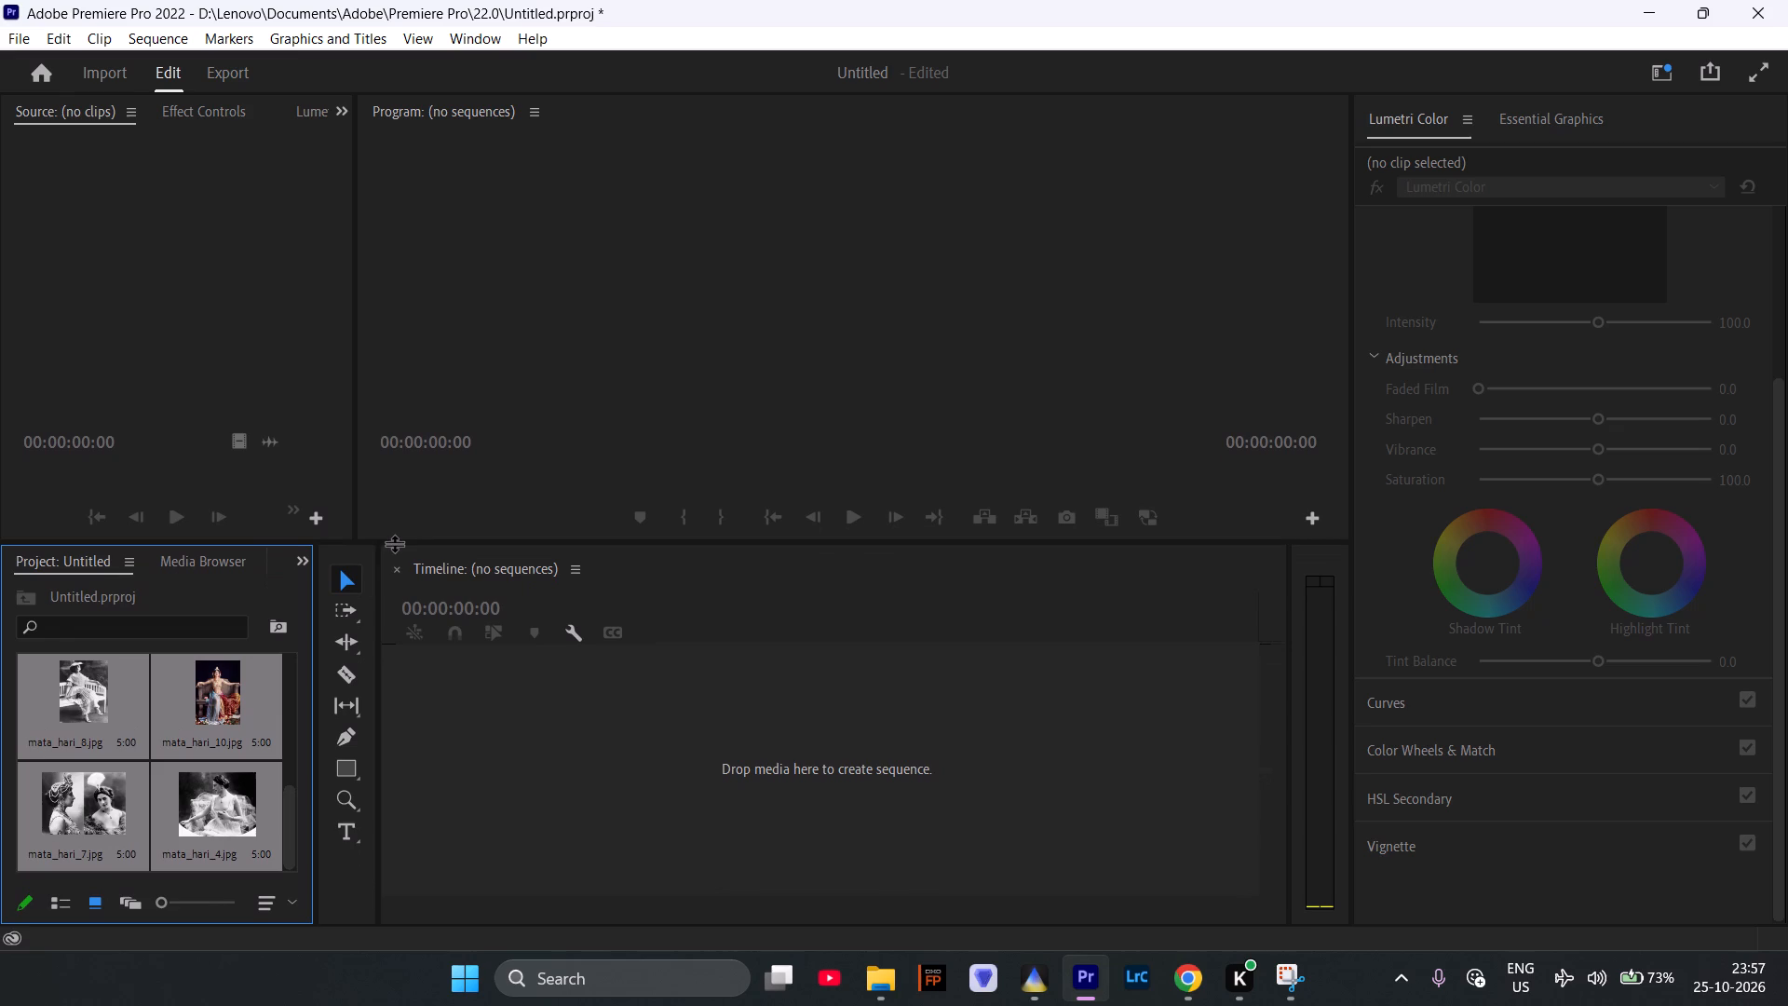
pyautogui.click(279, 903)
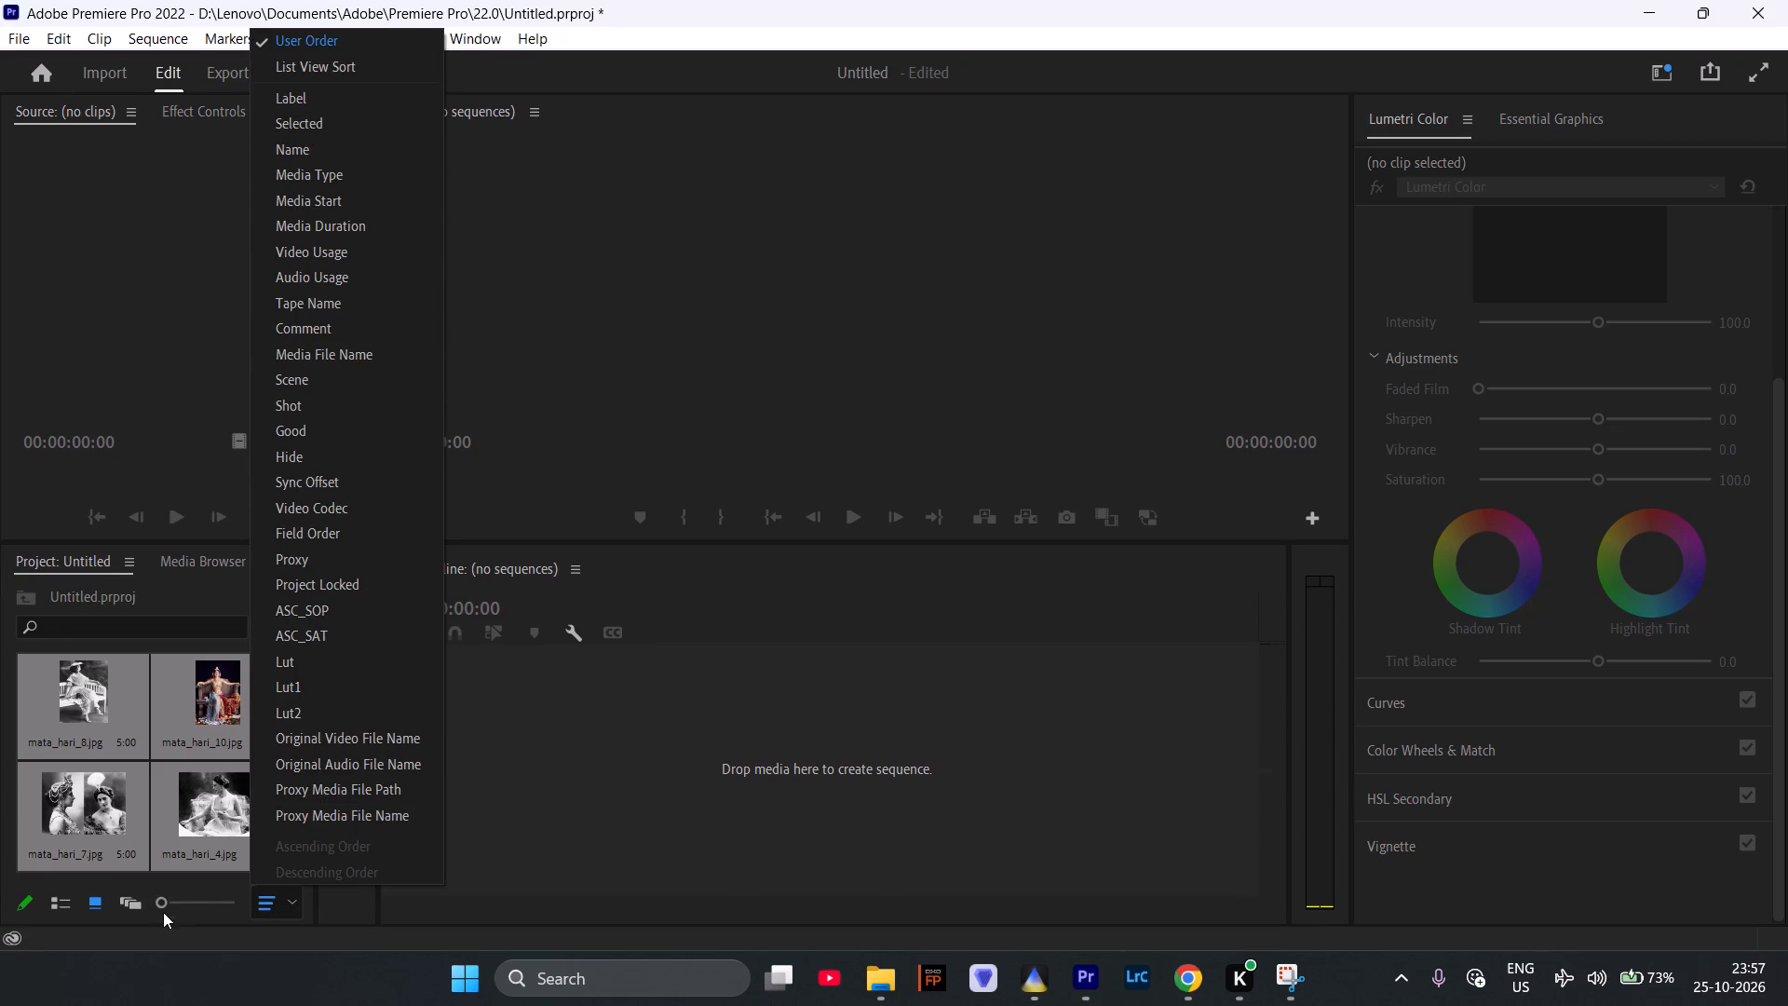
pyautogui.click(140, 910)
pyautogui.click(137, 910)
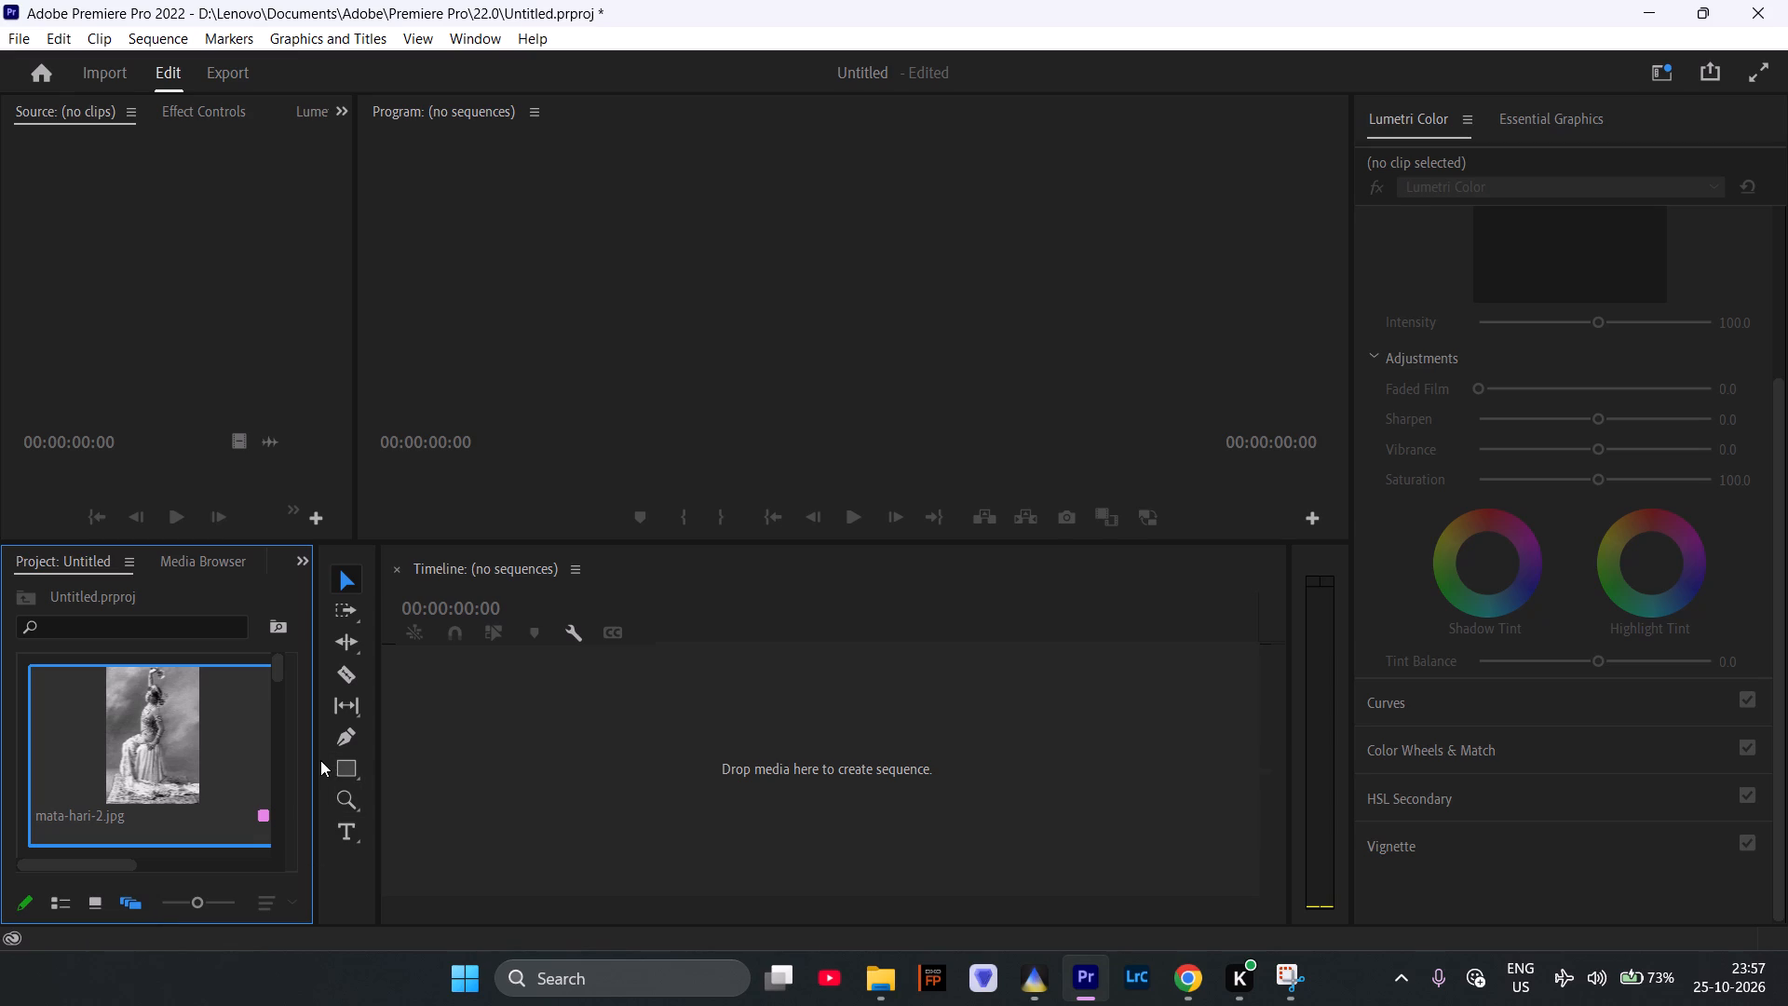
pyautogui.moveTo(313, 759); pyautogui.dragTo(421, 768)
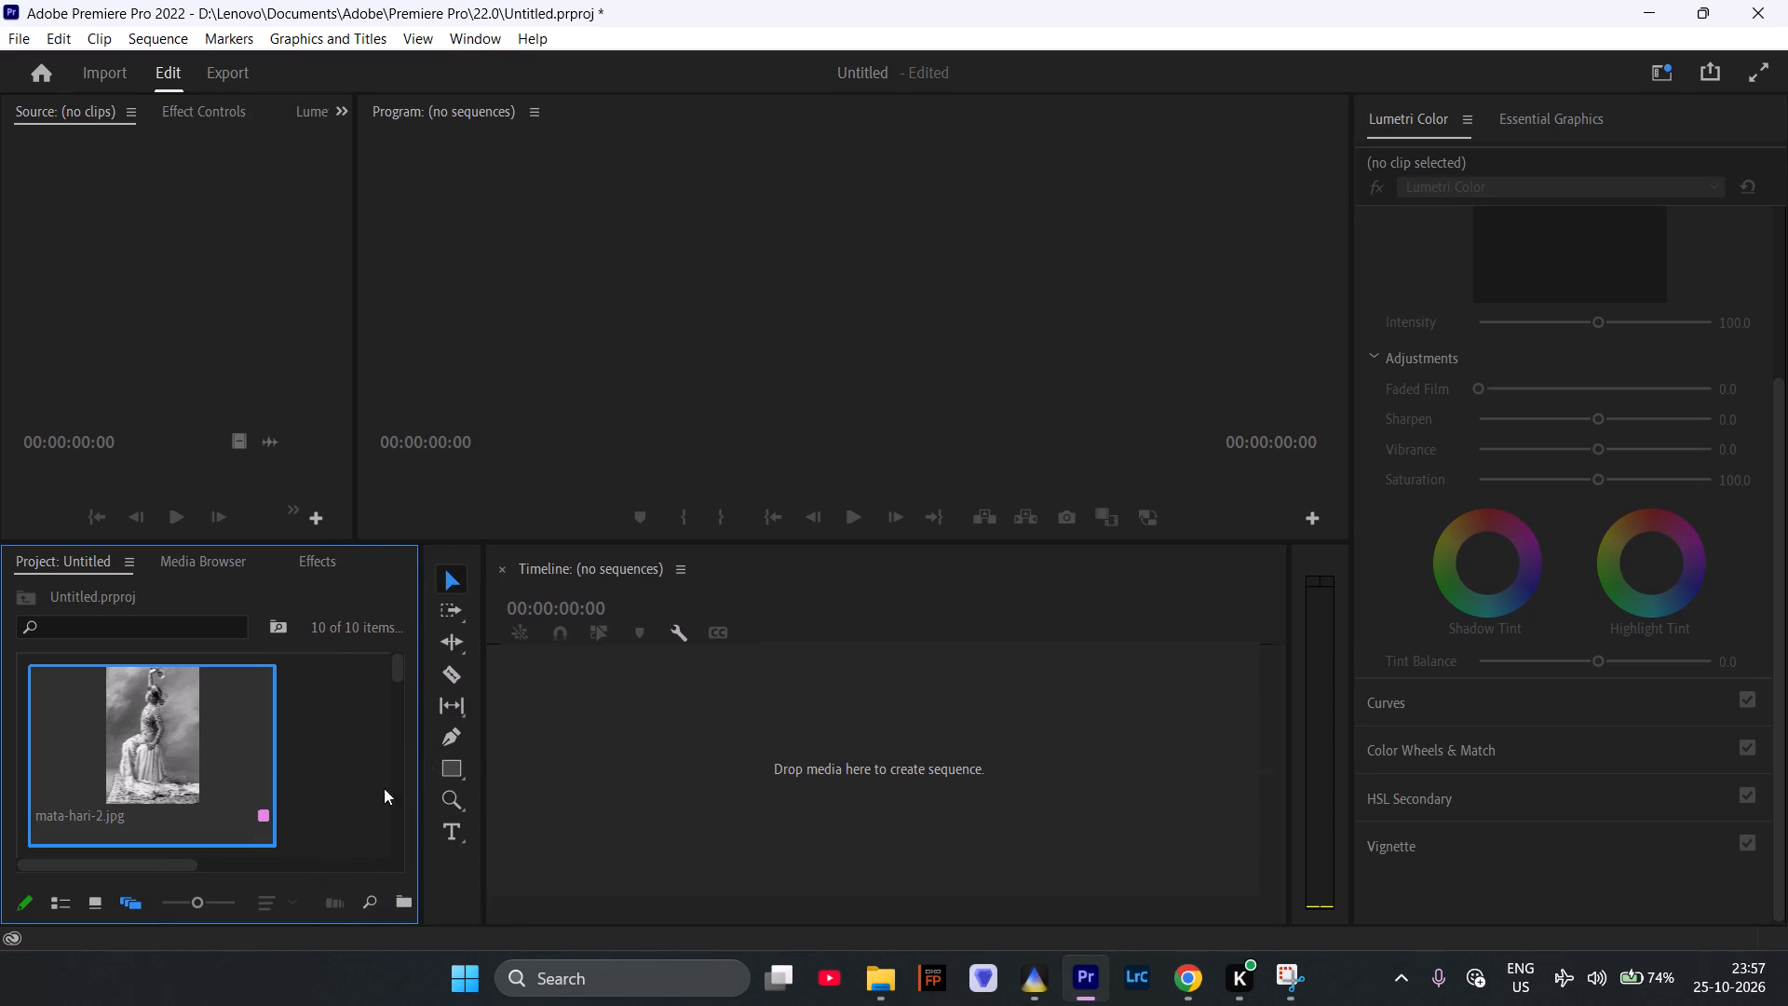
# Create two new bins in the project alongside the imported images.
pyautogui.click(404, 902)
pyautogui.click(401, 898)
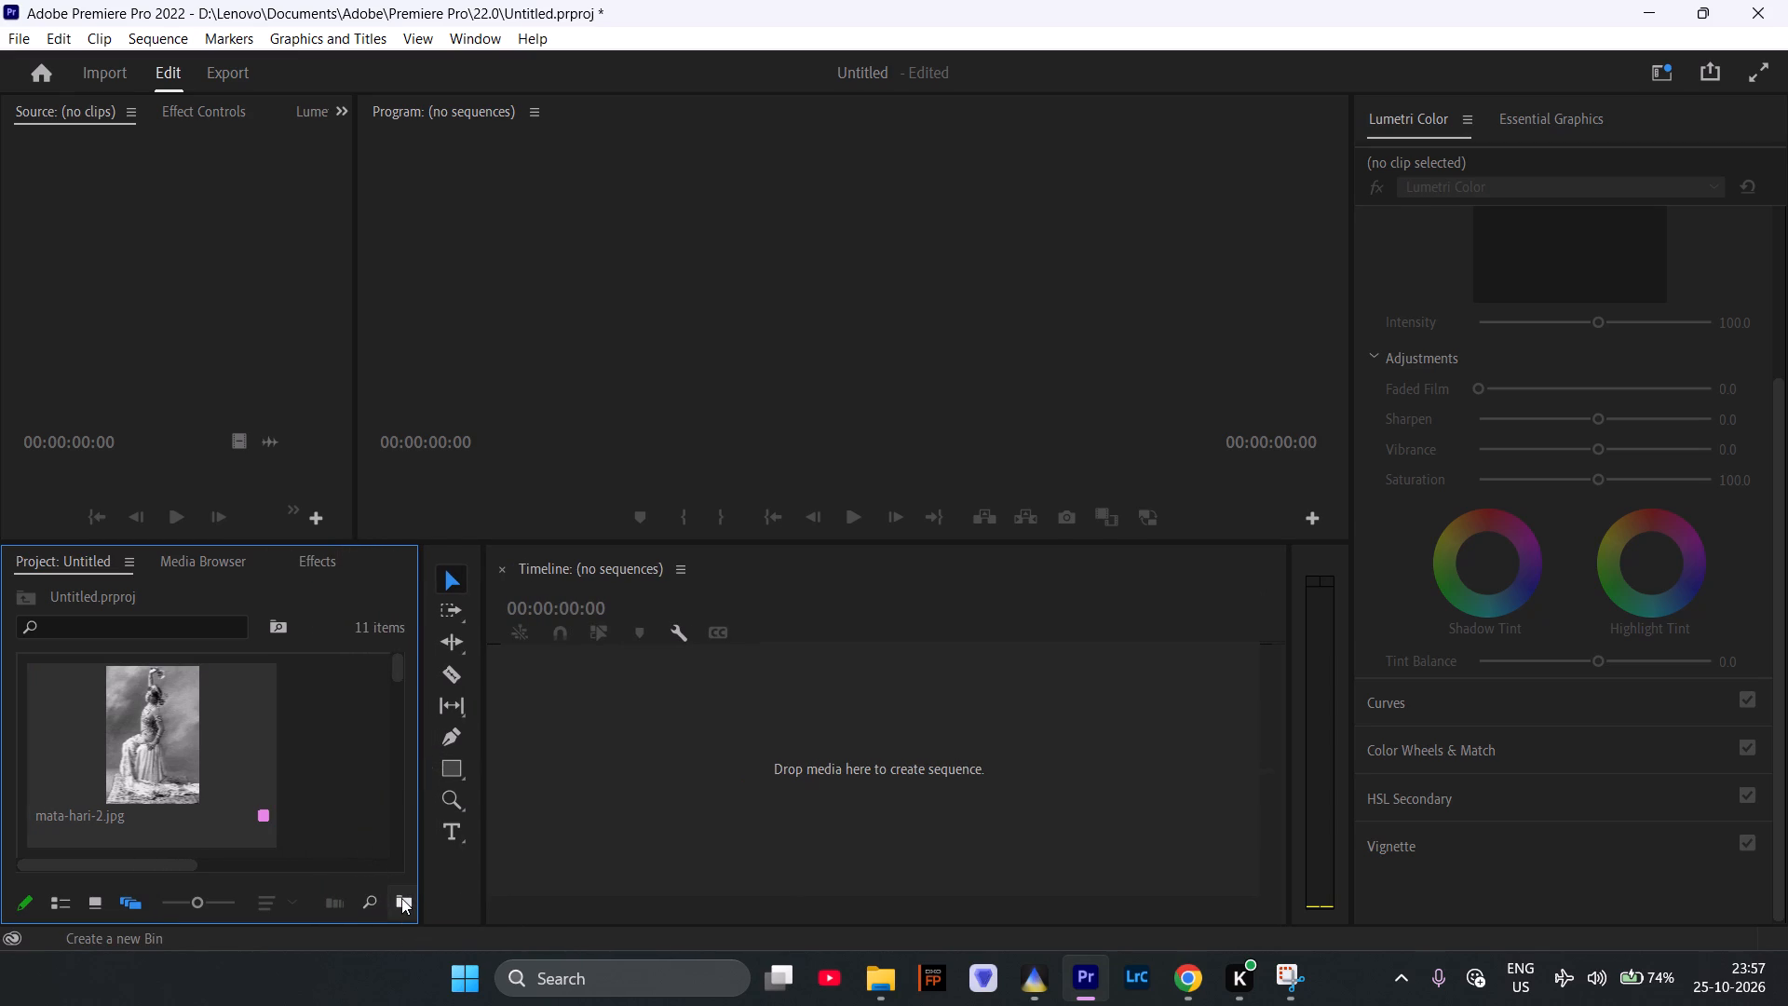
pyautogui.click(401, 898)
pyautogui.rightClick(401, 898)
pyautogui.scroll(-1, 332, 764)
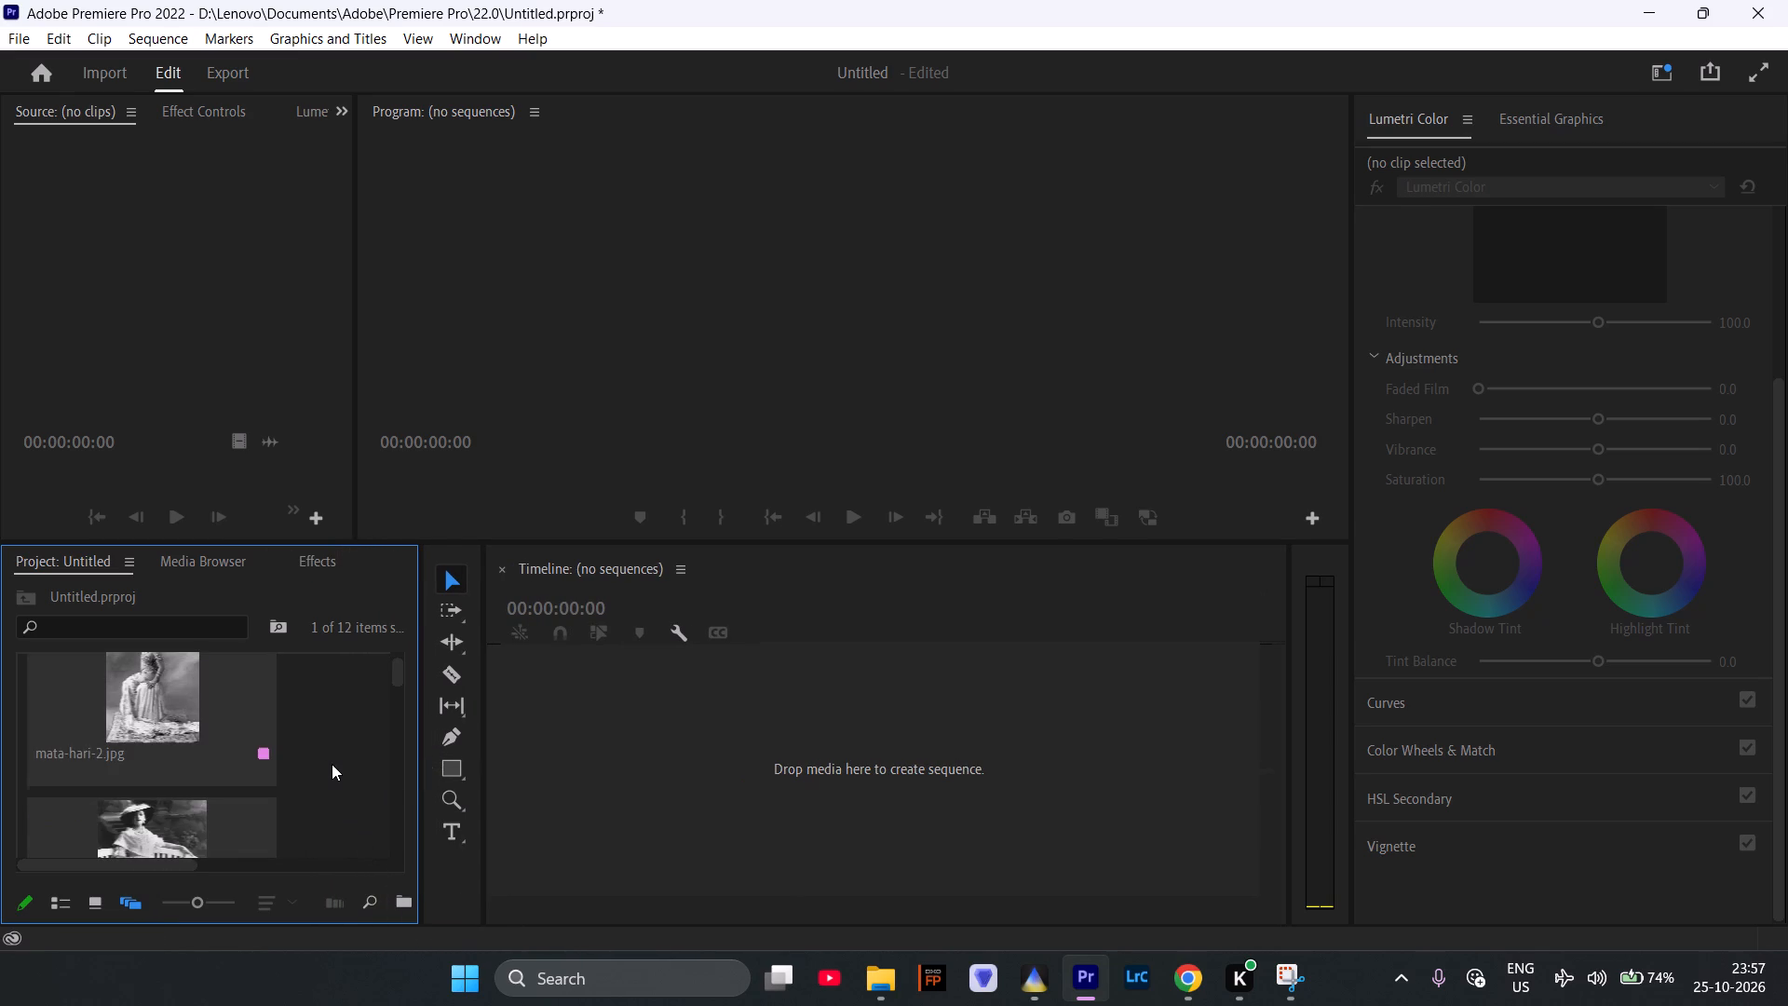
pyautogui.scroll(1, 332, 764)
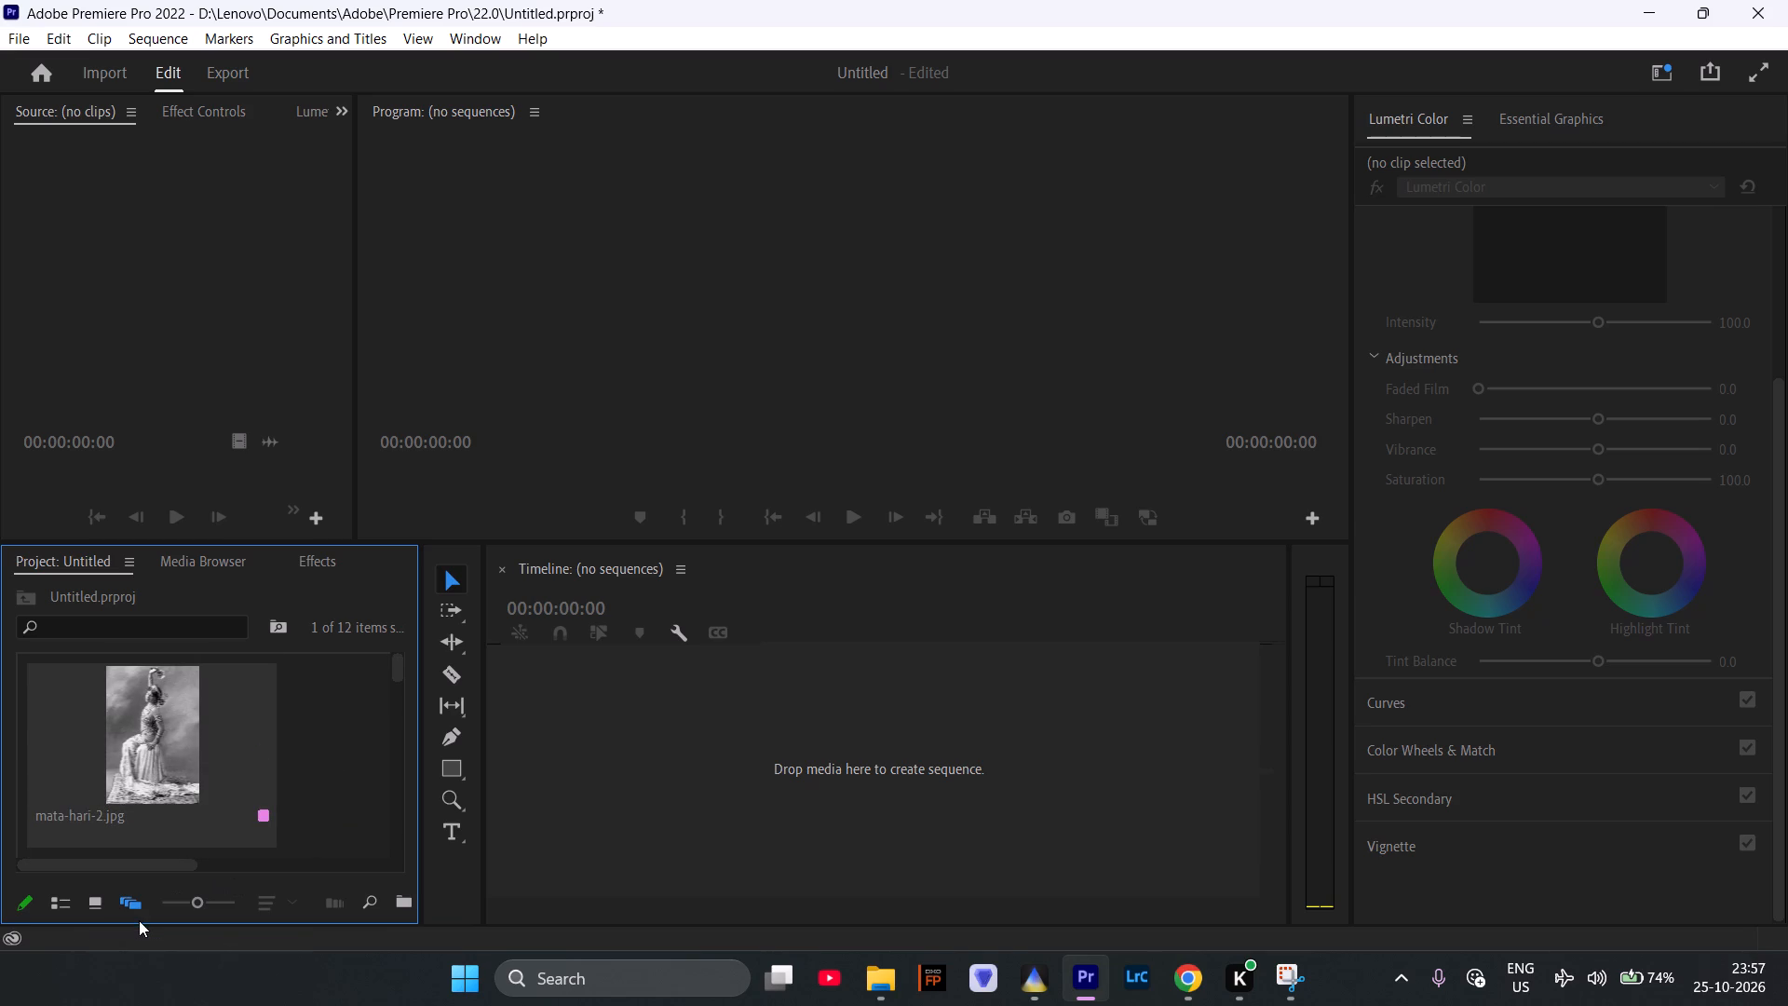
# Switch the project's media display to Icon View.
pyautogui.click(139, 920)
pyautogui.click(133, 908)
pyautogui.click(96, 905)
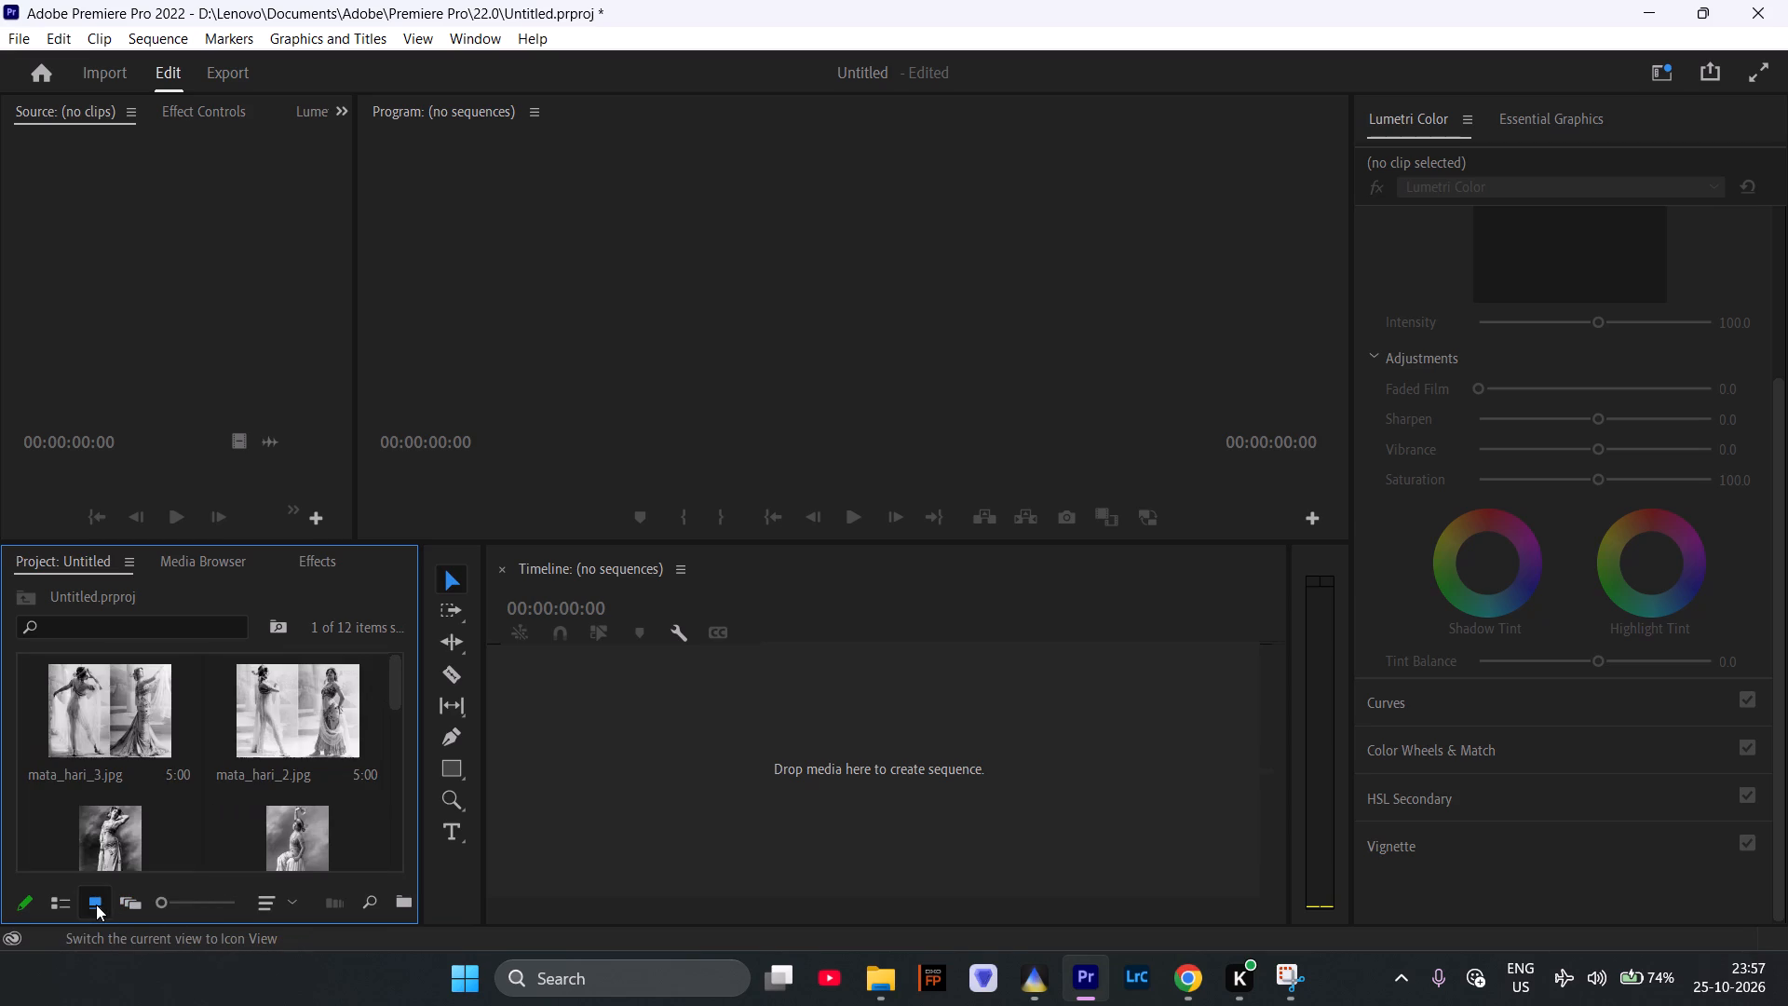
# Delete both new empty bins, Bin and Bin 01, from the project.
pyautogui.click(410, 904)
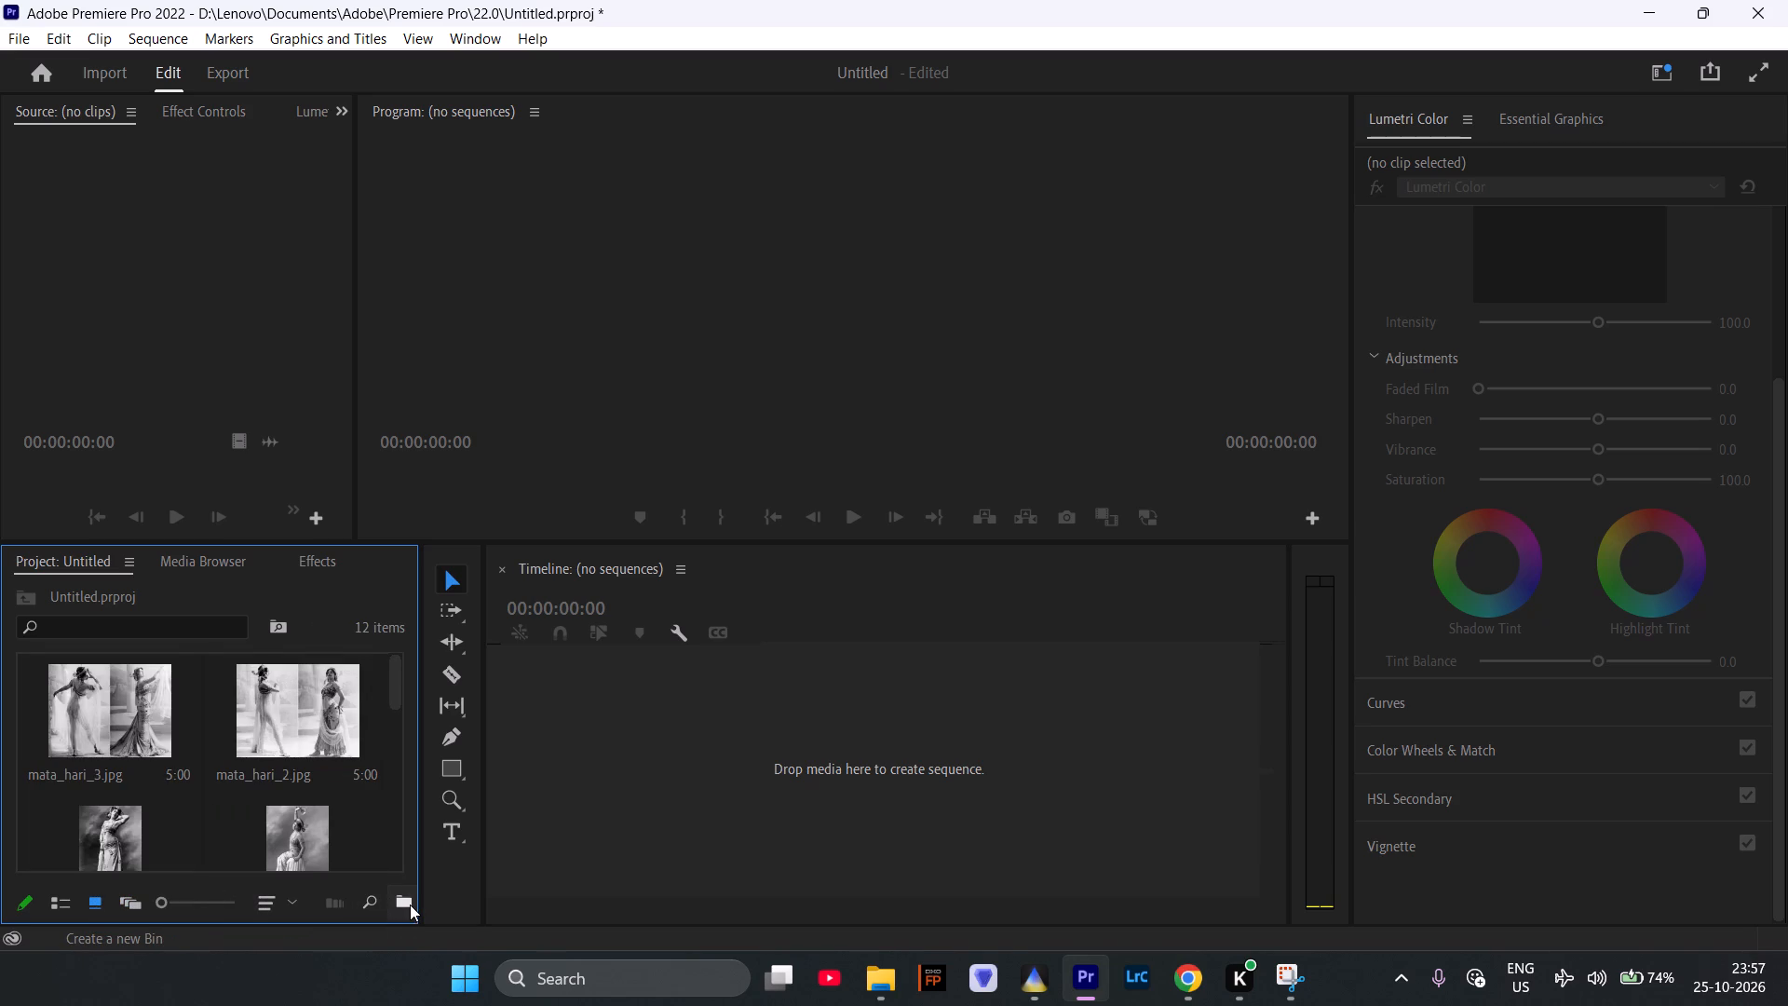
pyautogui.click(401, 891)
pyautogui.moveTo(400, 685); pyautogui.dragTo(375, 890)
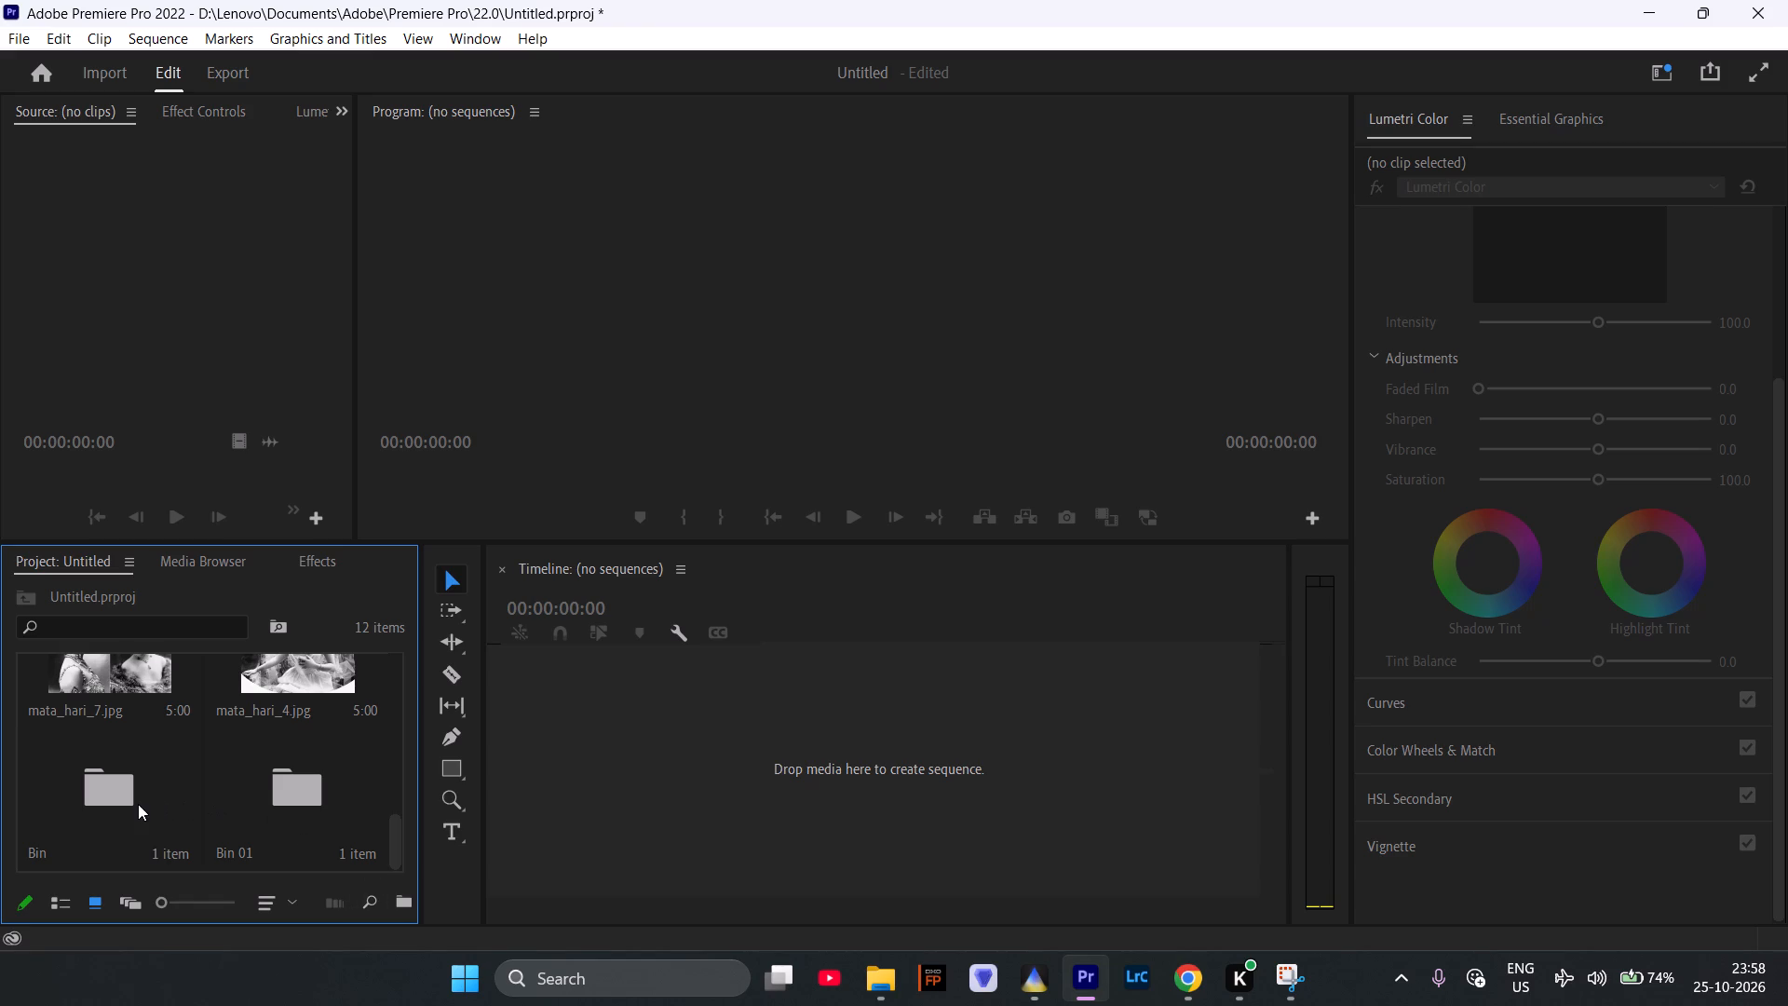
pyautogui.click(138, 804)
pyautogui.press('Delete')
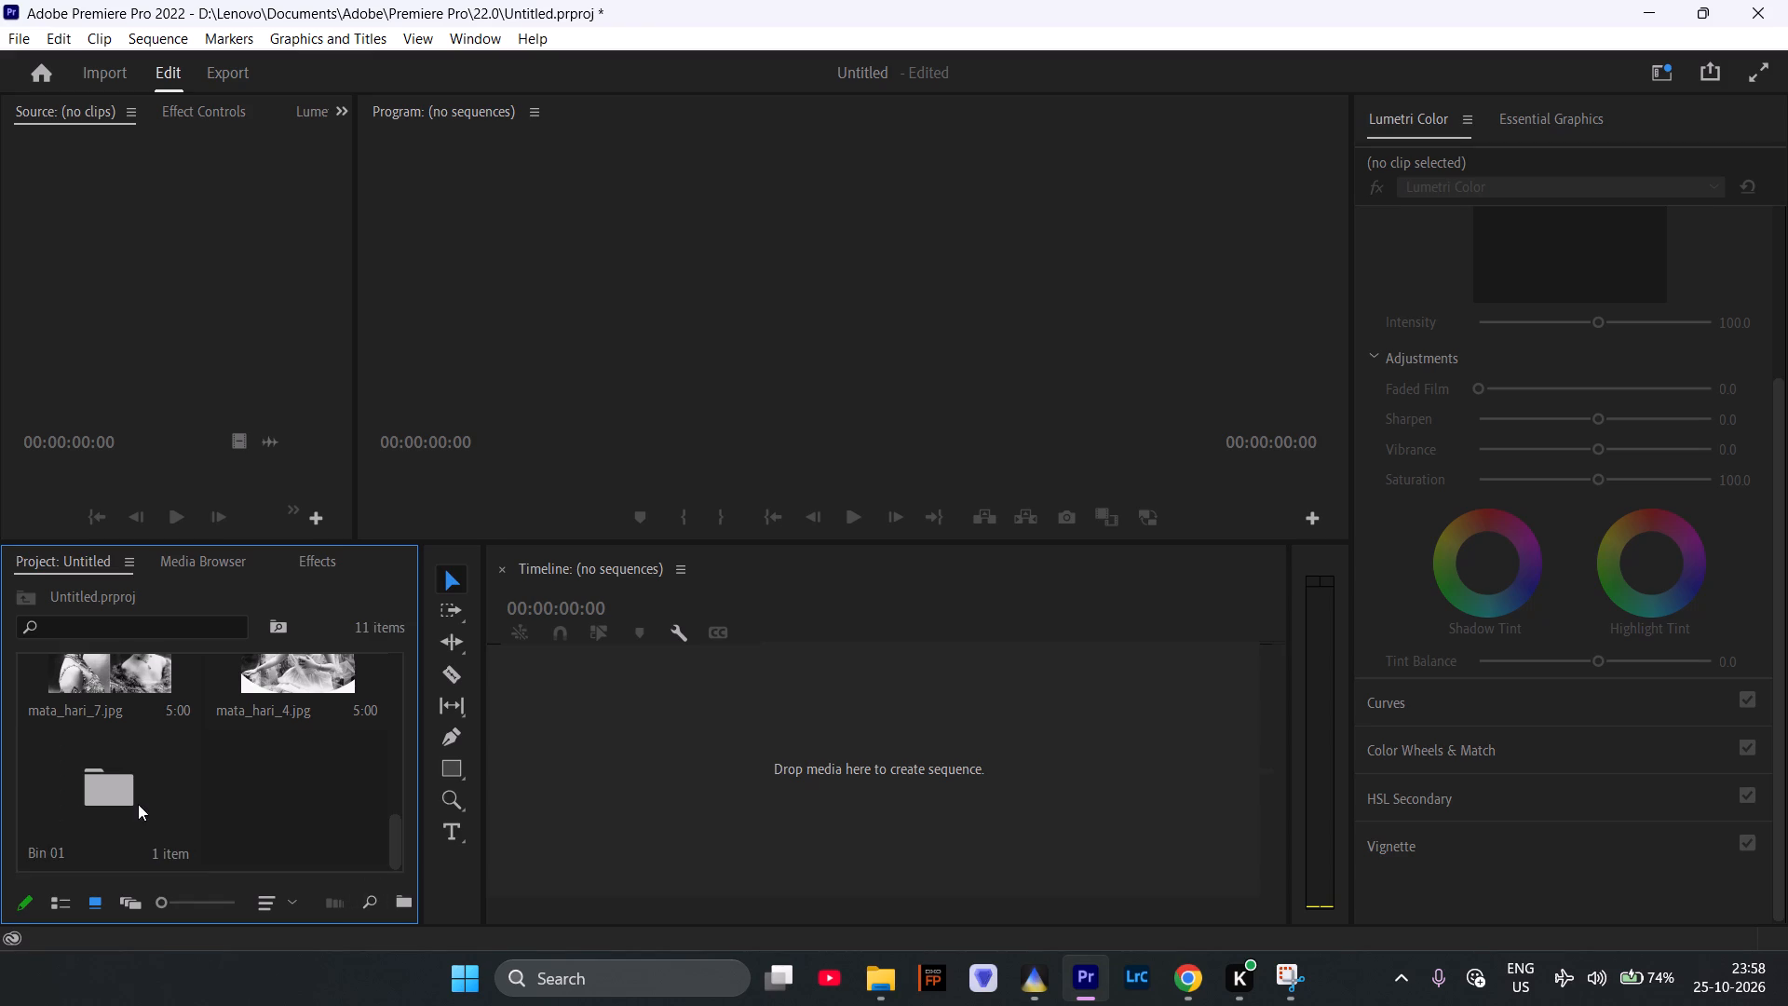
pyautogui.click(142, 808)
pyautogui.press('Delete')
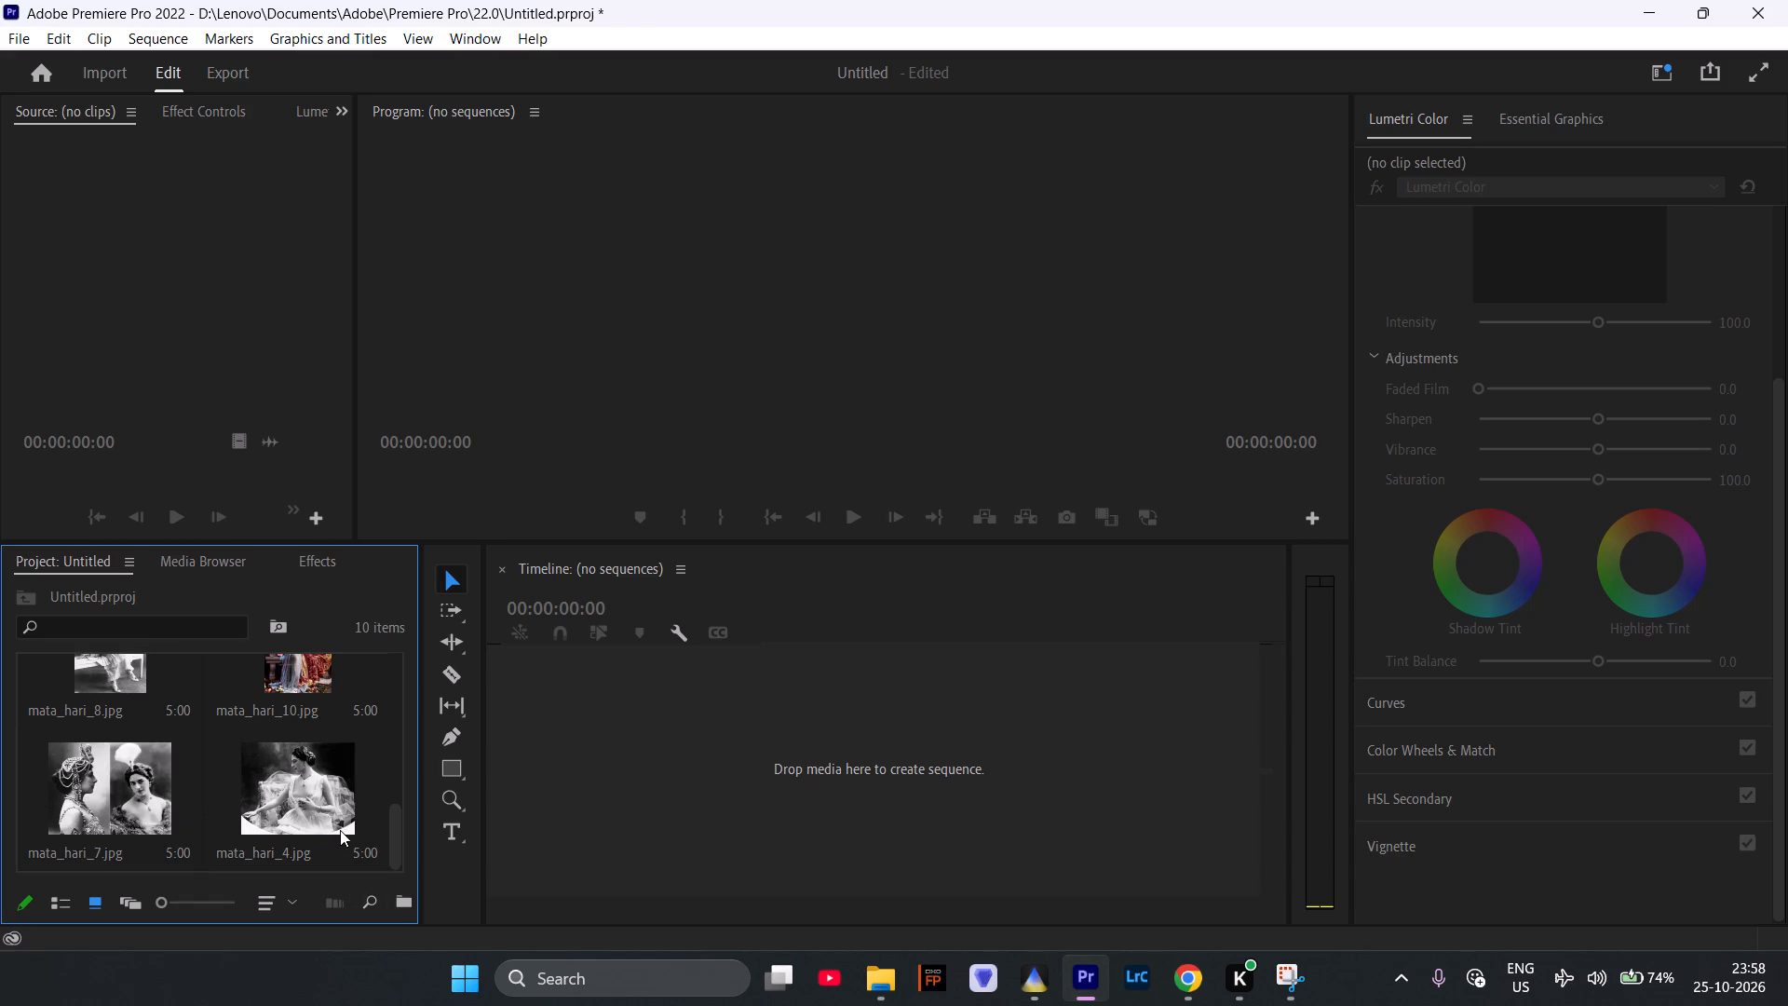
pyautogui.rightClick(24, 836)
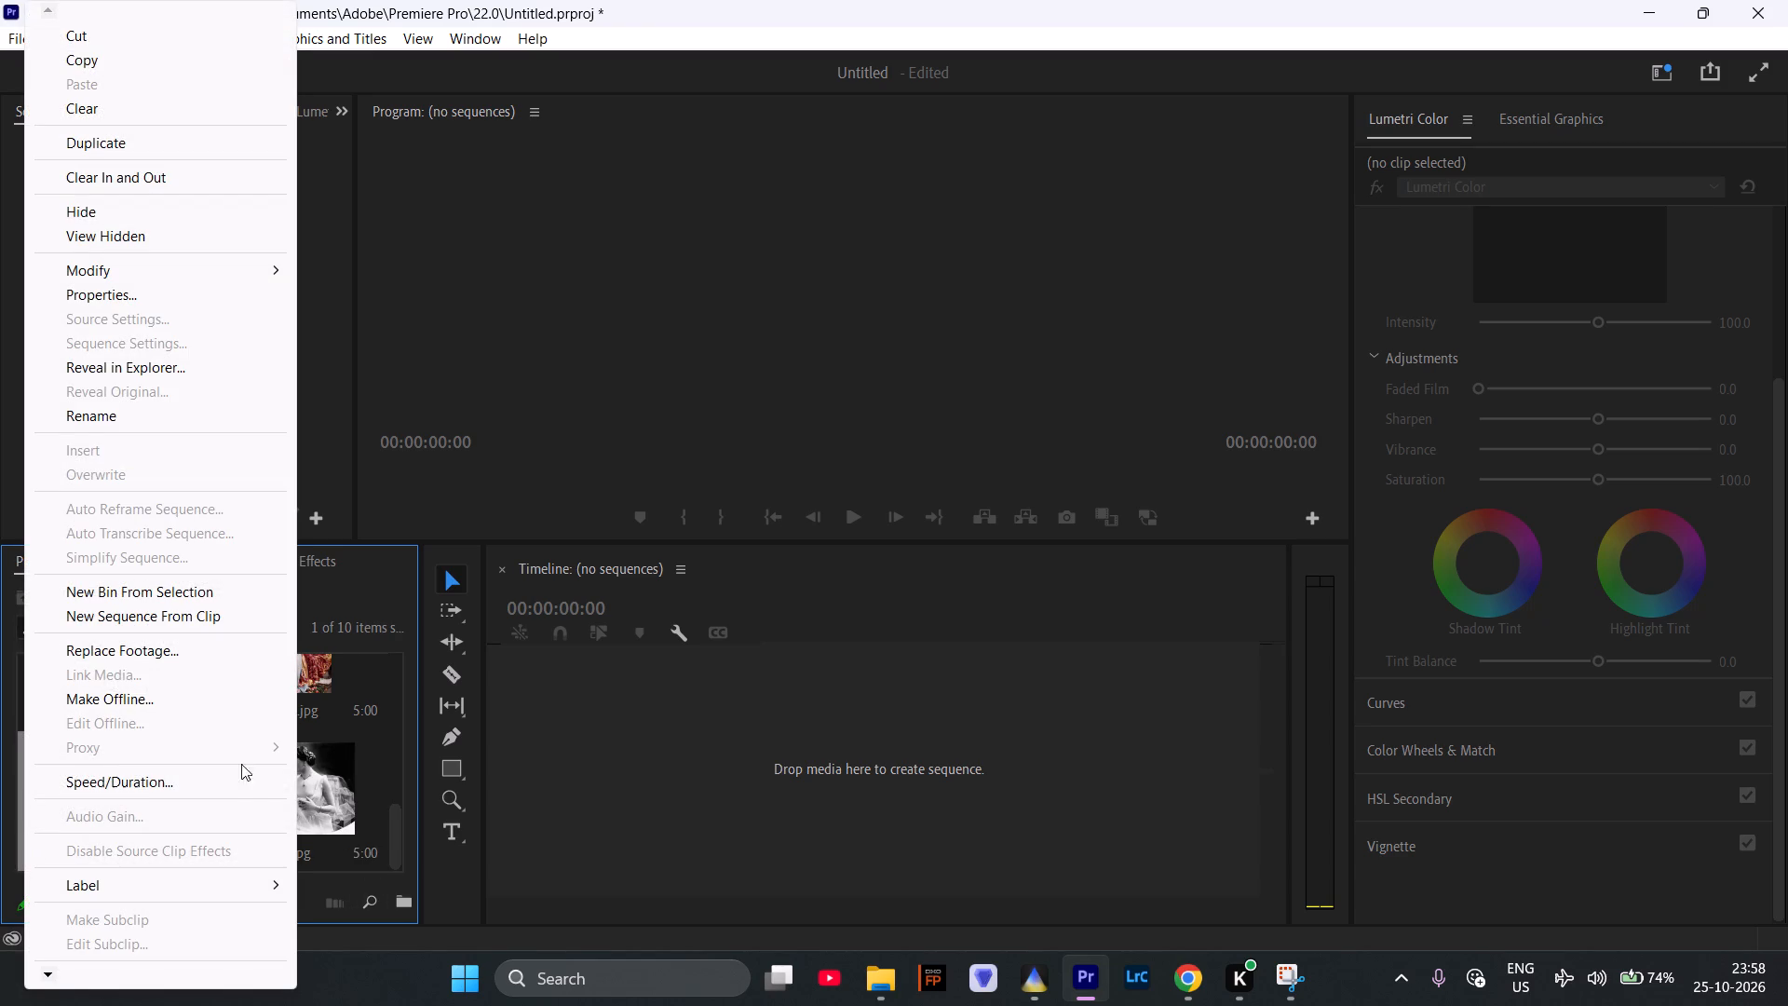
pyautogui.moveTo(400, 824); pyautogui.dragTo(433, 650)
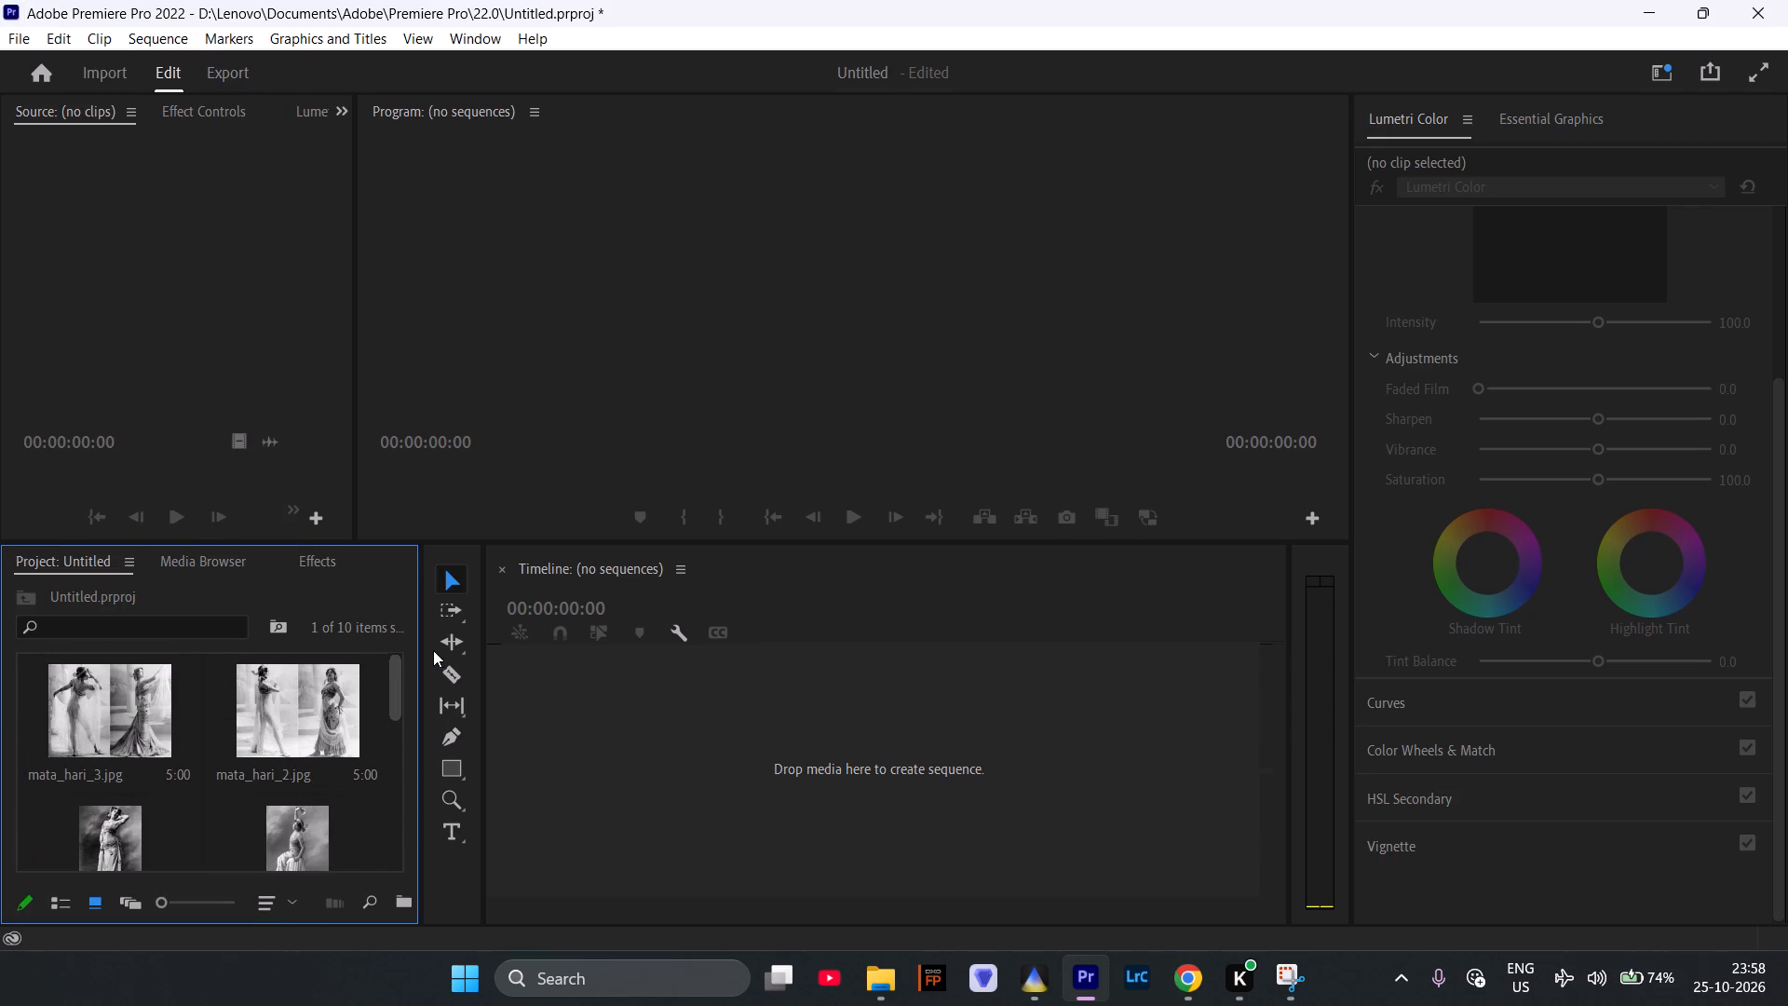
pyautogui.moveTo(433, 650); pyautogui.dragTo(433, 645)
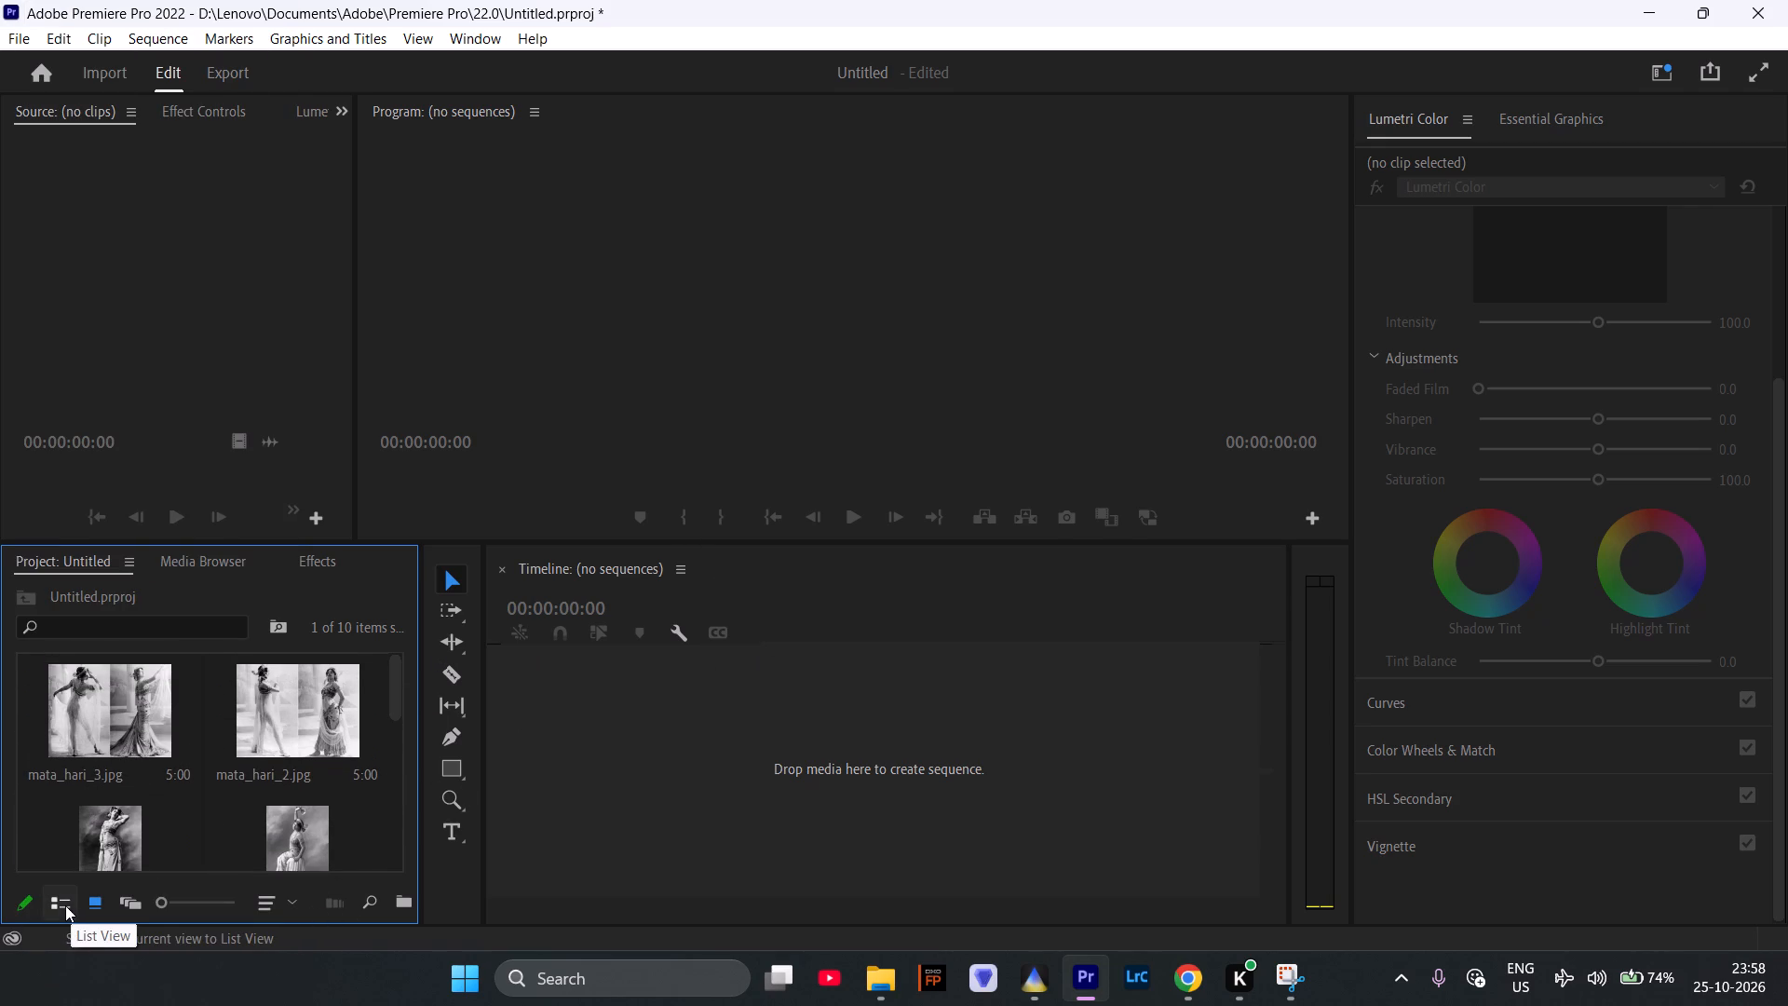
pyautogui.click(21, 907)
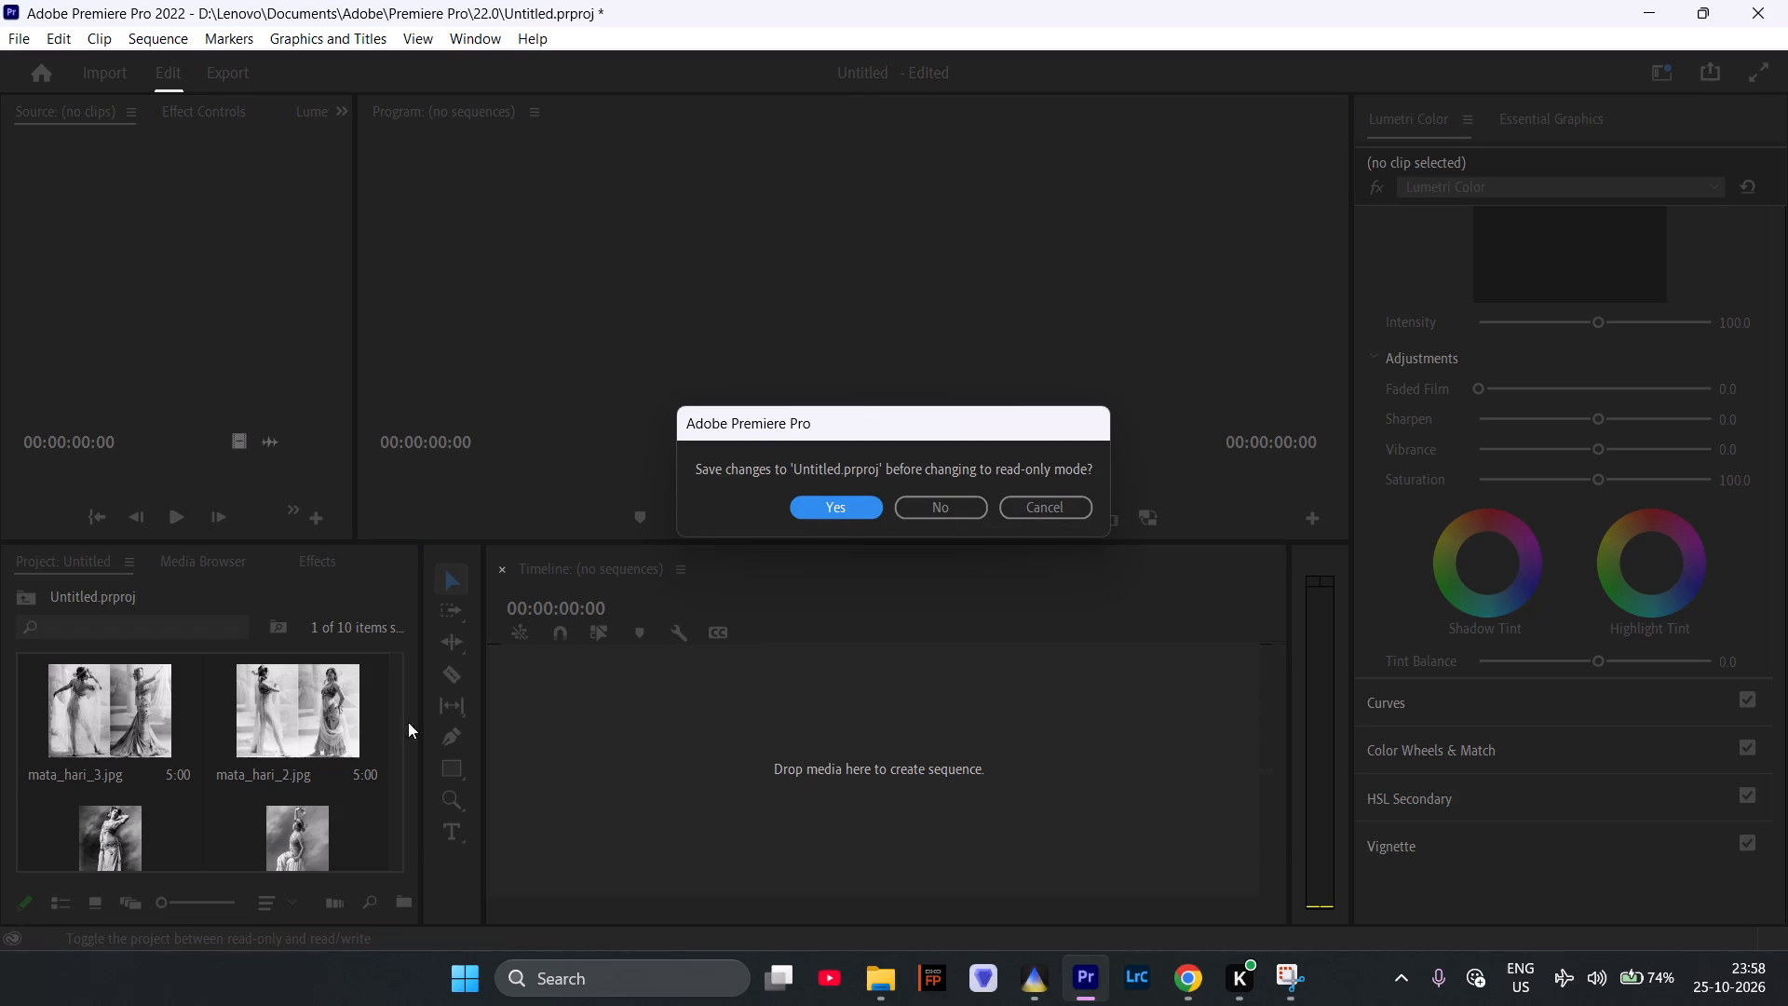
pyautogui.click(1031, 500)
# Switch the project's media display to List View.
pyautogui.click(59, 899)
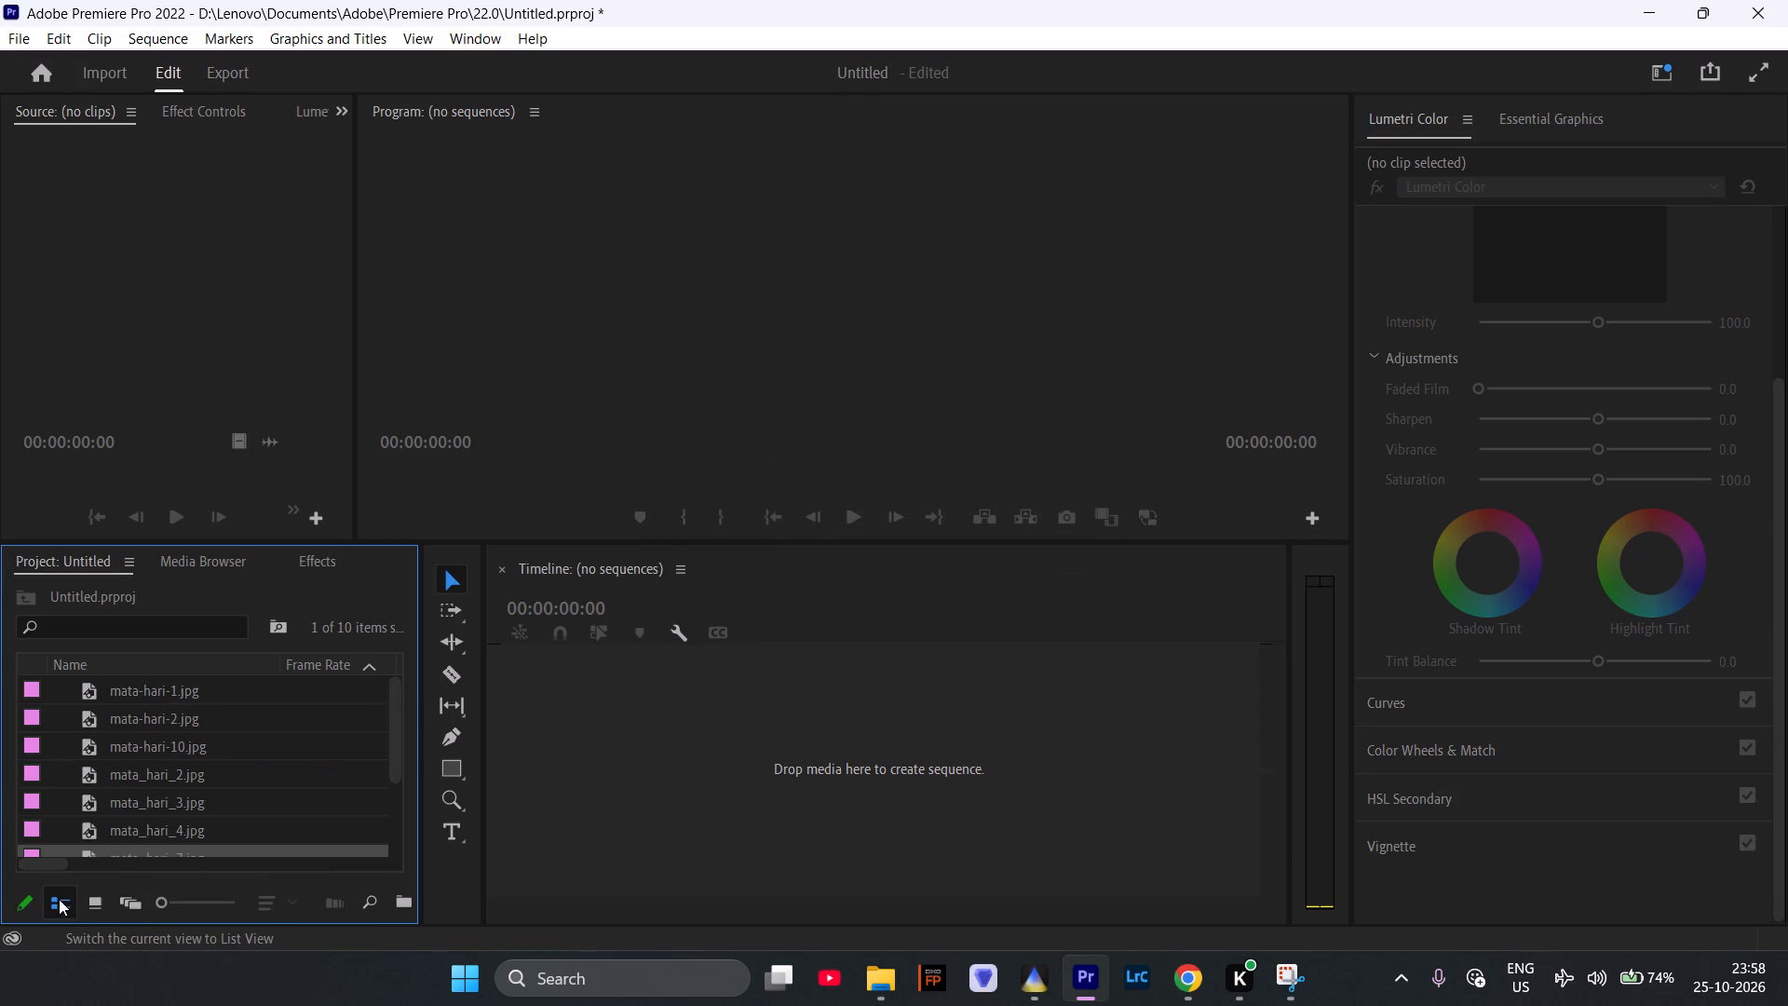
pyautogui.click(59, 899)
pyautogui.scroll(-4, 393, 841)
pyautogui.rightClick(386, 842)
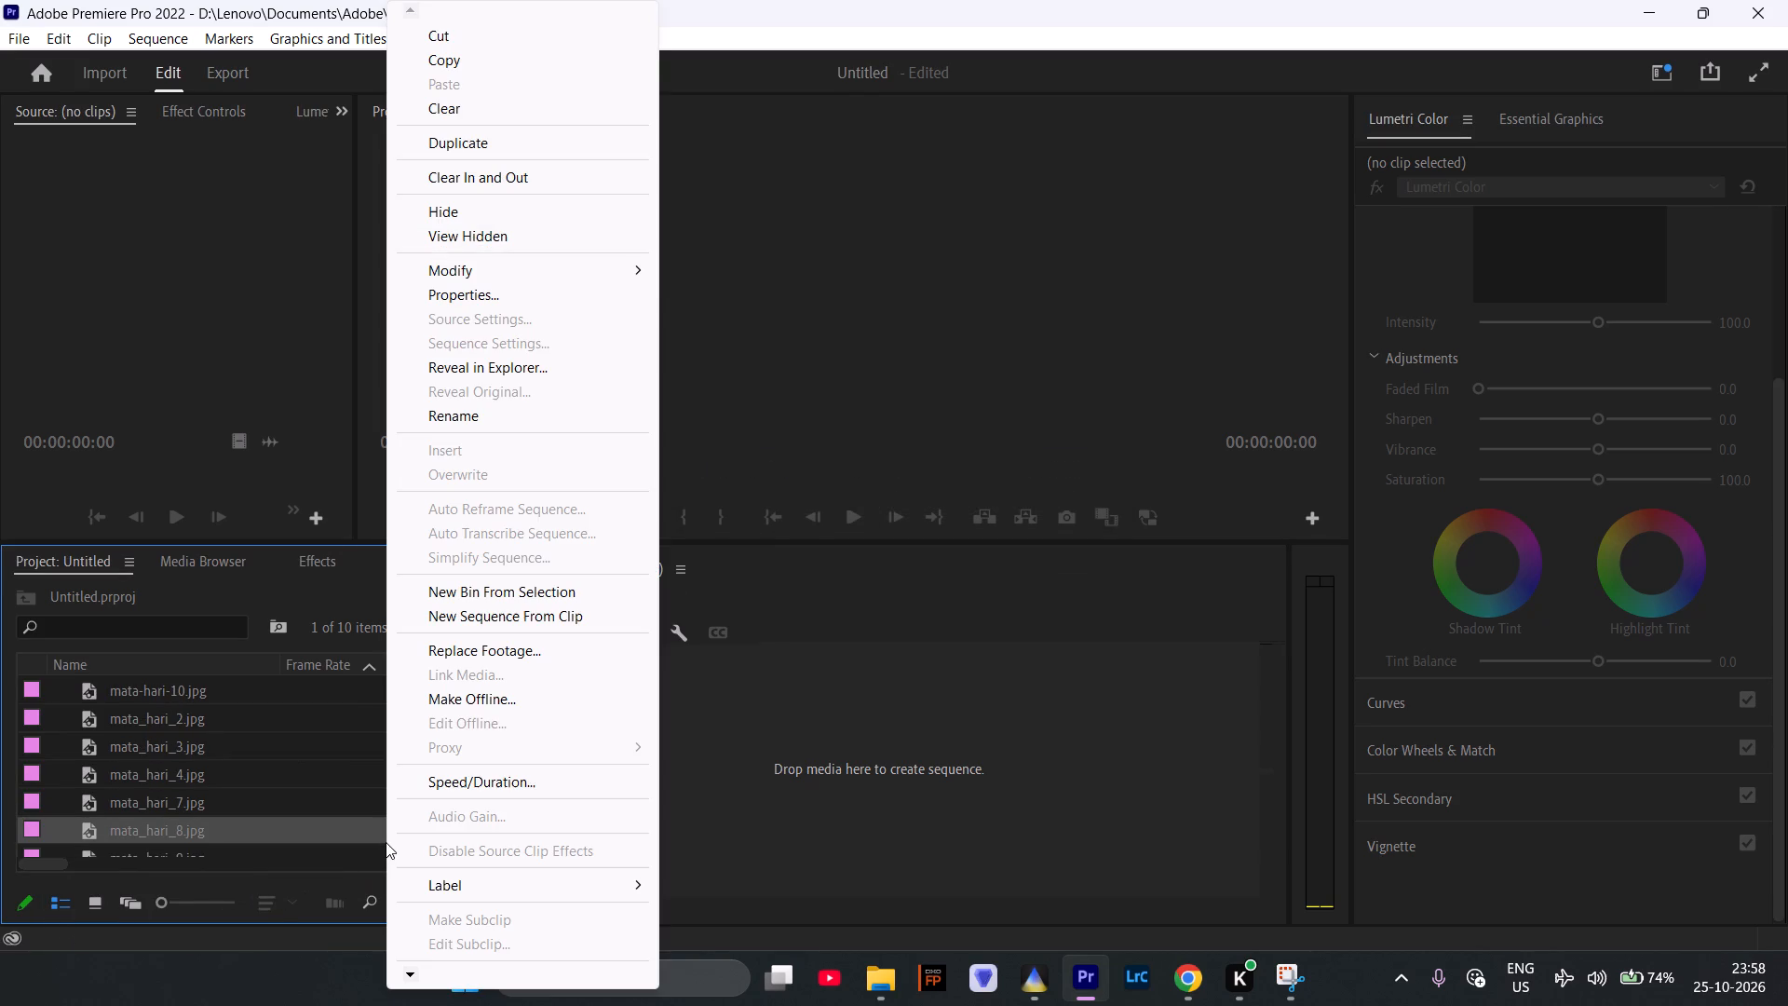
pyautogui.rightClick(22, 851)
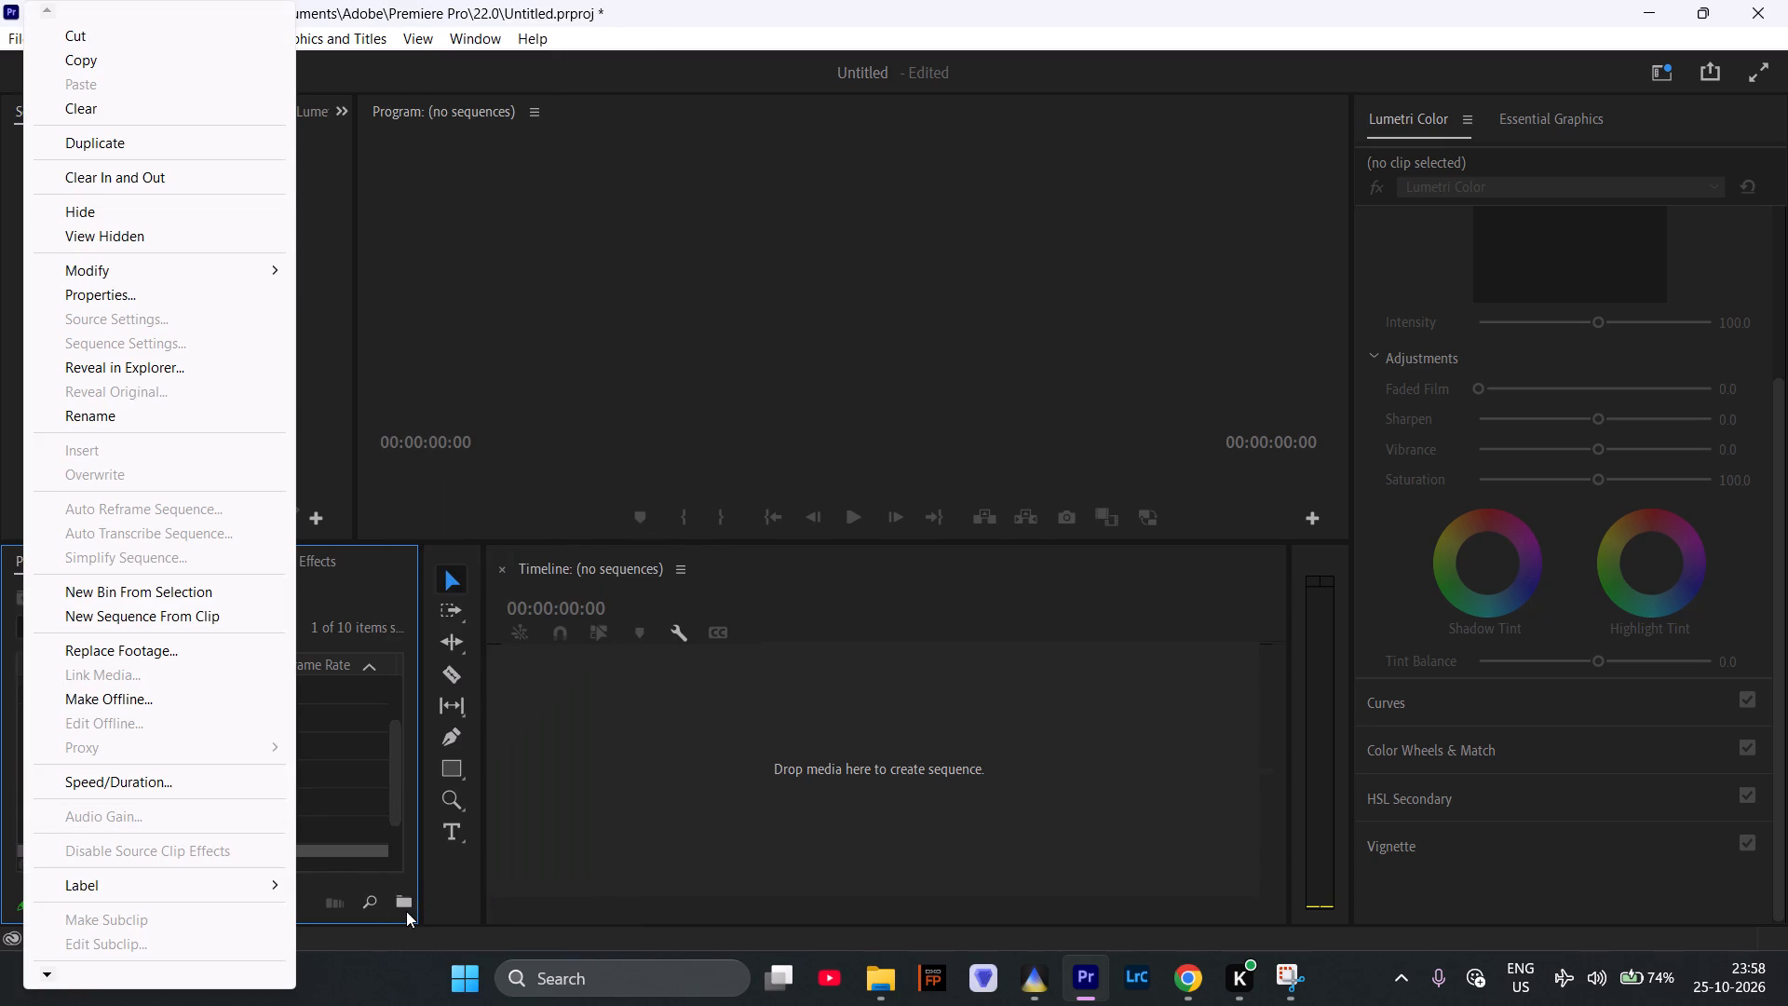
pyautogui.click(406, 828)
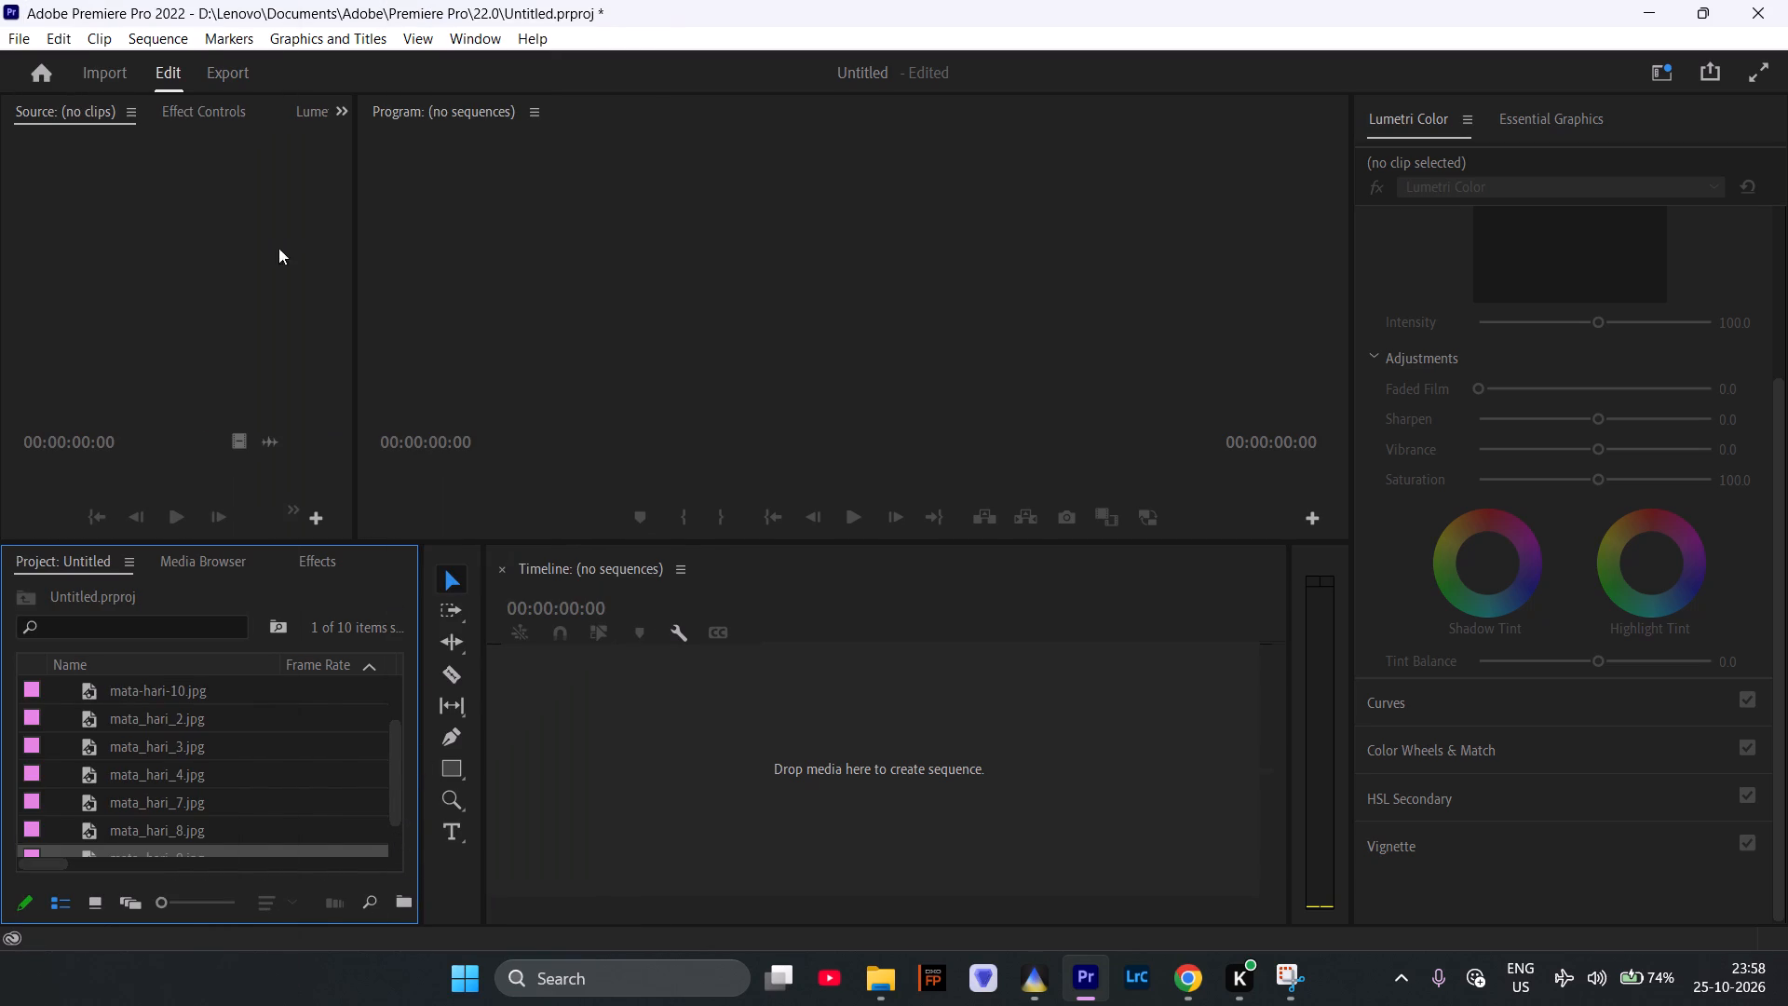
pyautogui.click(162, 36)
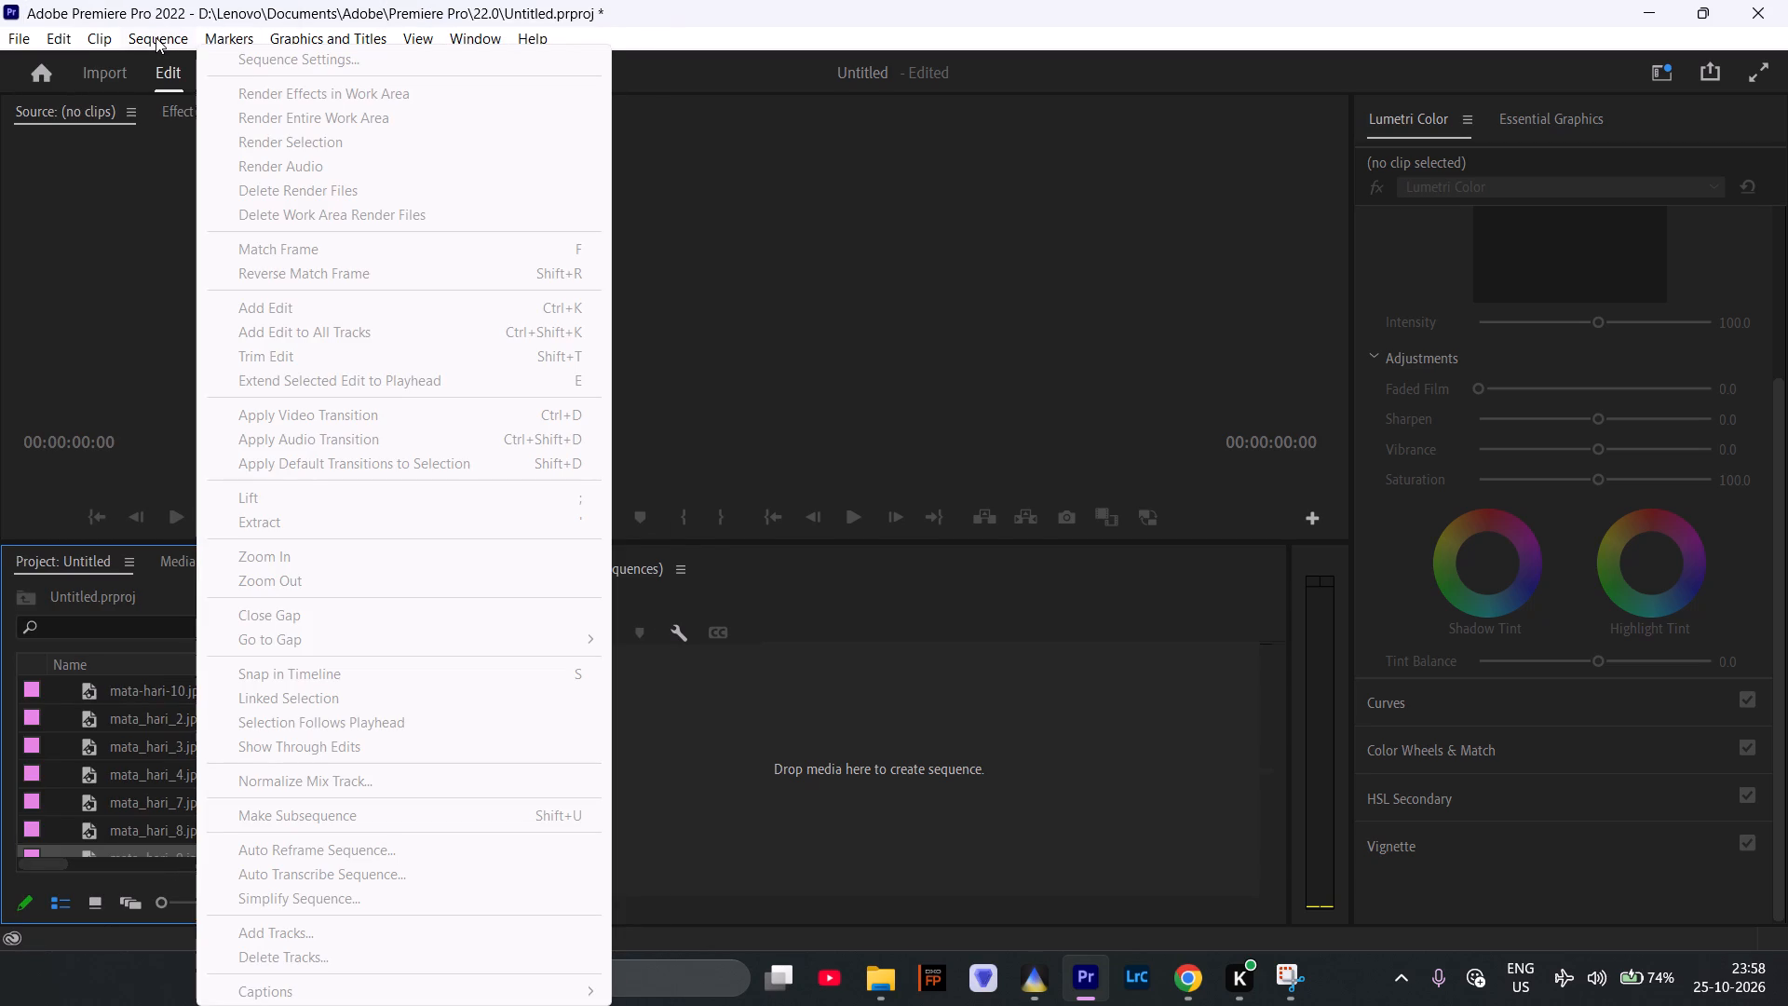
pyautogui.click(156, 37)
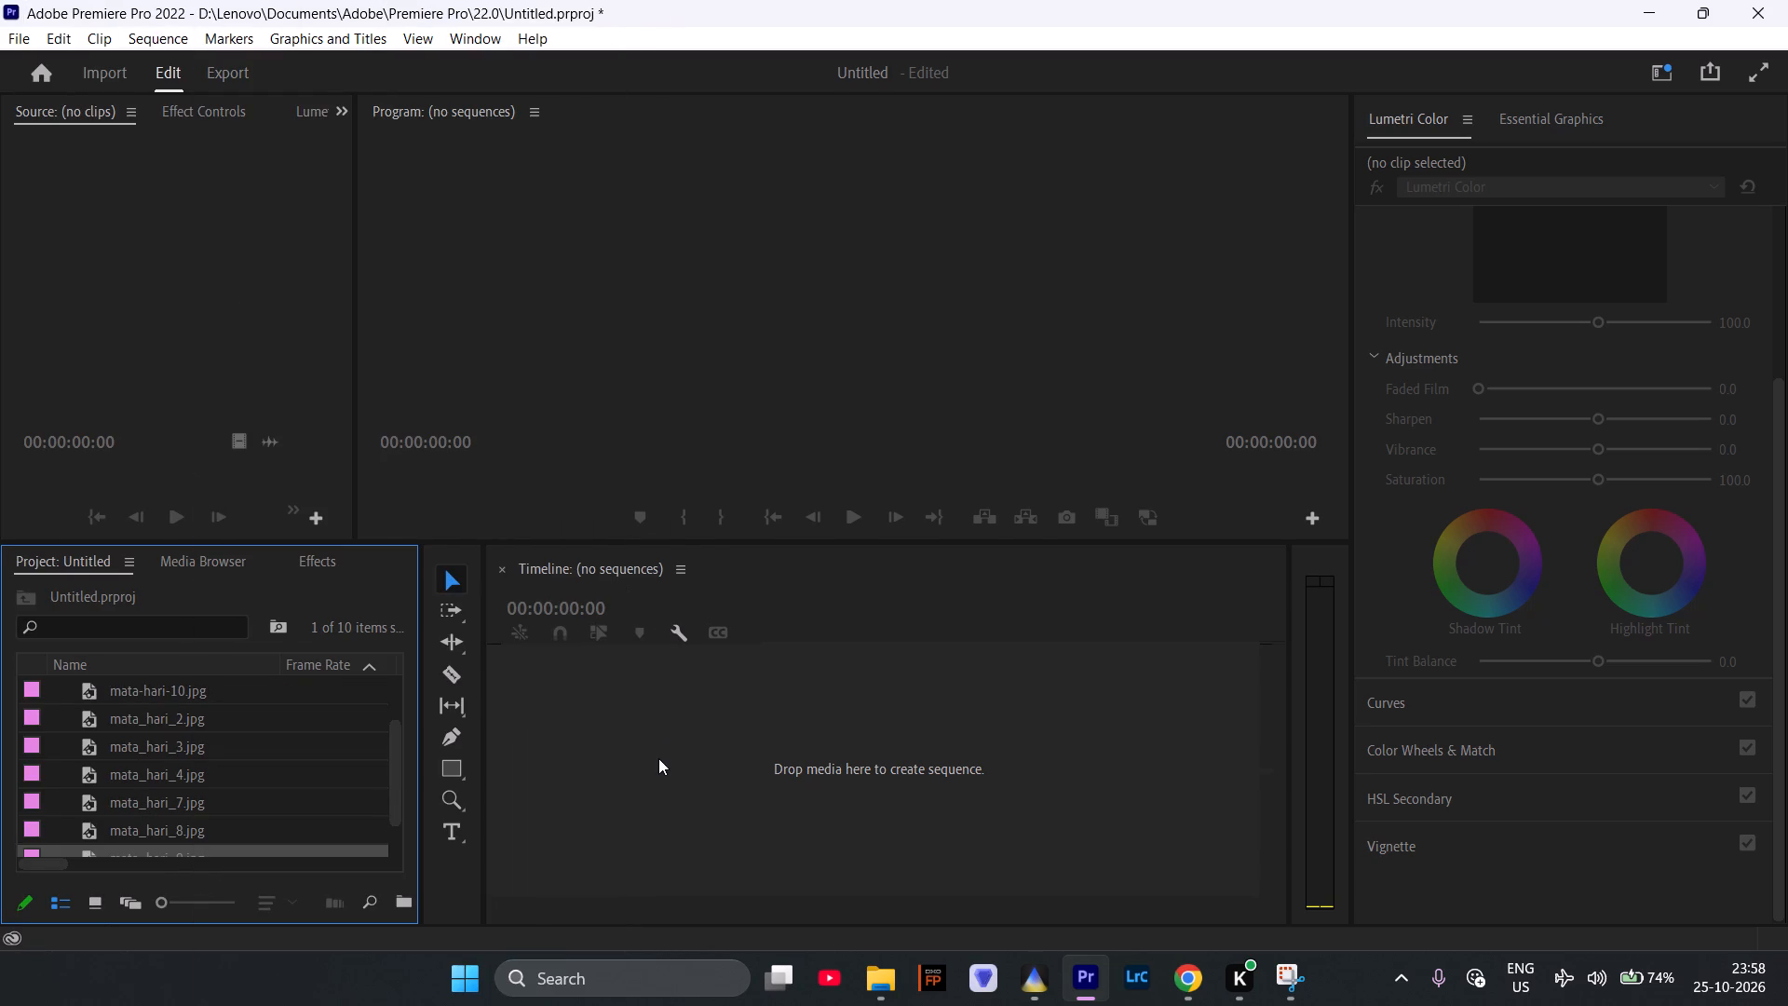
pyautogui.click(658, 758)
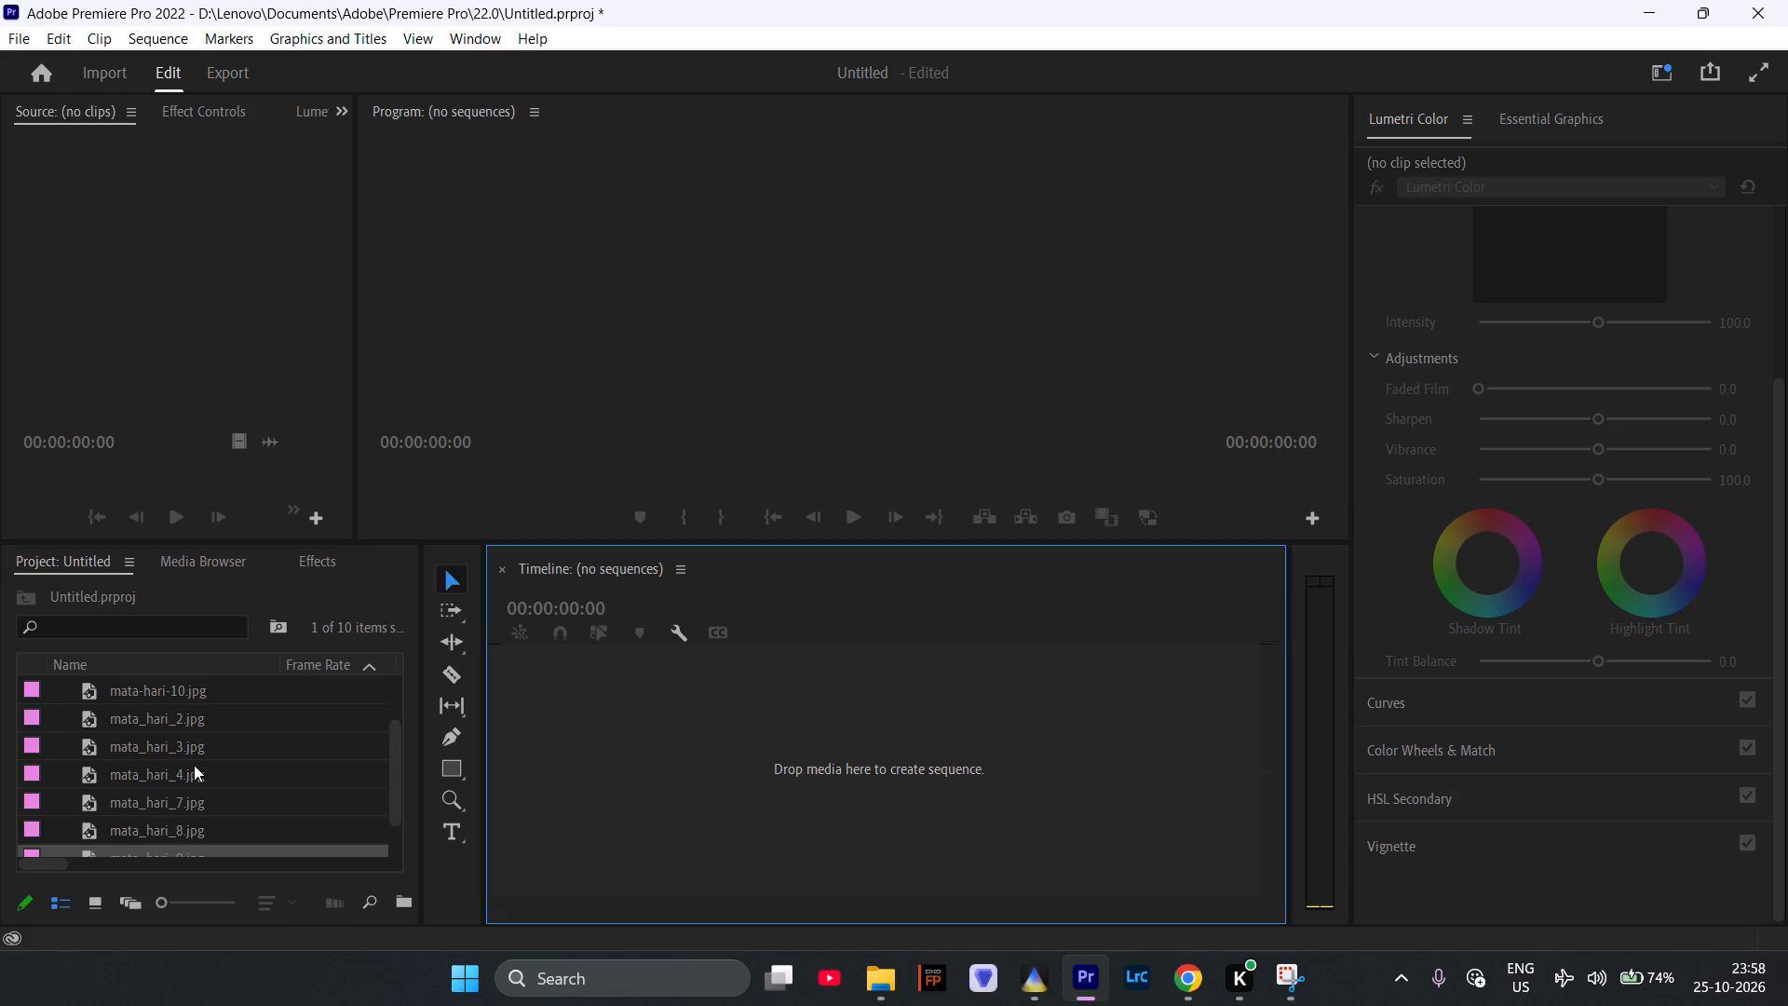
# Show the project media in Icon View and create a new sequence from mata_hari_3.jpg.
pyautogui.scroll(4, 193, 717)
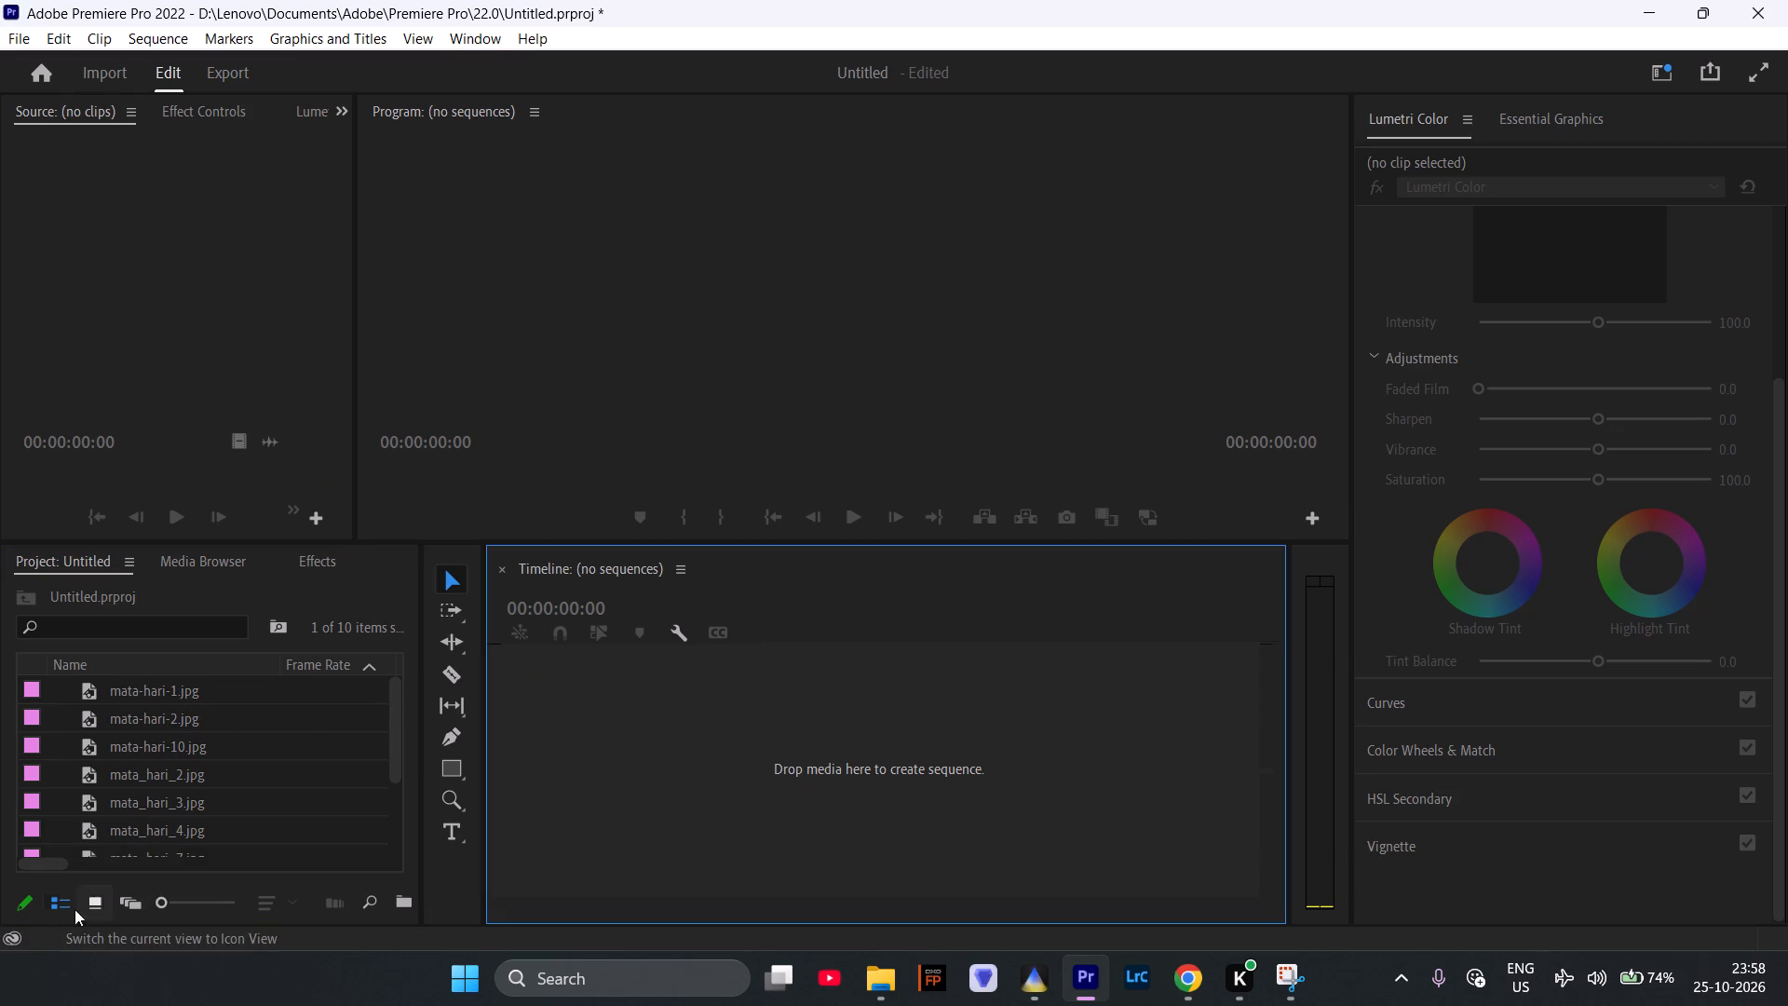
pyautogui.click(58, 910)
pyautogui.click(101, 909)
pyautogui.scroll(2, 223, 770)
pyautogui.scroll(-1, 224, 770)
pyautogui.scroll(2, 224, 770)
pyautogui.moveTo(84, 714); pyautogui.dragTo(743, 785)
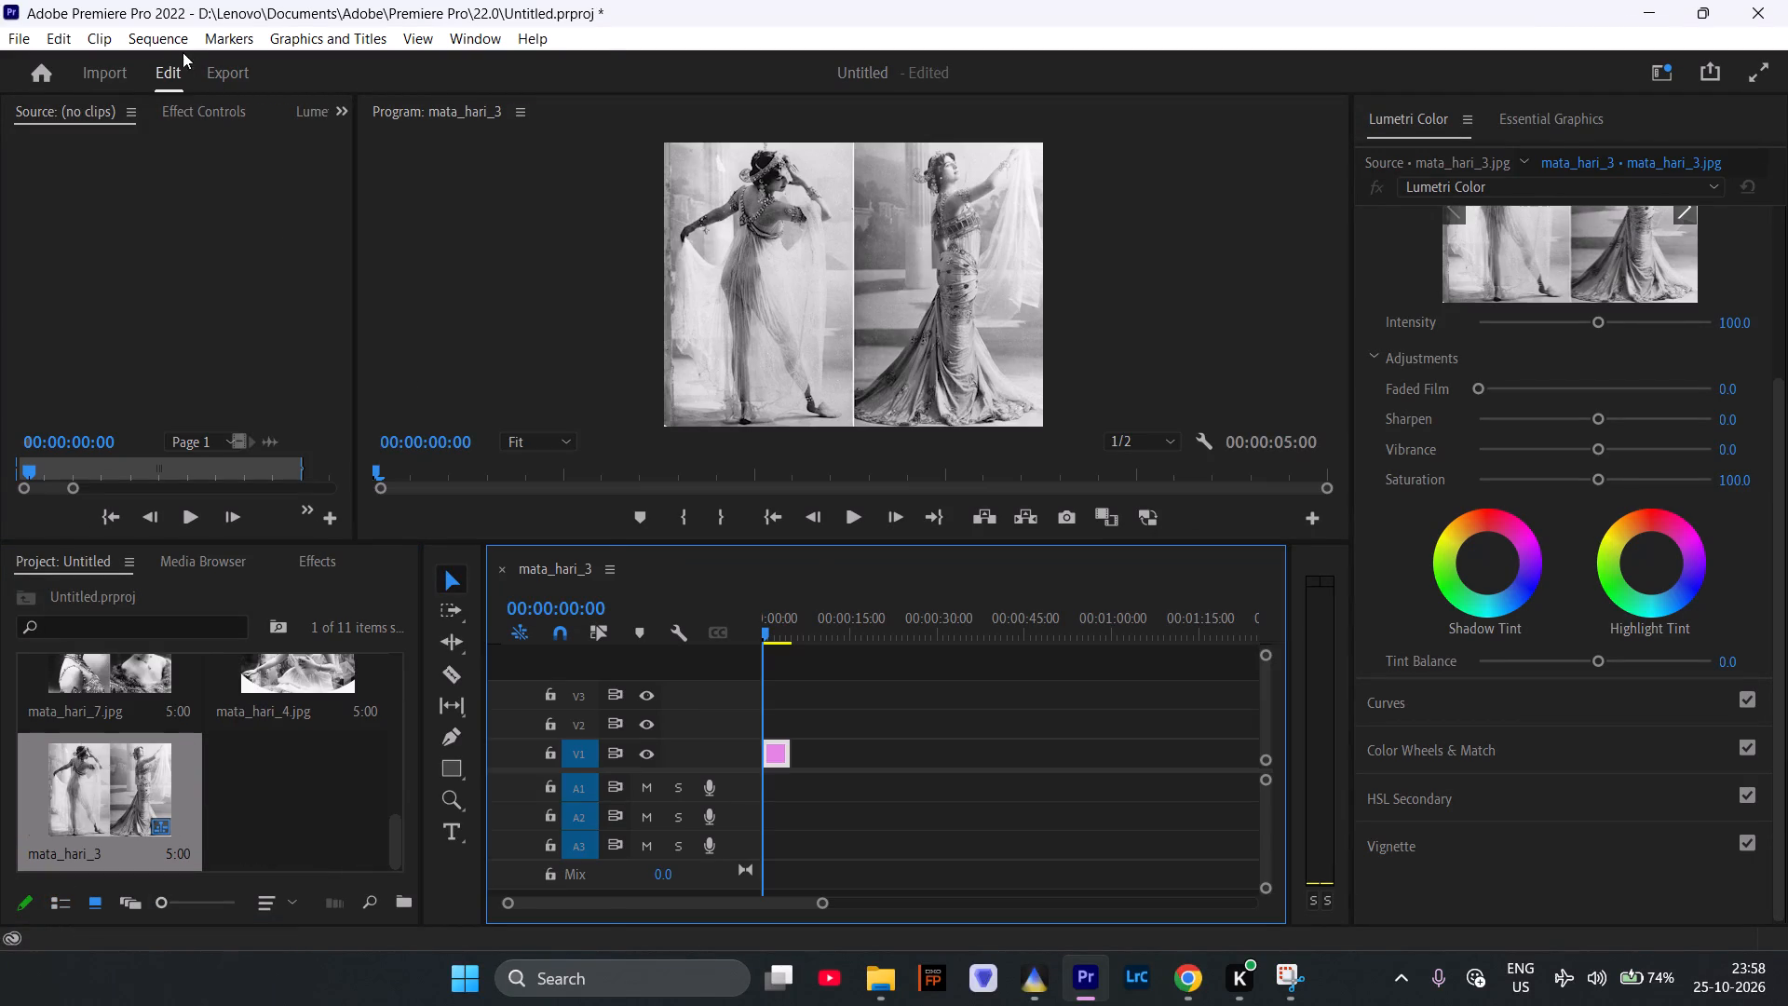
# Set the mata_hari_3 sequence's frame size to 1080 horizontal by 1900 vertical.
pyautogui.click(166, 40)
pyautogui.click(251, 60)
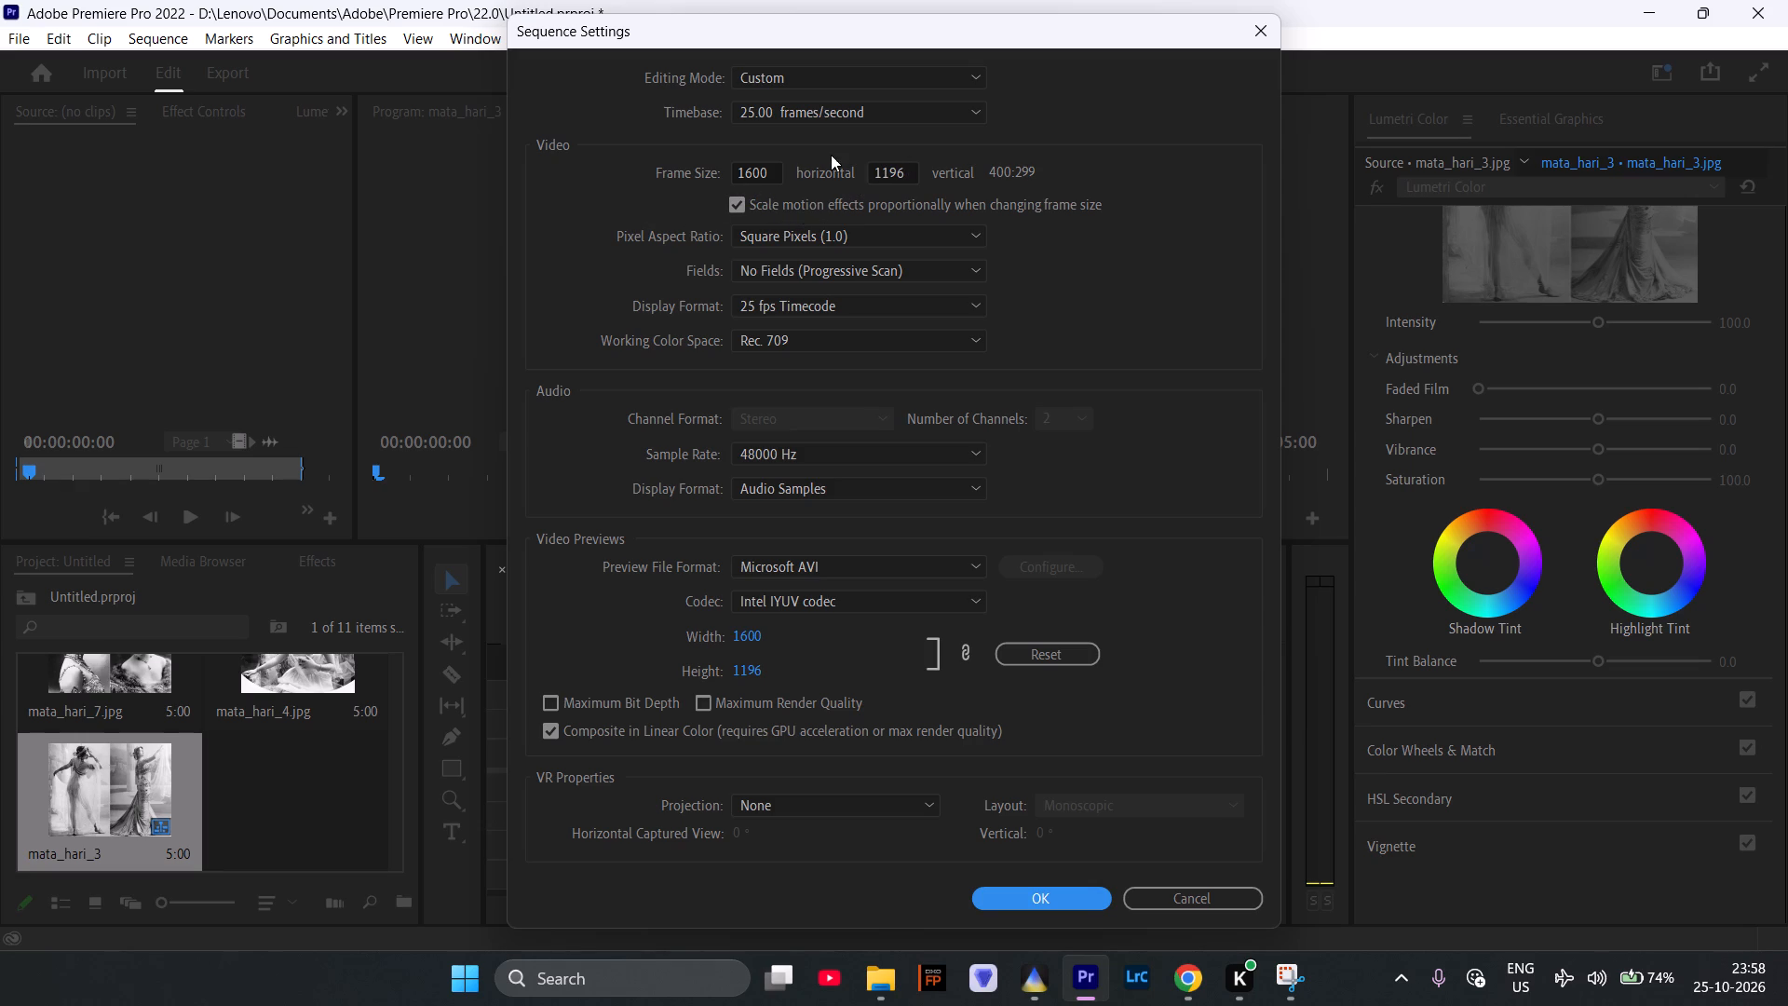
pyautogui.moveTo(777, 174); pyautogui.dragTo(765, 173)
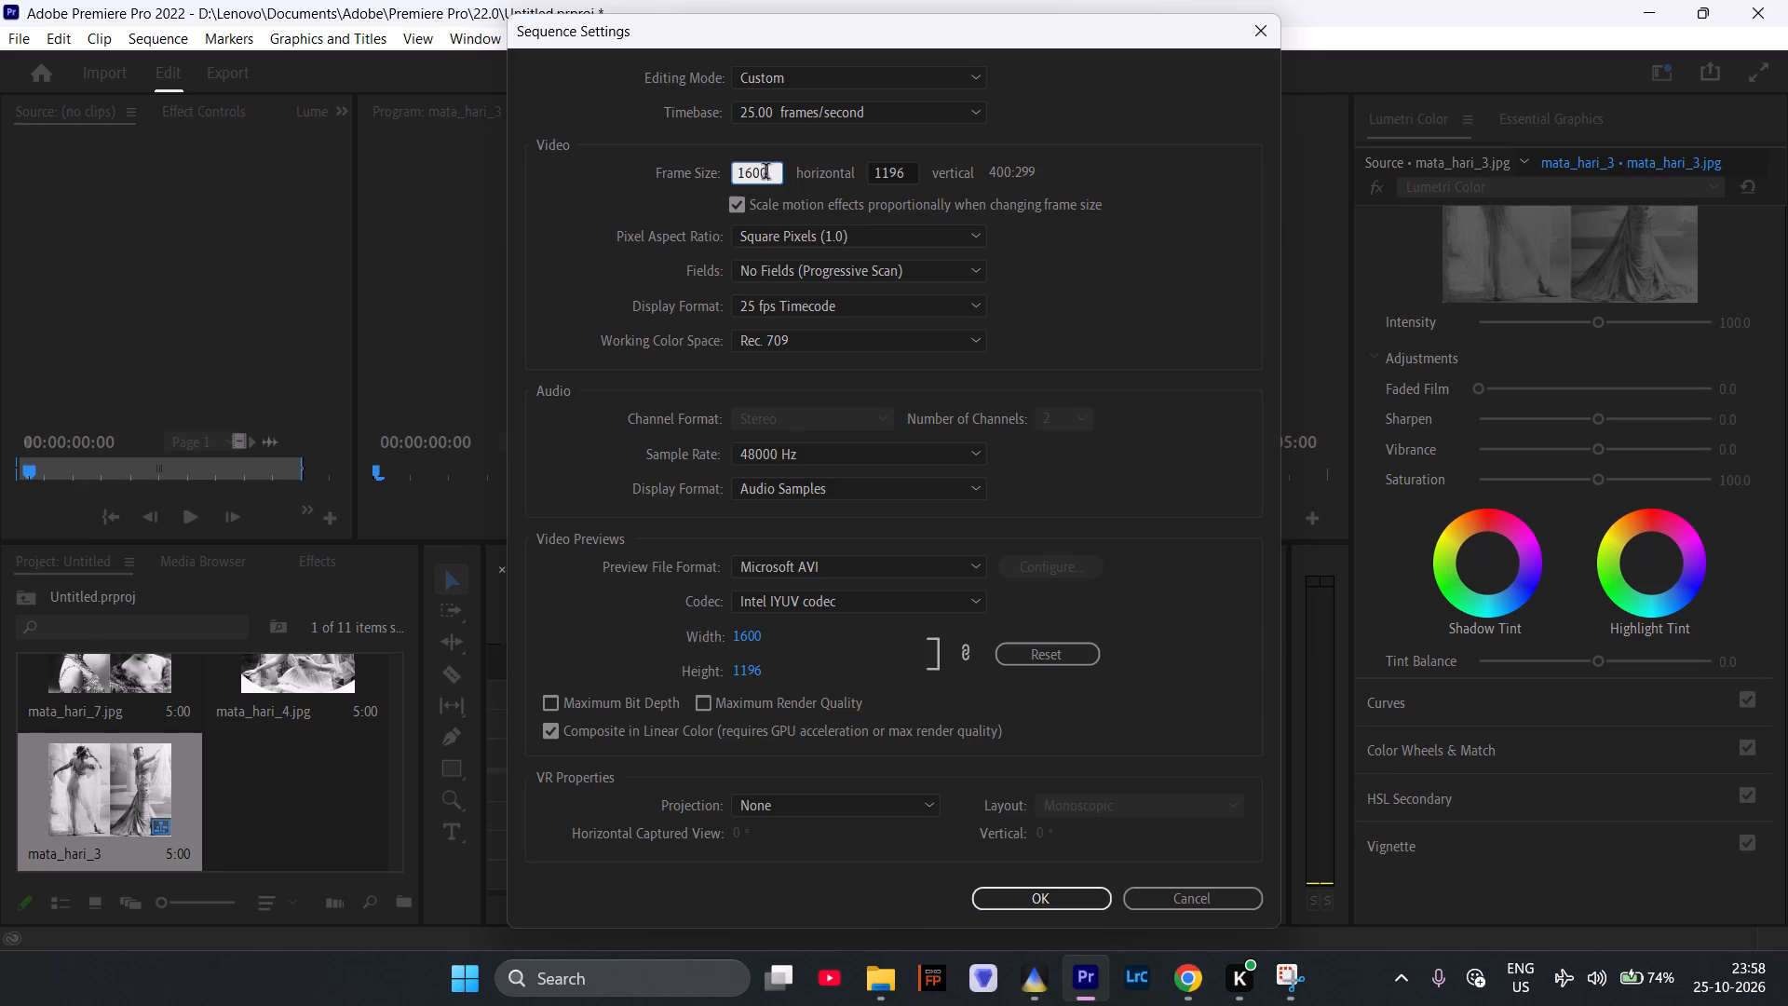
pyautogui.moveTo(765, 173); pyautogui.dragTo(616, 176)
pyautogui.write('10')
pyautogui.write('80')
pyautogui.moveTo(909, 179); pyautogui.dragTo(832, 175)
pyautogui.write('1900')
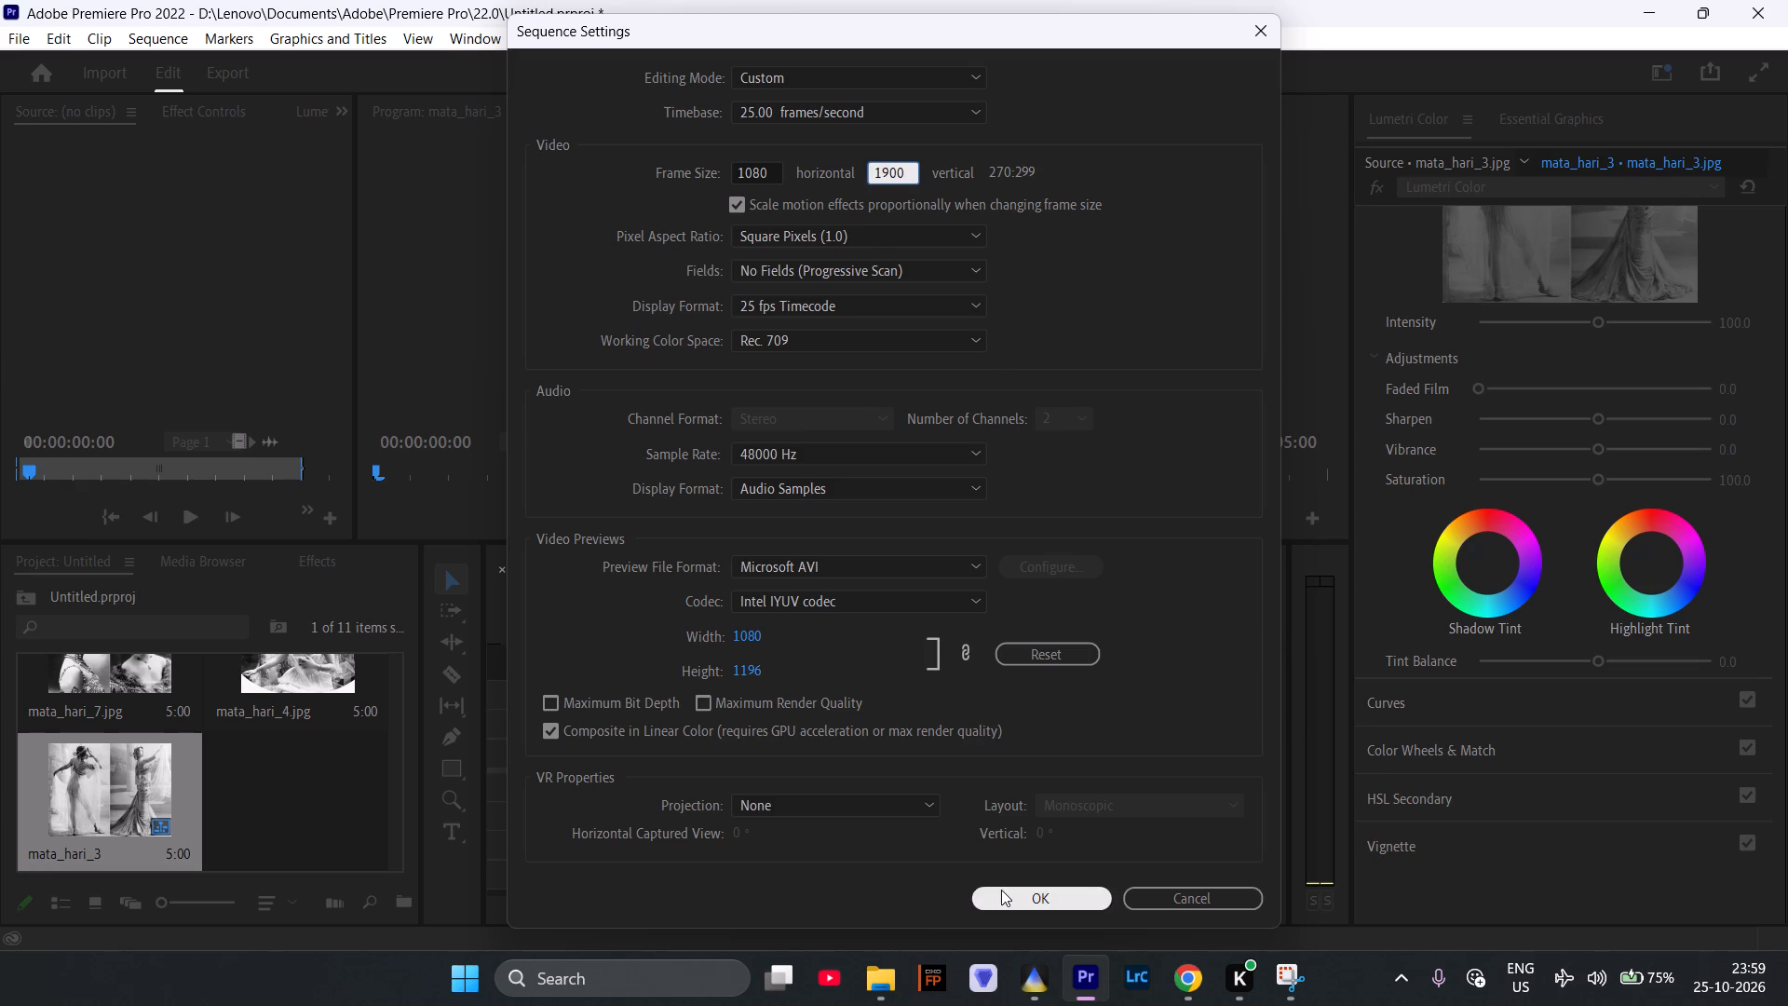
pyautogui.click(1001, 890)
pyautogui.click(1036, 519)
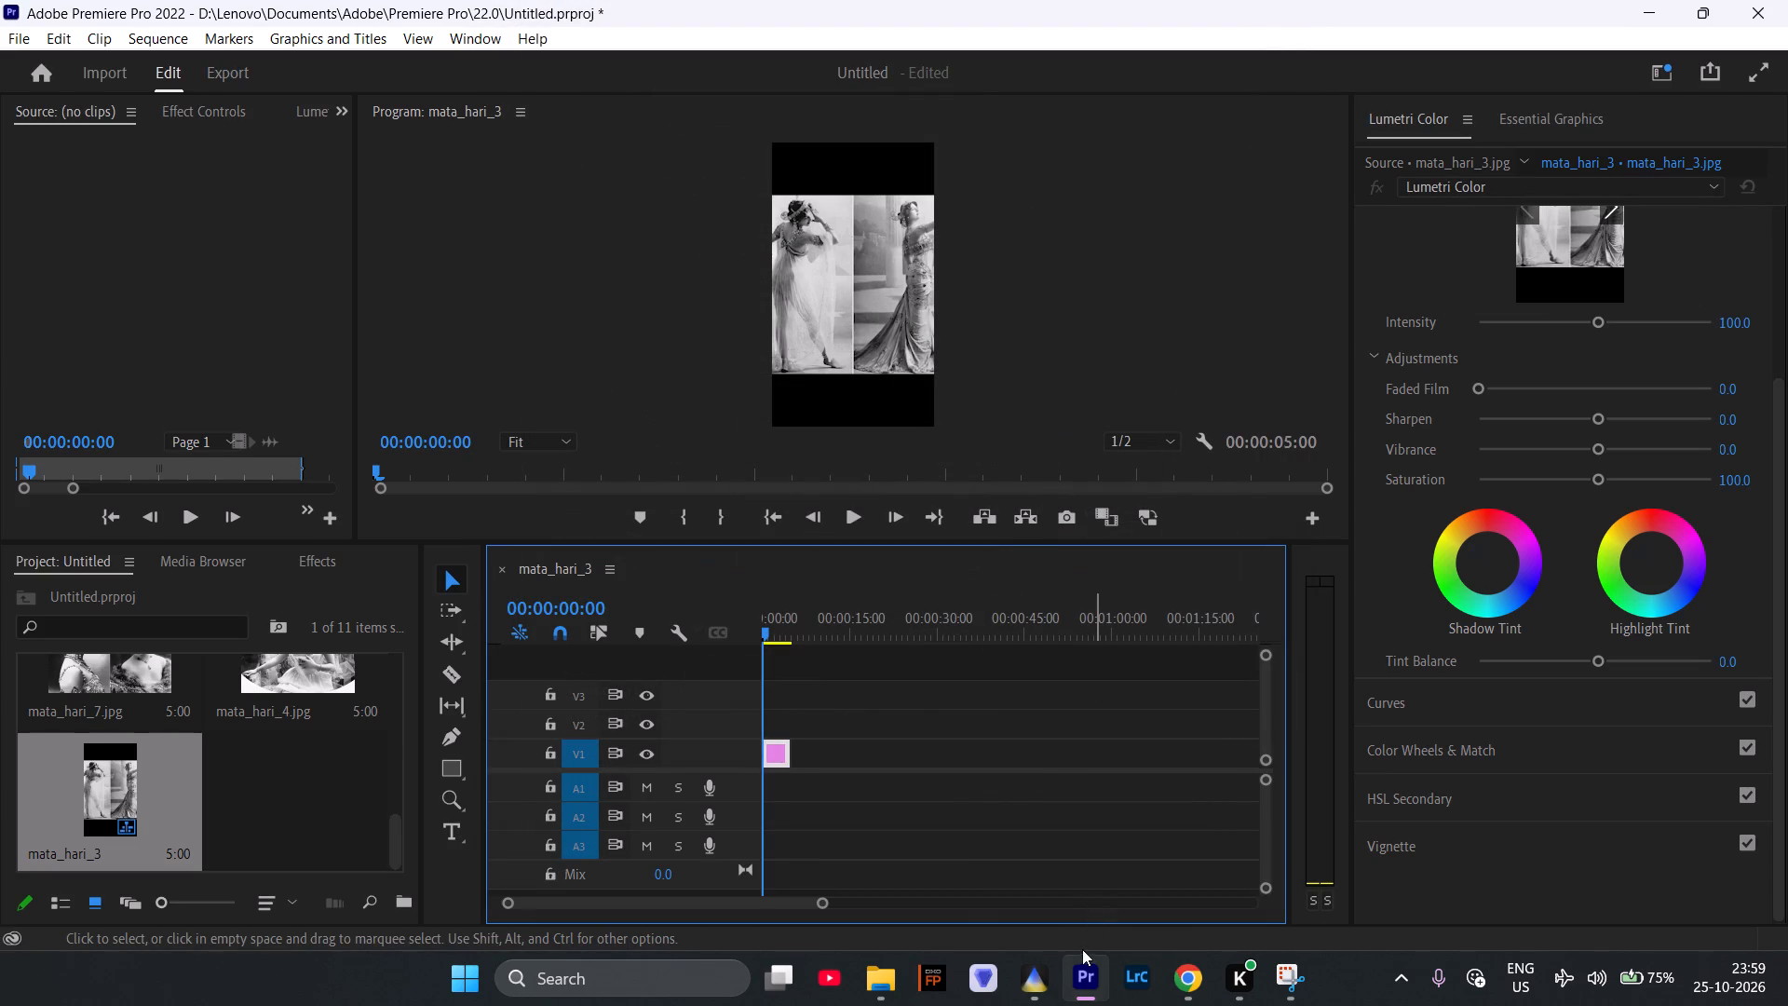
# Switch to the MiniMax page in Chrome and save the generated Deep Storyteller voiceover as an MP3 in Downloads.
pyautogui.click(1185, 987)
pyautogui.click(1098, 844)
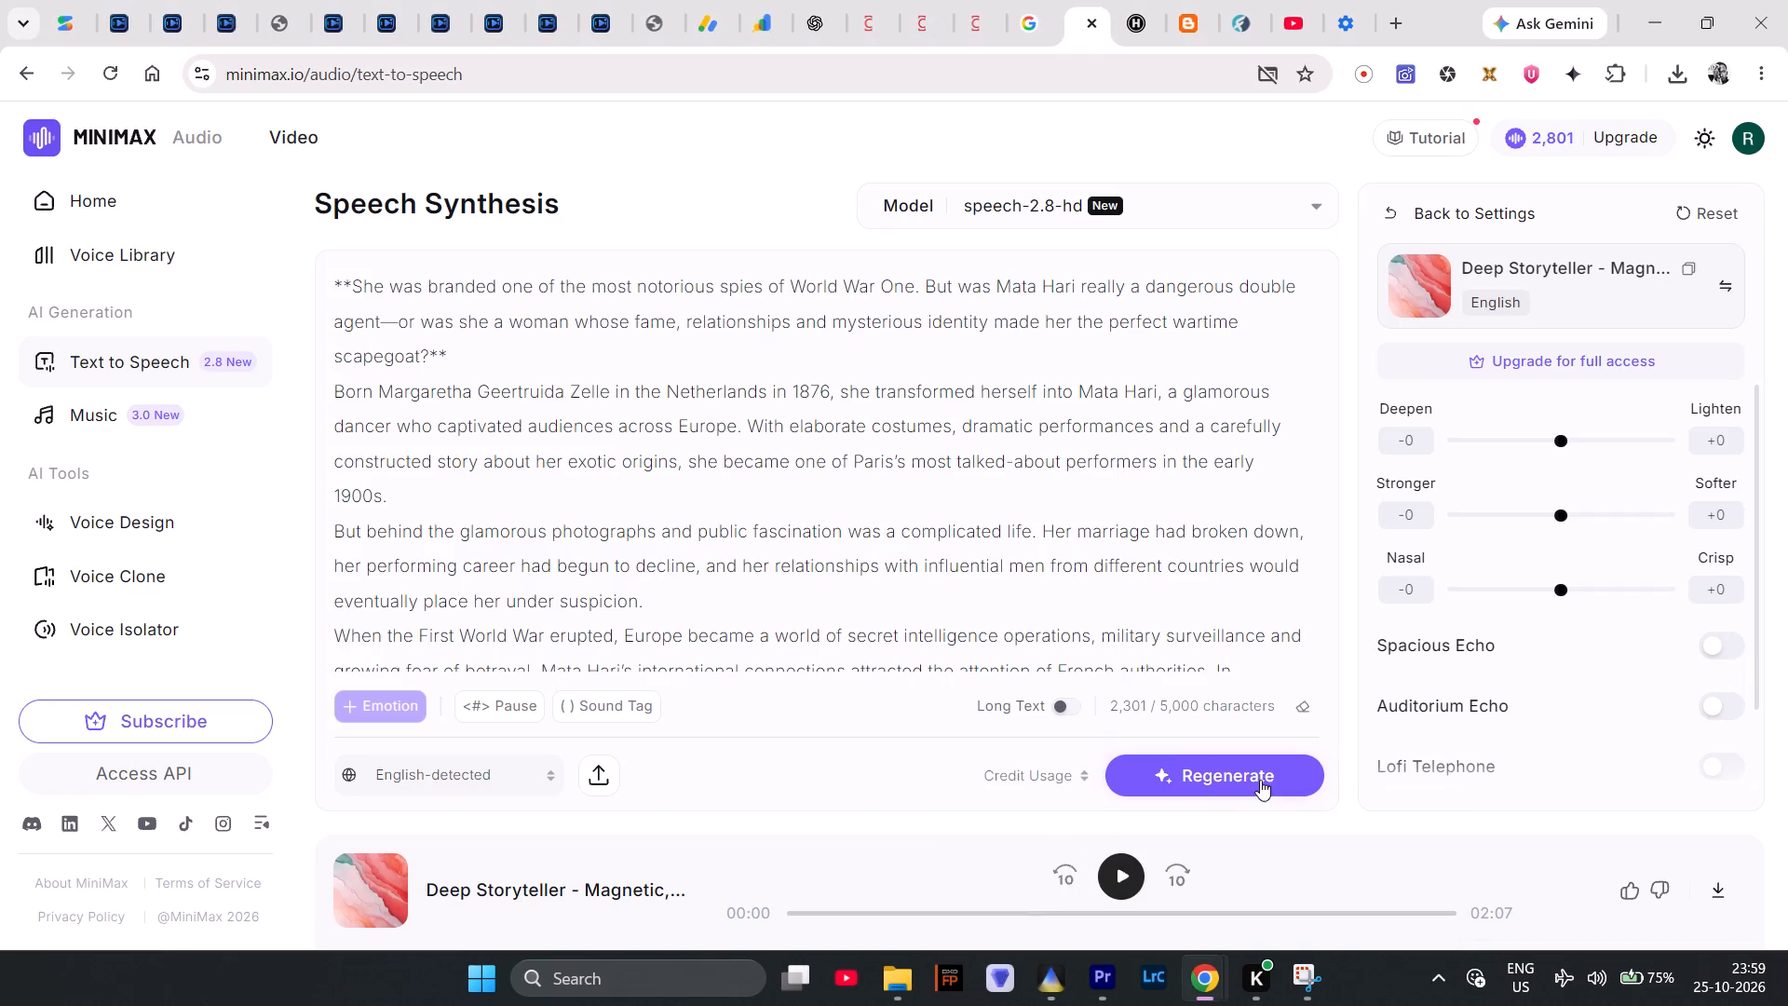
pyautogui.click(1717, 886)
pyautogui.click(1671, 799)
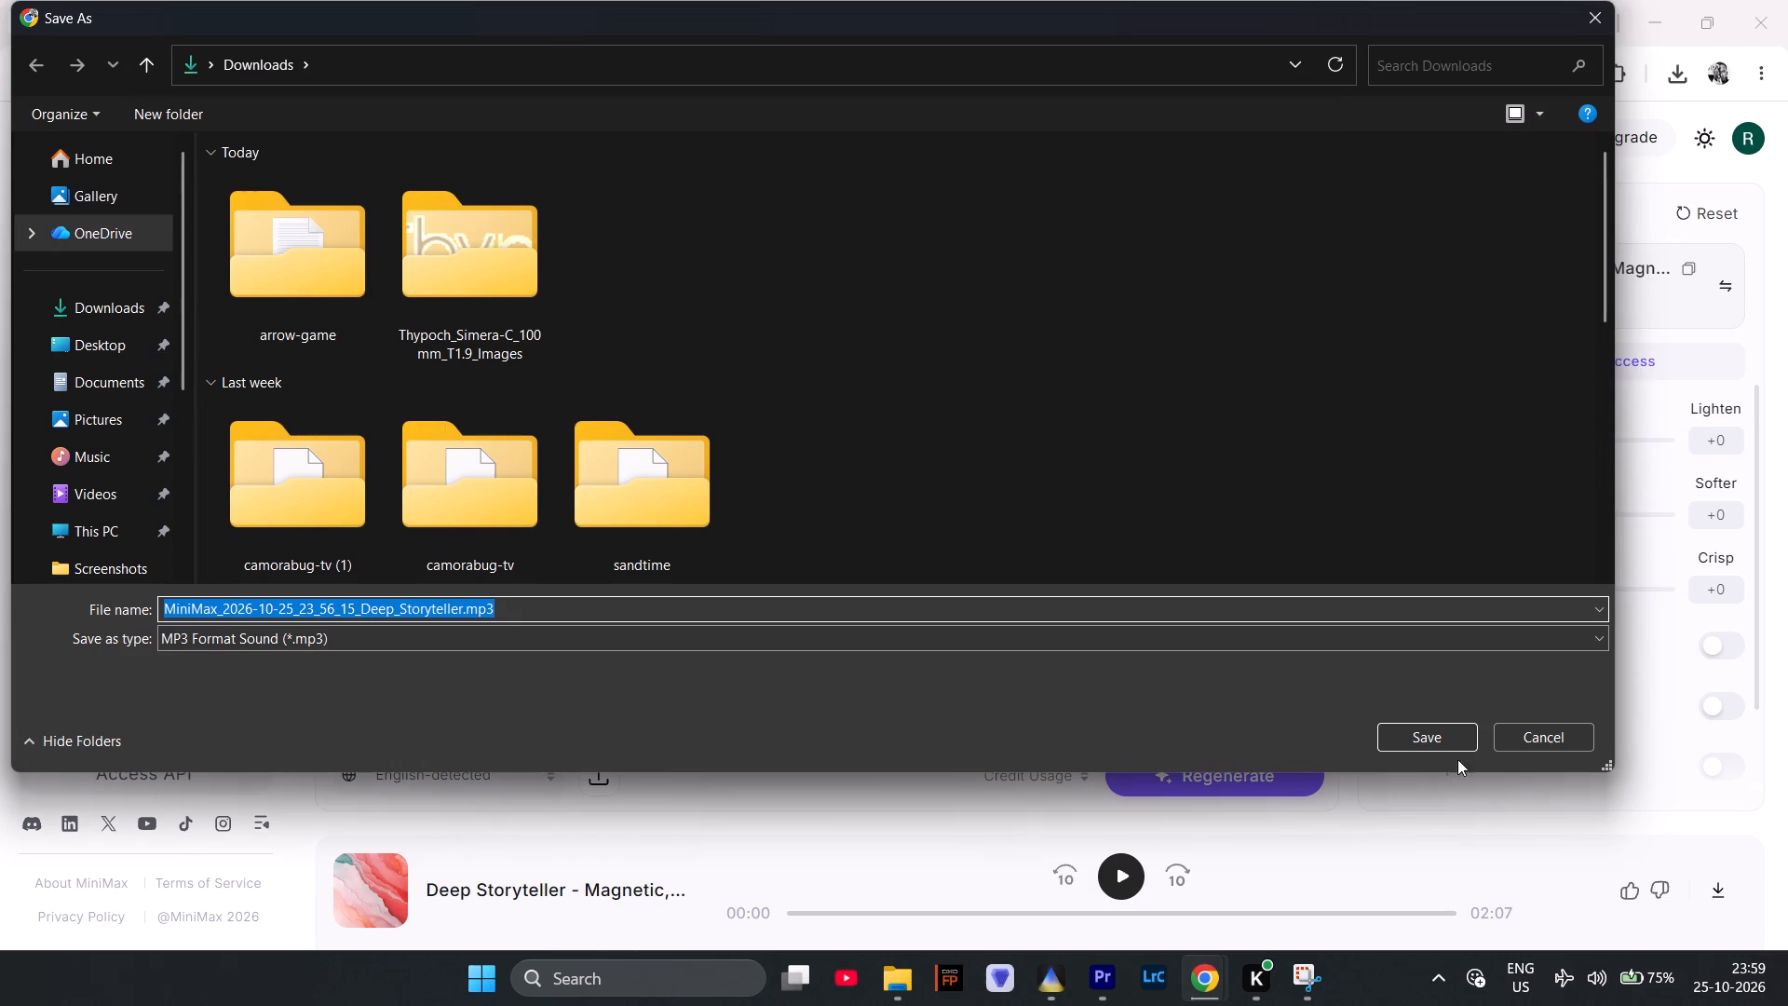
pyautogui.click(1411, 738)
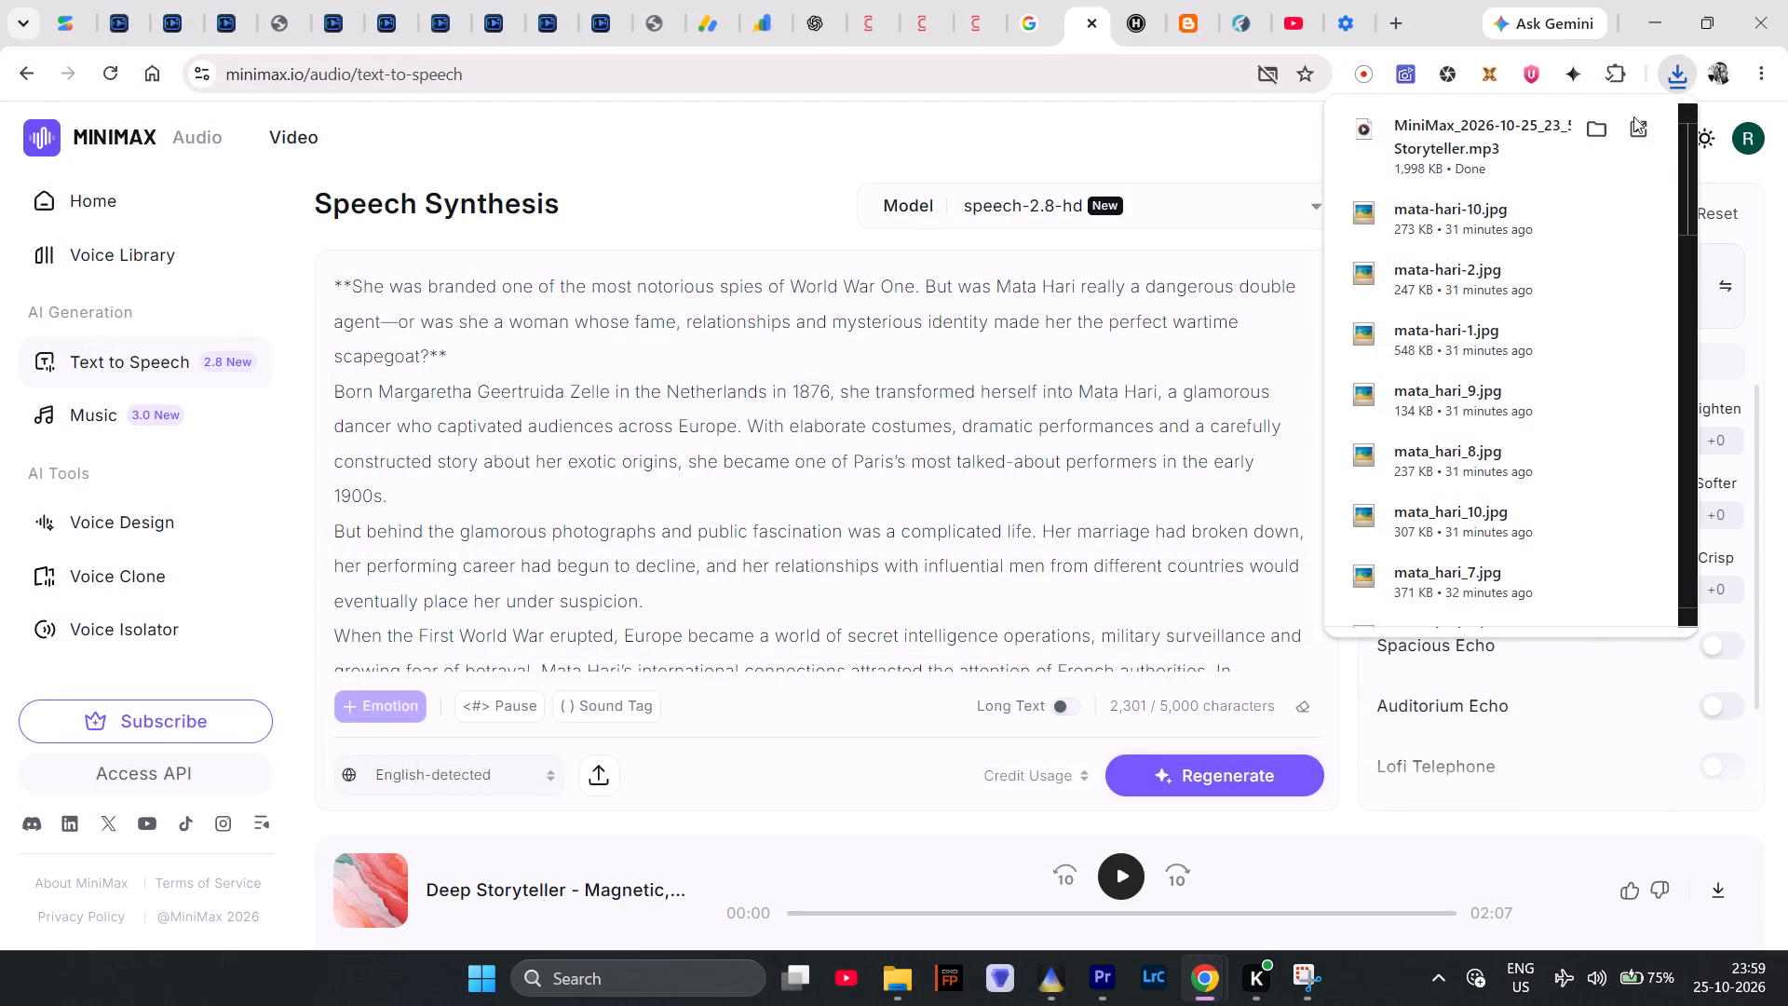
# Bring the downloaded MiniMax voiceover into the Premiere Pro timeline, placing it on track A1 at the sequence start.
pyautogui.moveTo(1550, 142); pyautogui.dragTo(1085, 945)
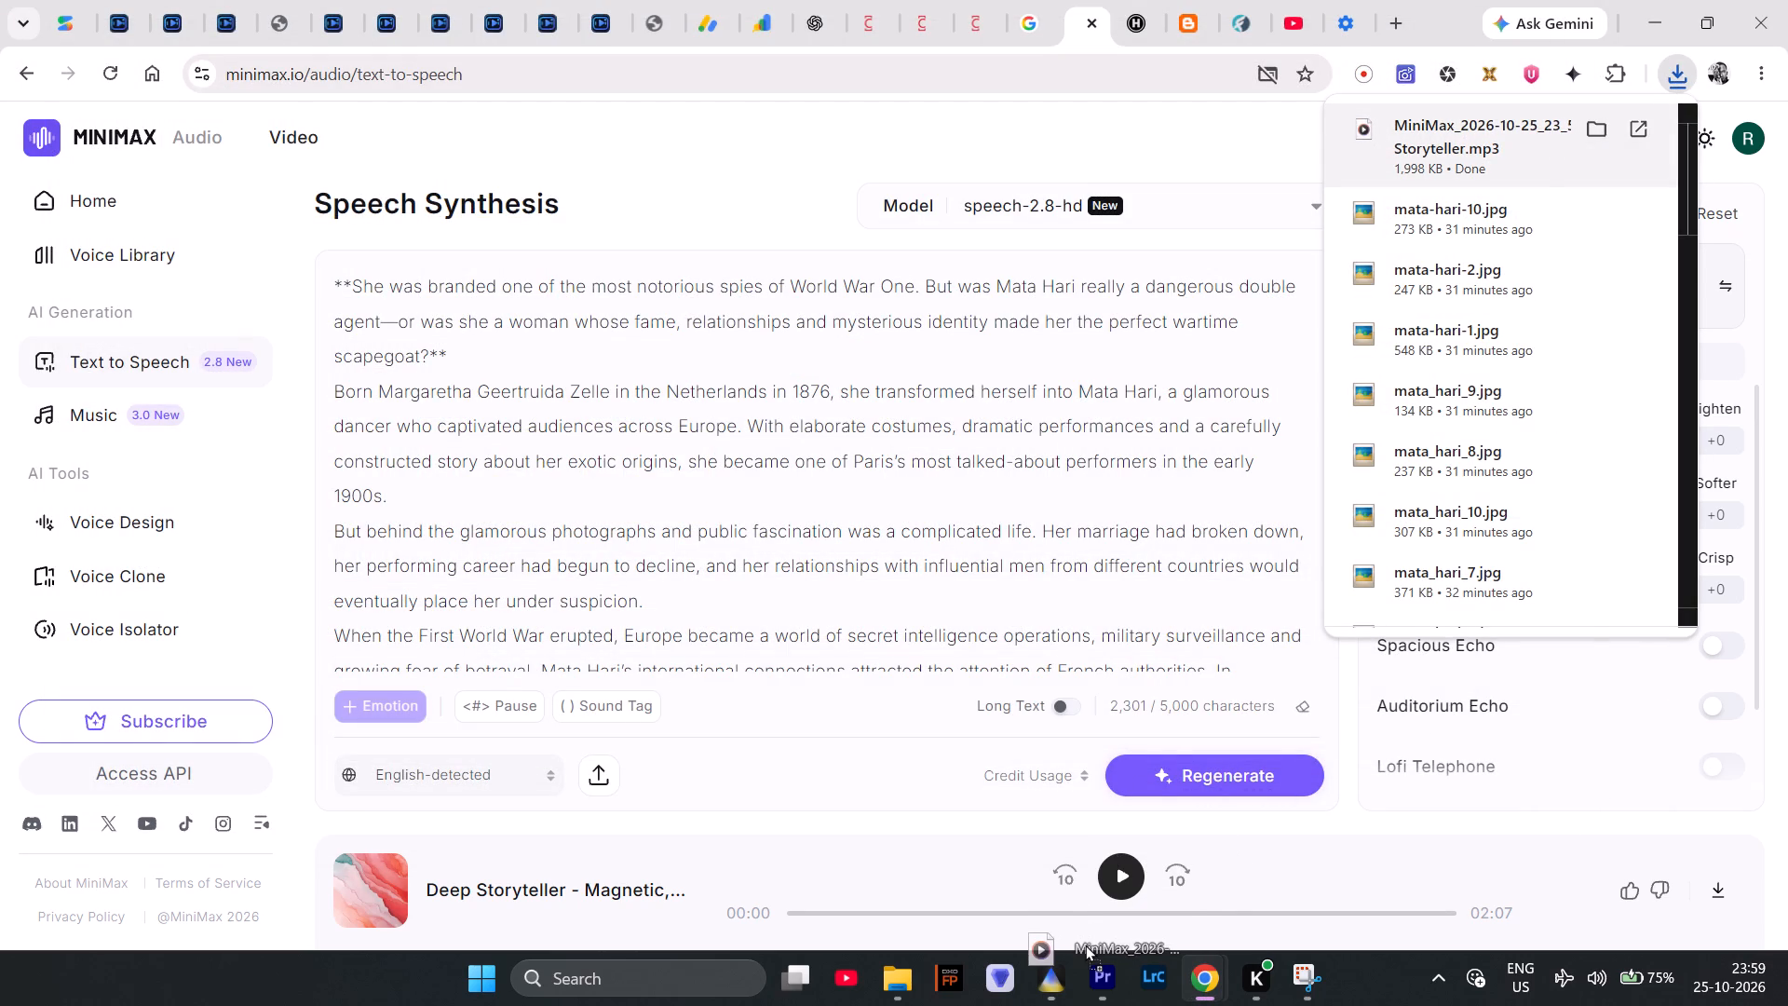
pyautogui.moveTo(1085, 945); pyautogui.dragTo(800, 801)
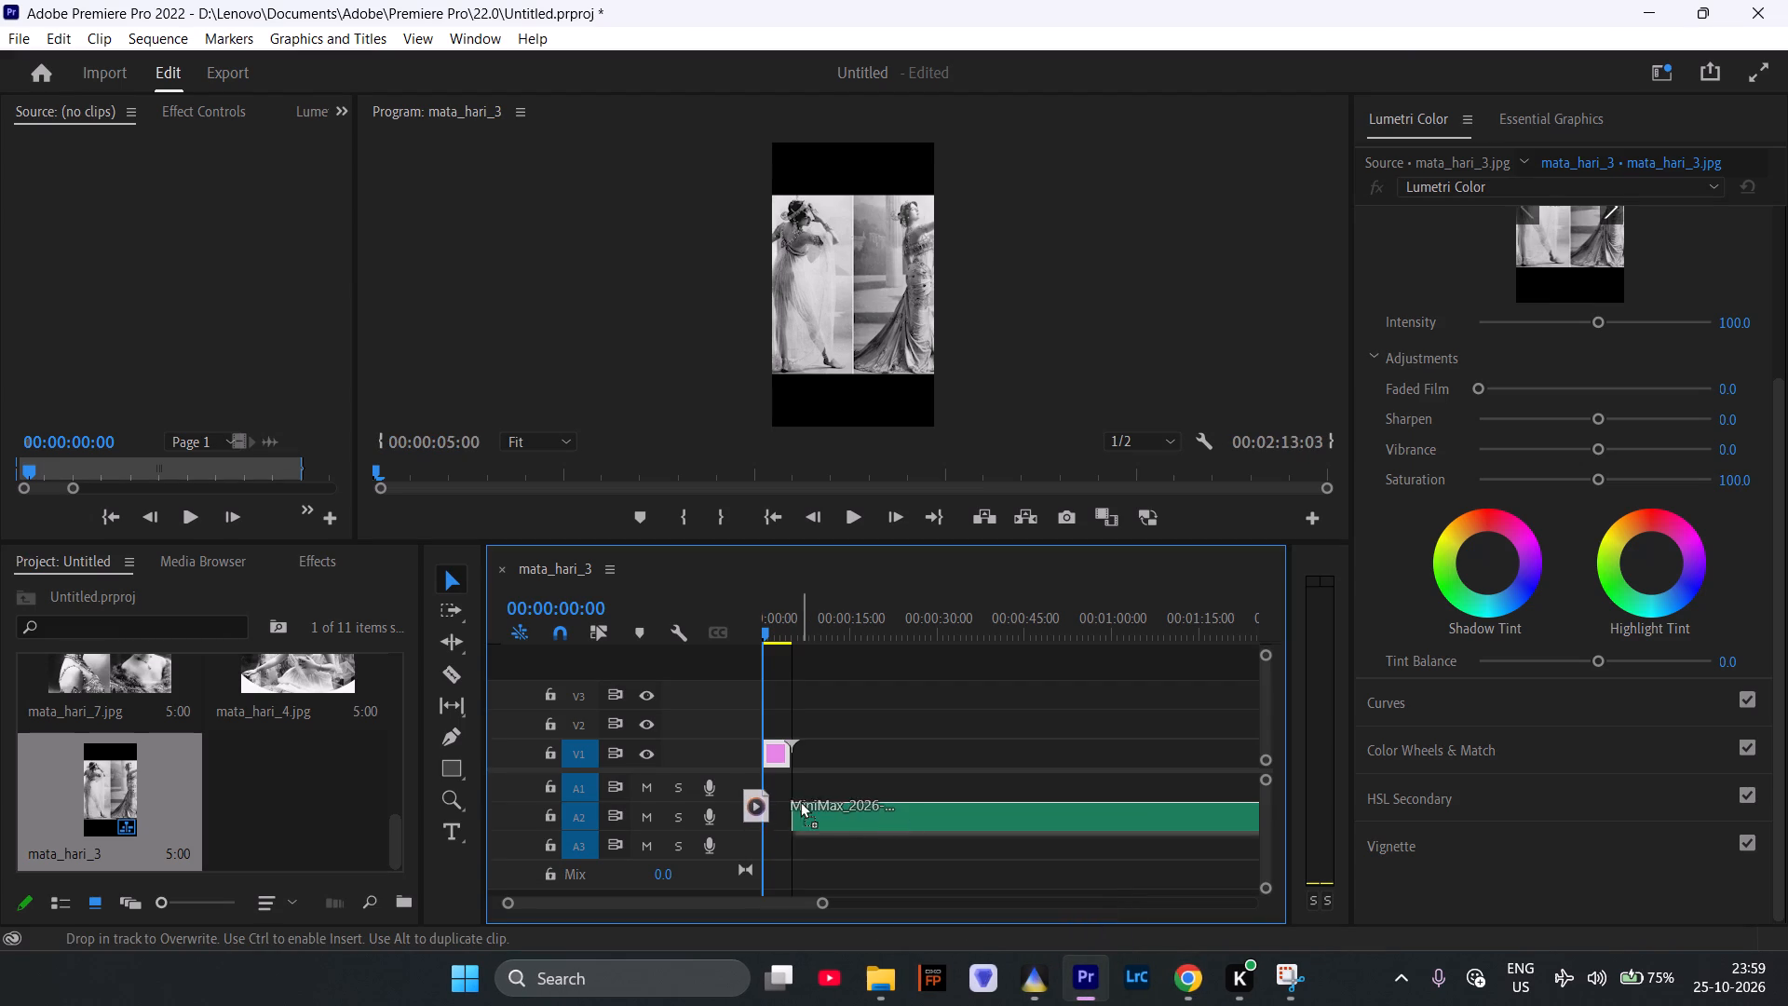
pyautogui.moveTo(800, 801); pyautogui.dragTo(754, 790)
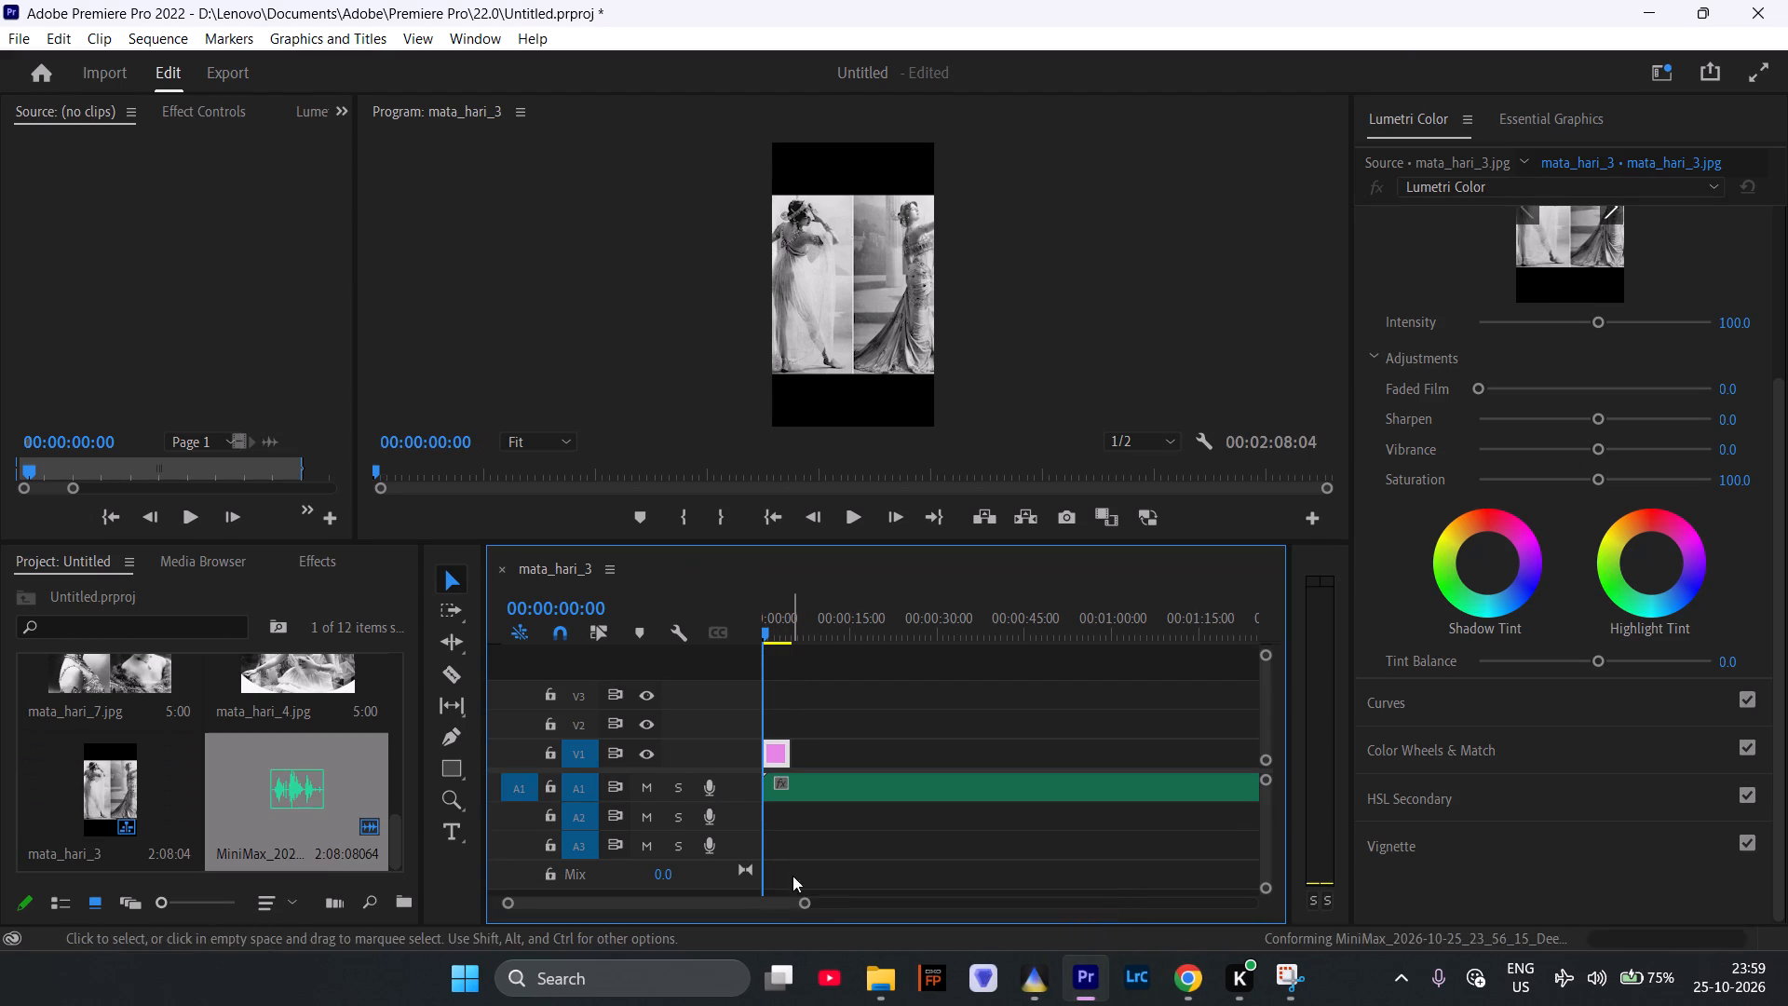
pyautogui.moveTo(807, 905); pyautogui.dragTo(941, 917)
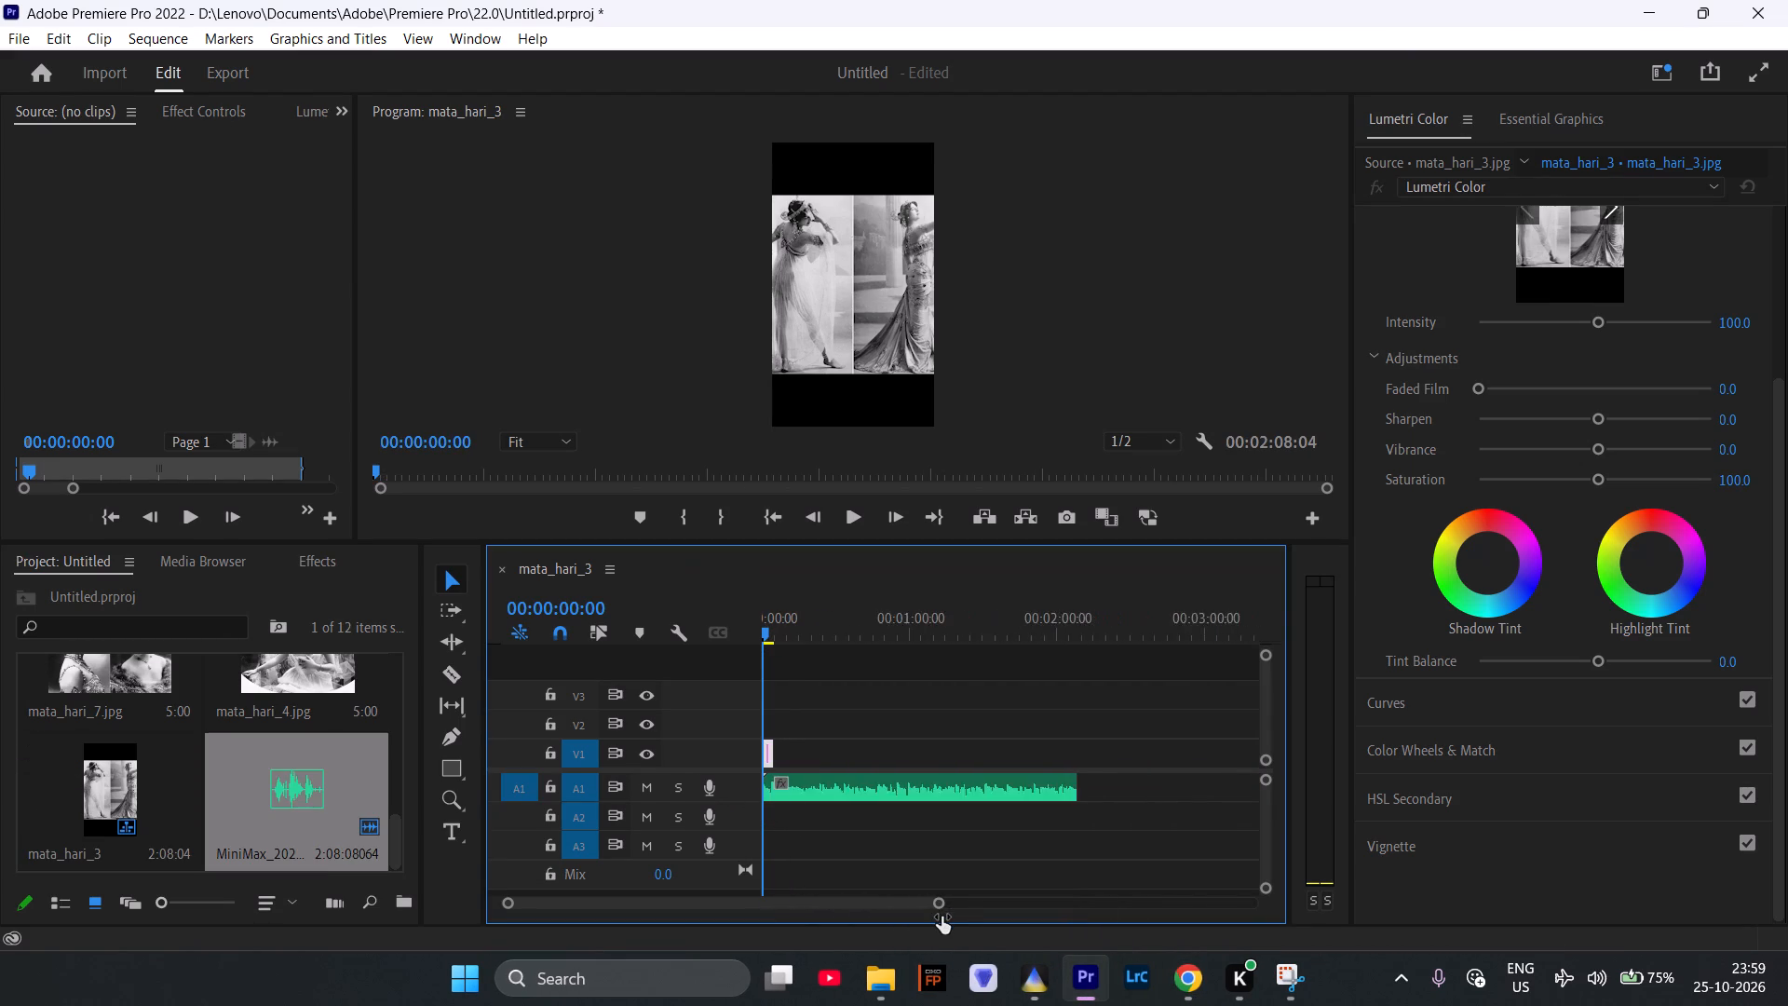
pyautogui.moveTo(941, 917); pyautogui.dragTo(840, 914)
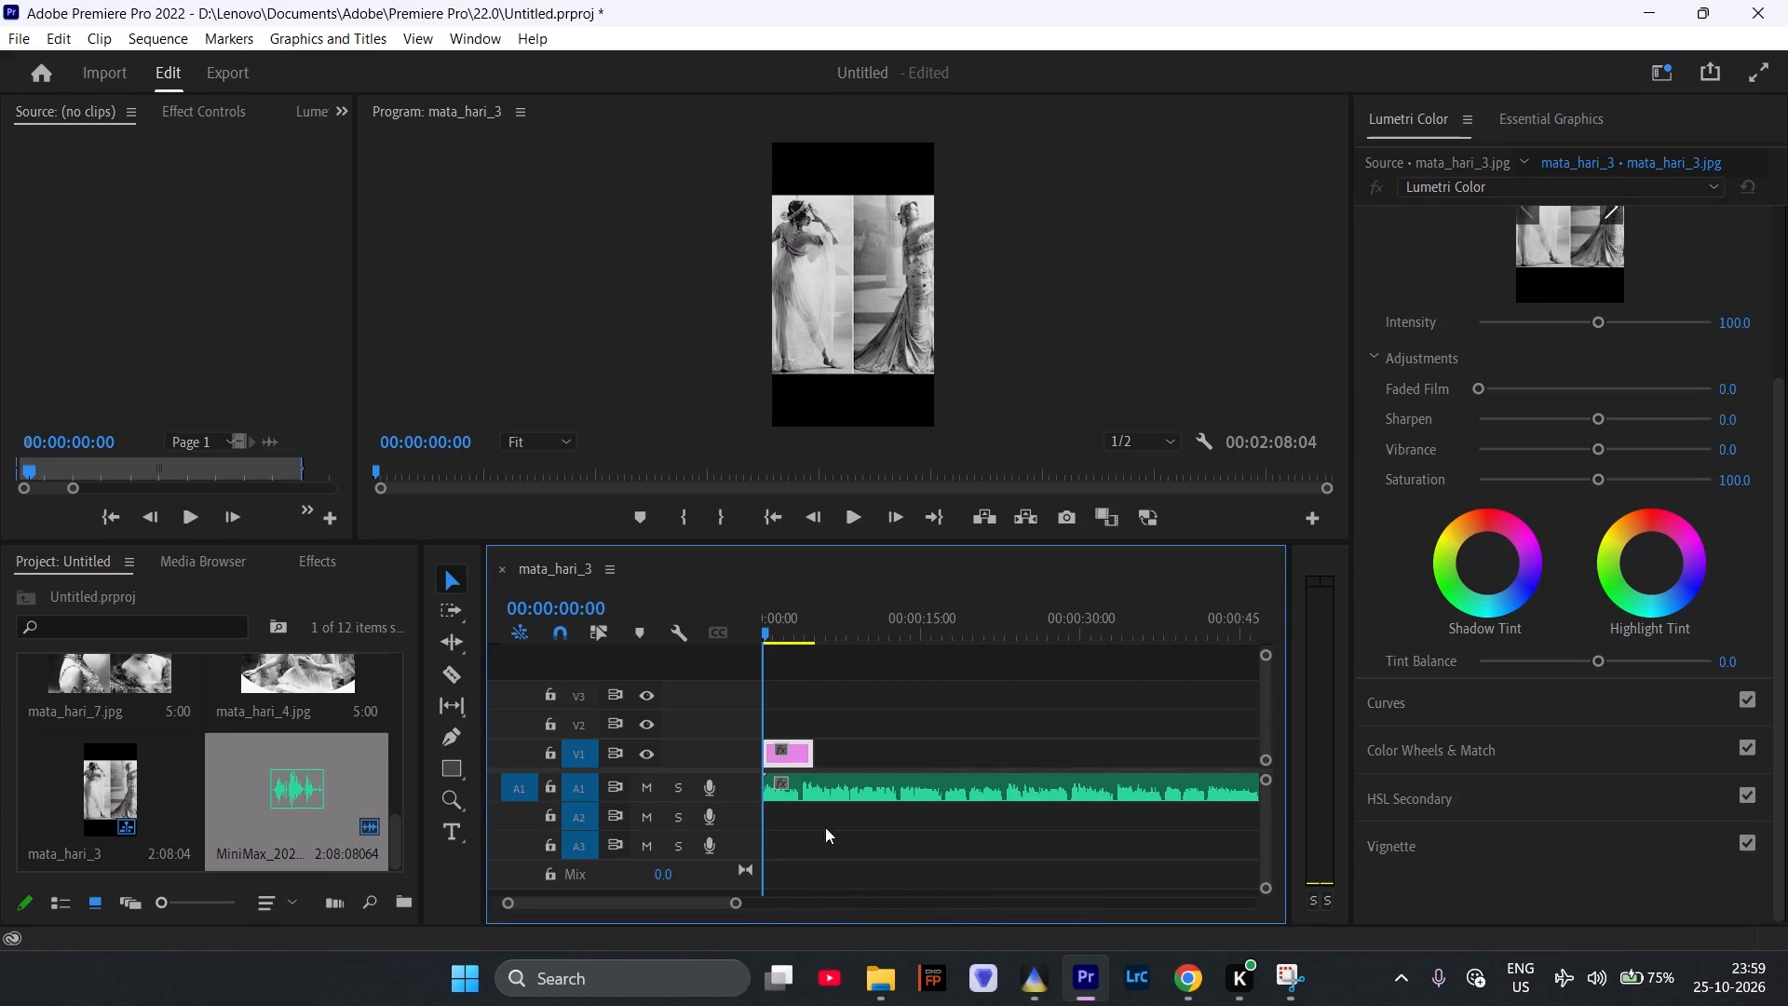
# Scale mata_hari_3.jpg up to fill the vertical frame's height and reposition it to frame the dancer in the image's left half.
pyautogui.doubleClick(831, 300)
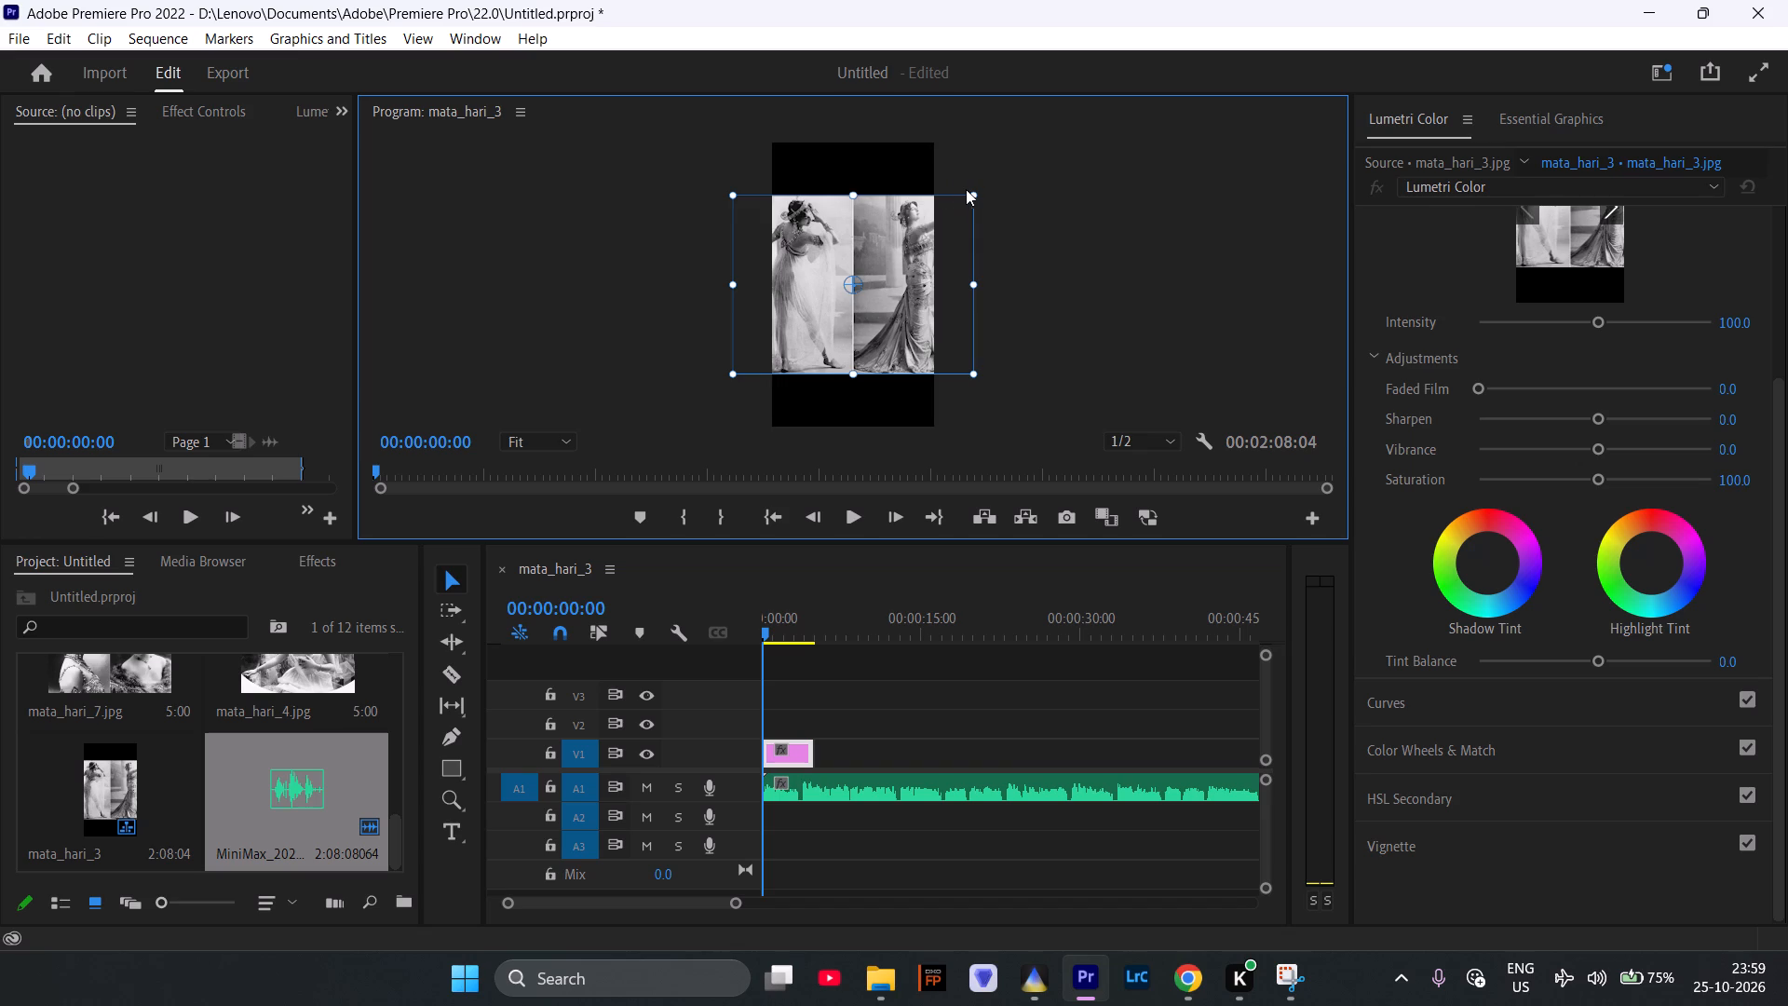
pyautogui.moveTo(973, 194); pyautogui.dragTo(1032, 142)
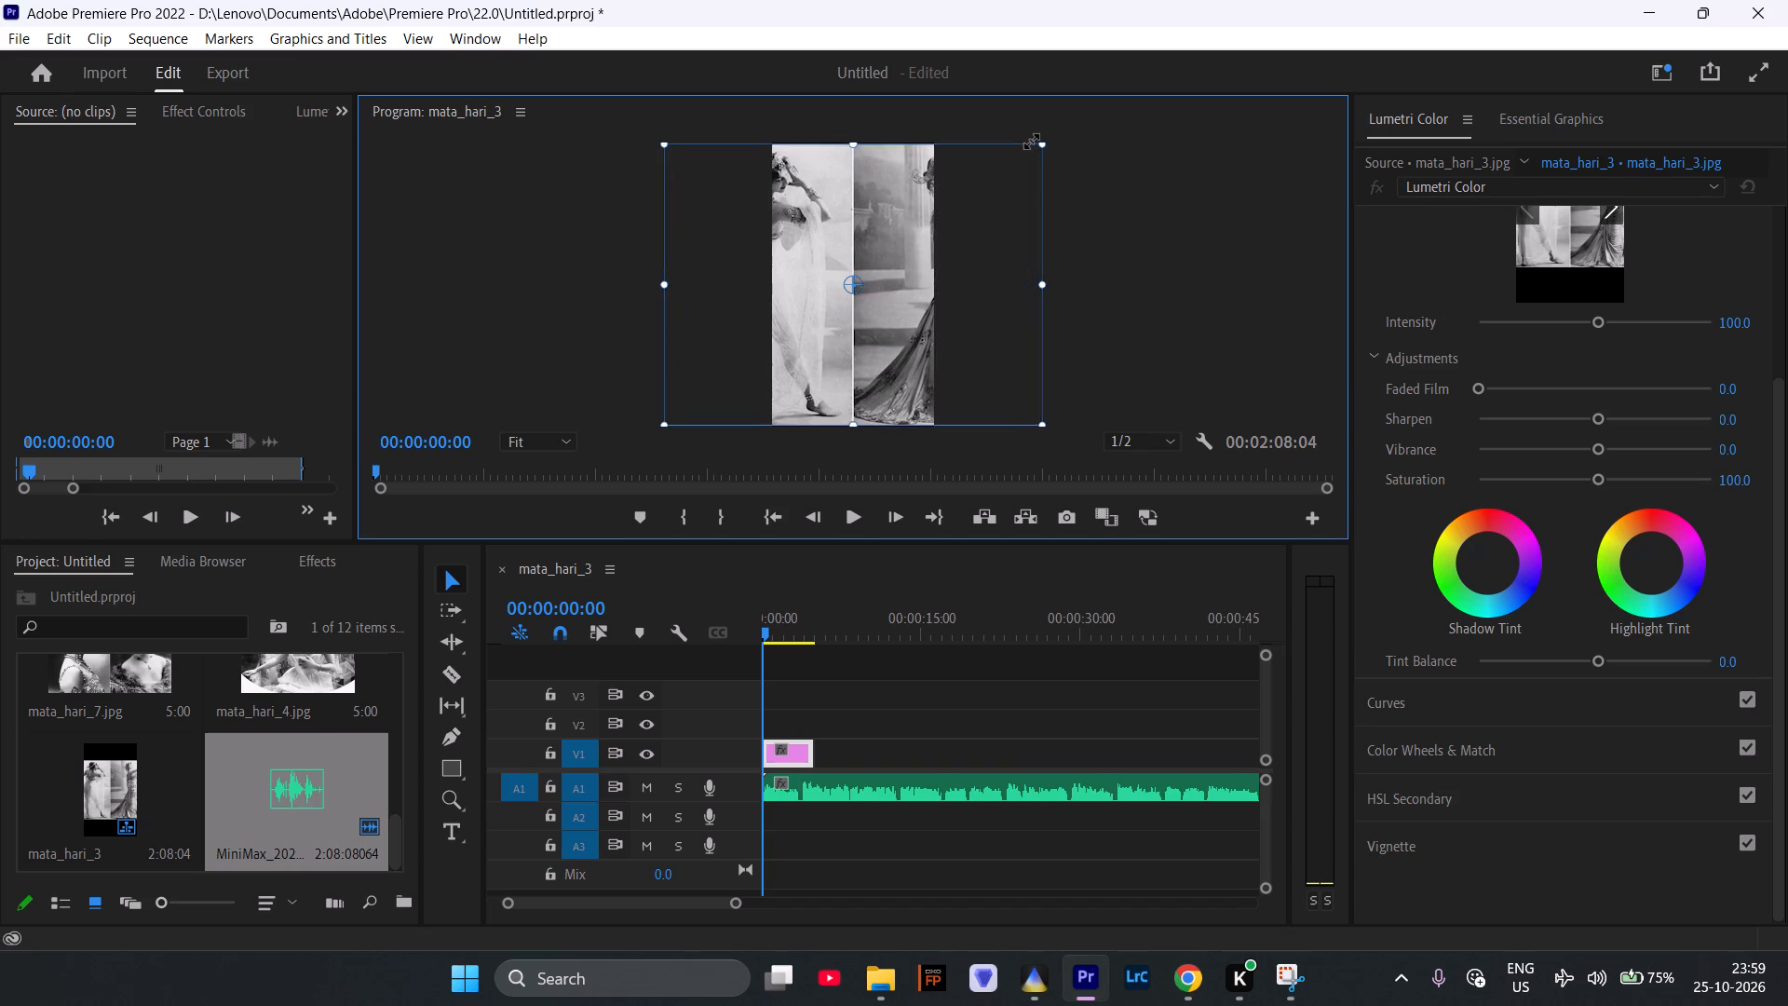
pyautogui.moveTo(1032, 142); pyautogui.dragTo(1036, 138)
pyautogui.moveTo(942, 248); pyautogui.dragTo(965, 248)
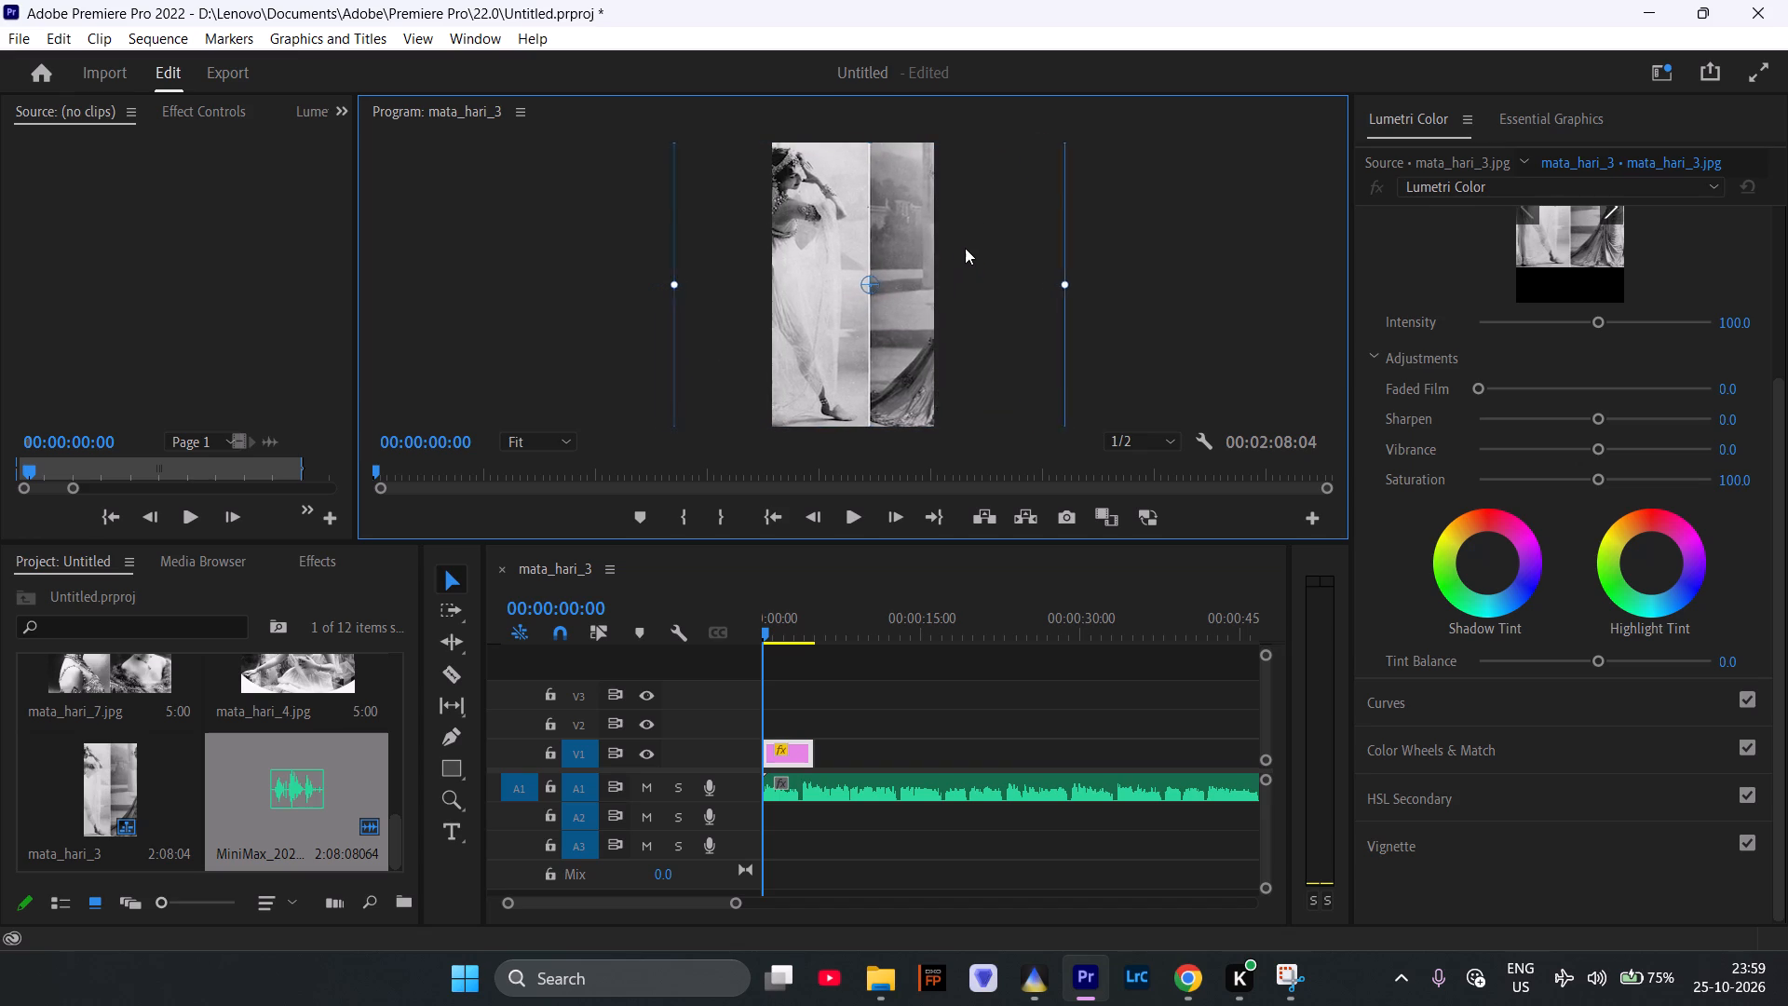
pyautogui.moveTo(965, 248); pyautogui.dragTo(1033, 251)
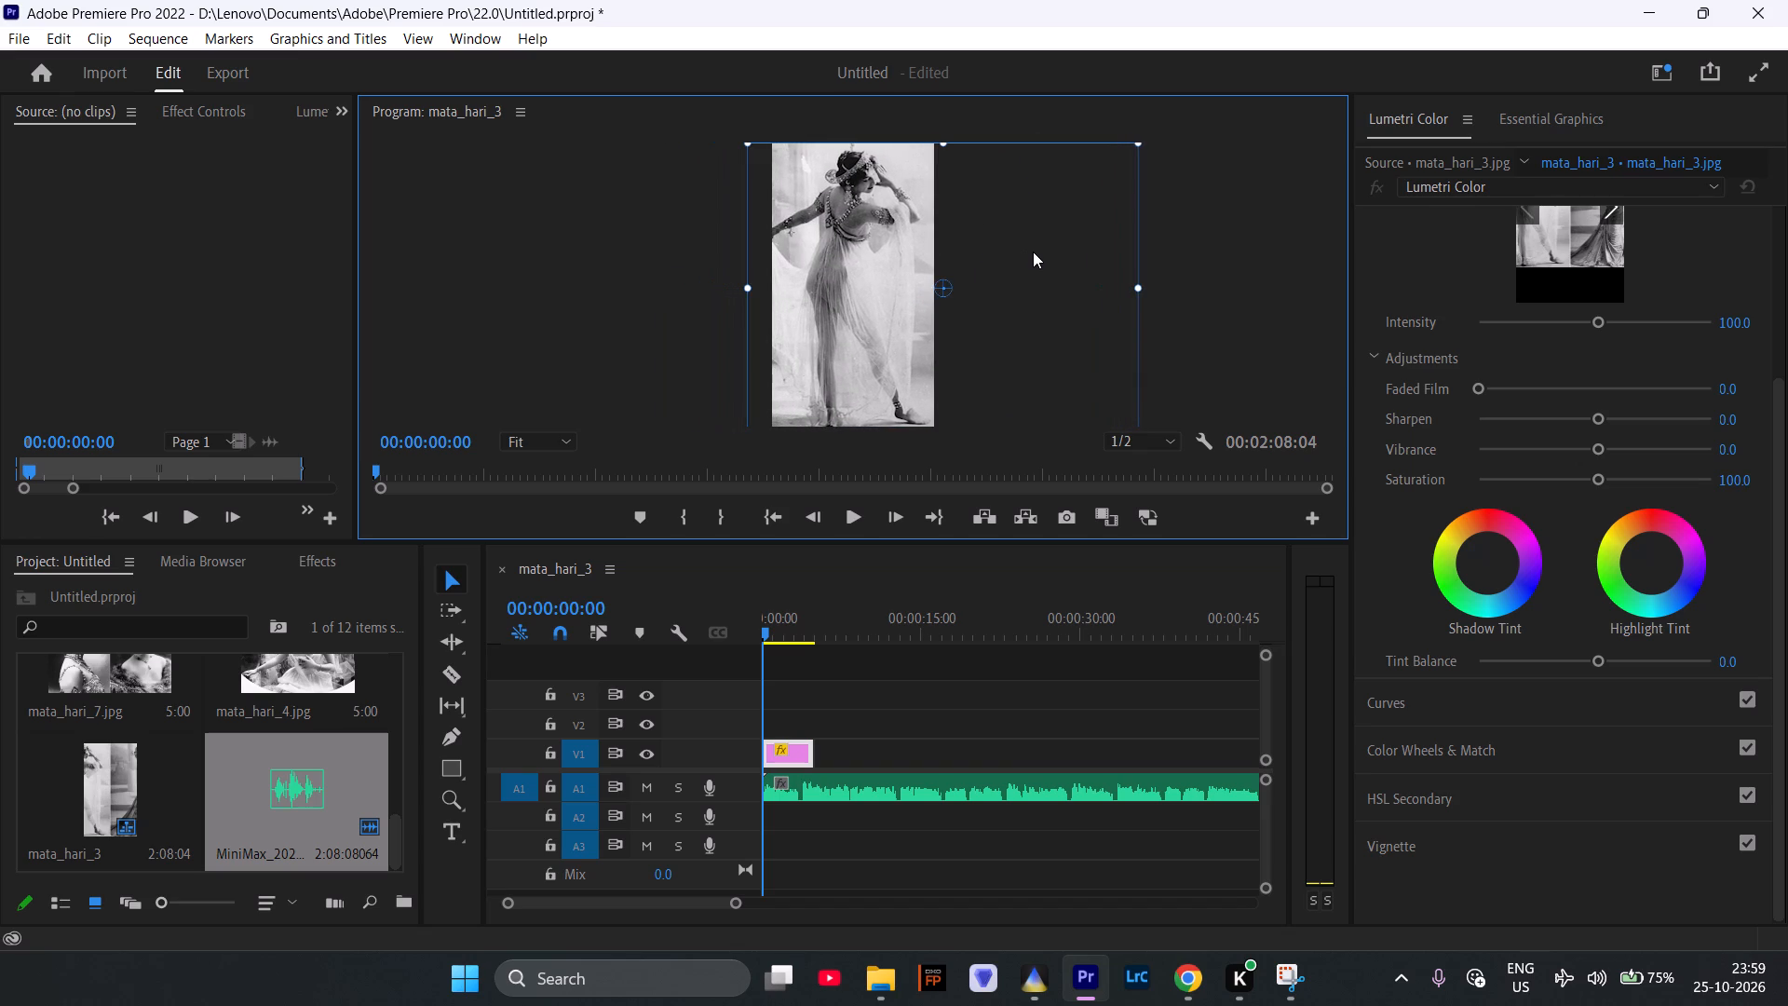
pyautogui.moveTo(1033, 251); pyautogui.dragTo(1045, 252)
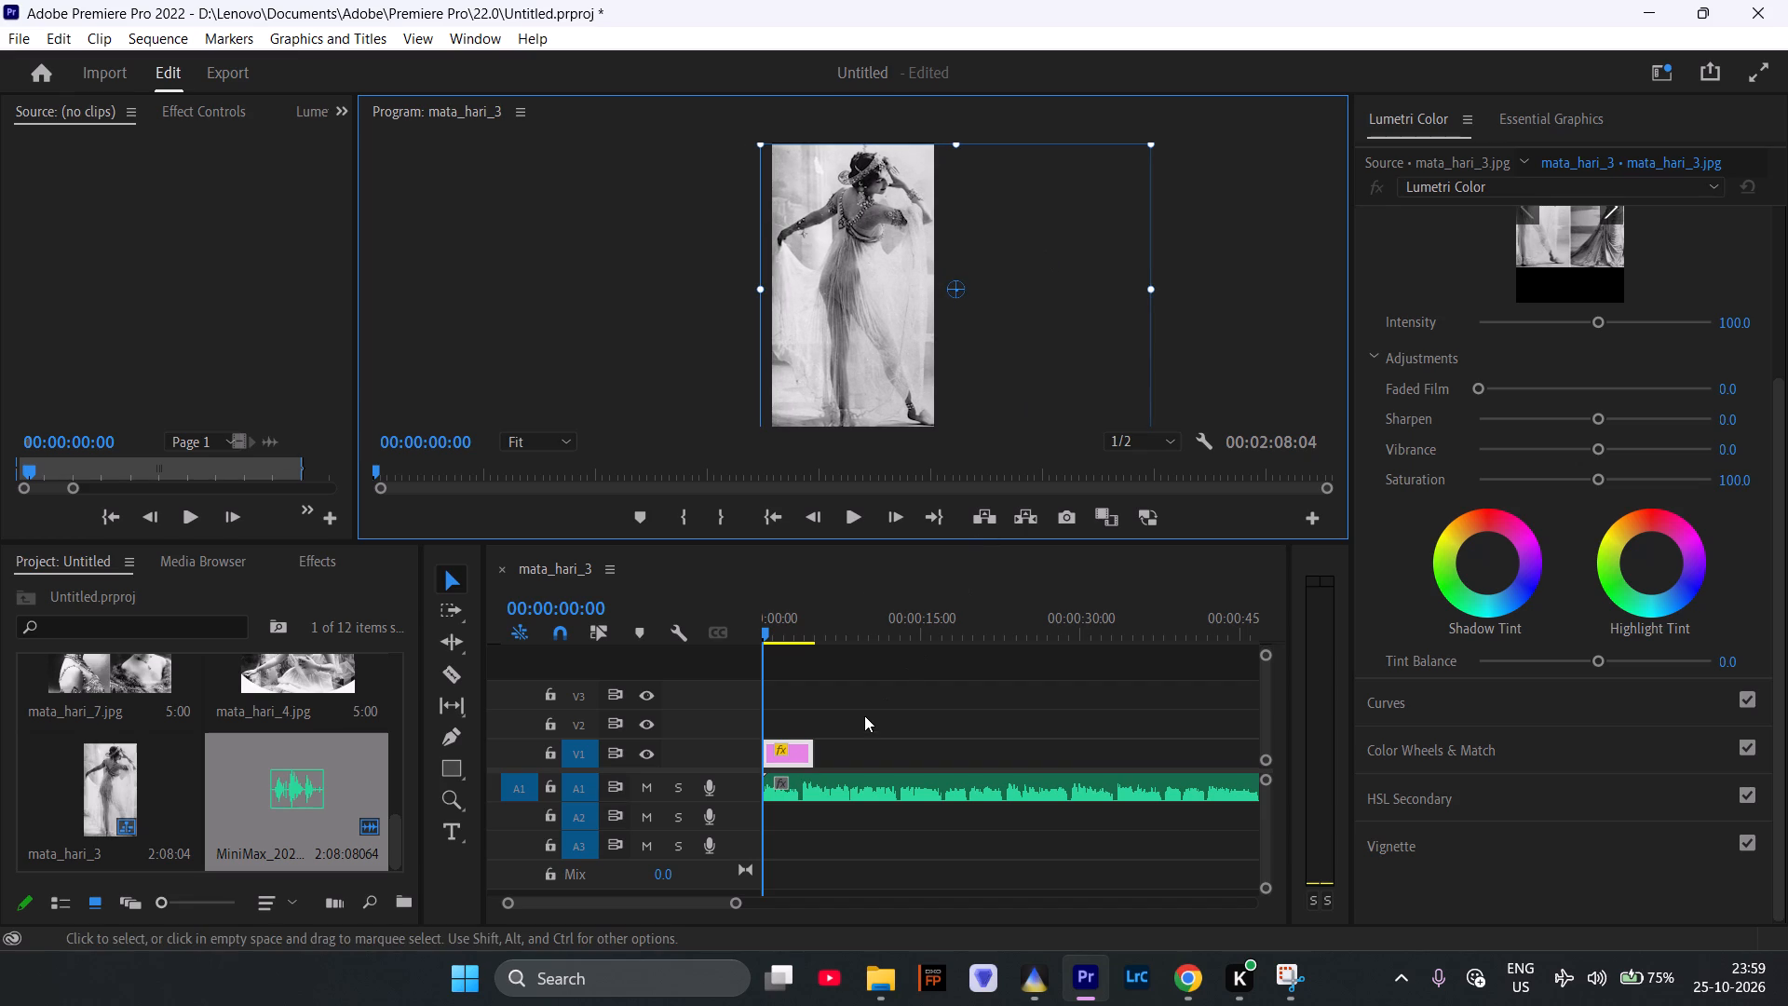
# Move the mata_hari_3.jpg clip along track V1 to start at about 12 seconds.
pyautogui.click(854, 728)
pyautogui.moveTo(792, 759); pyautogui.dragTo(870, 757)
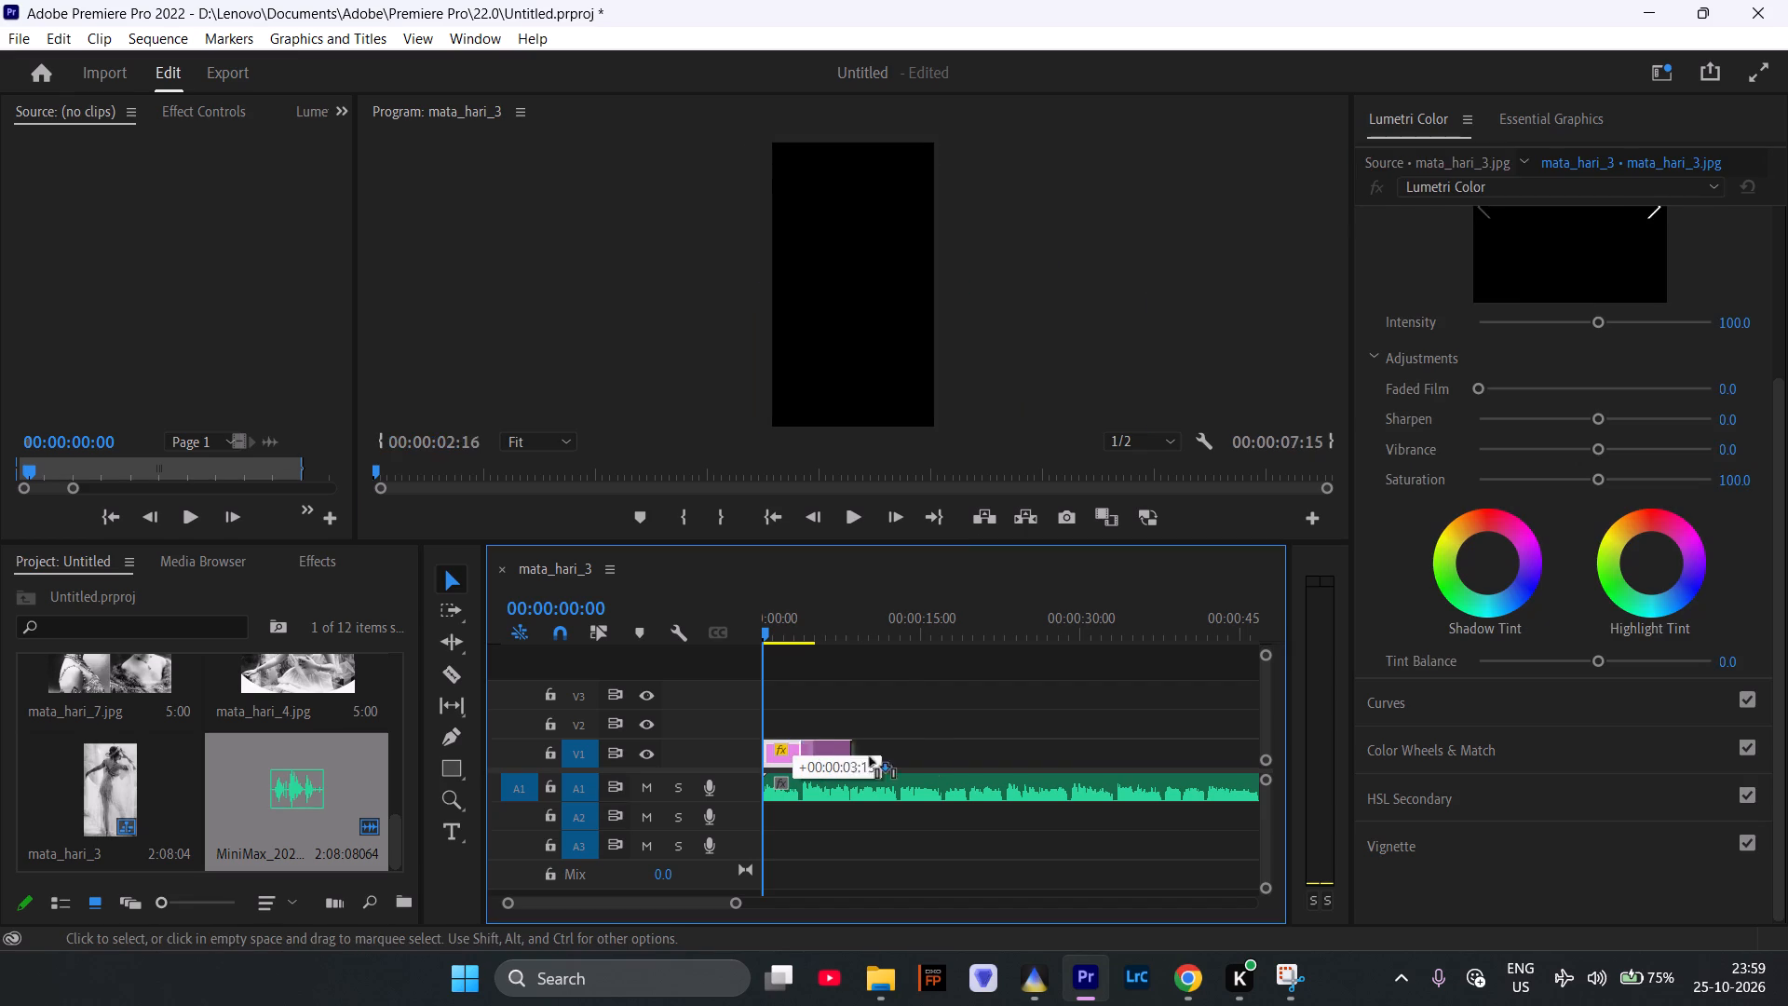
pyautogui.moveTo(870, 757); pyautogui.dragTo(918, 754)
# Place mata_hari_7.jpg on track V1 at the very start of the sequence.
pyautogui.scroll(1, 281, 787)
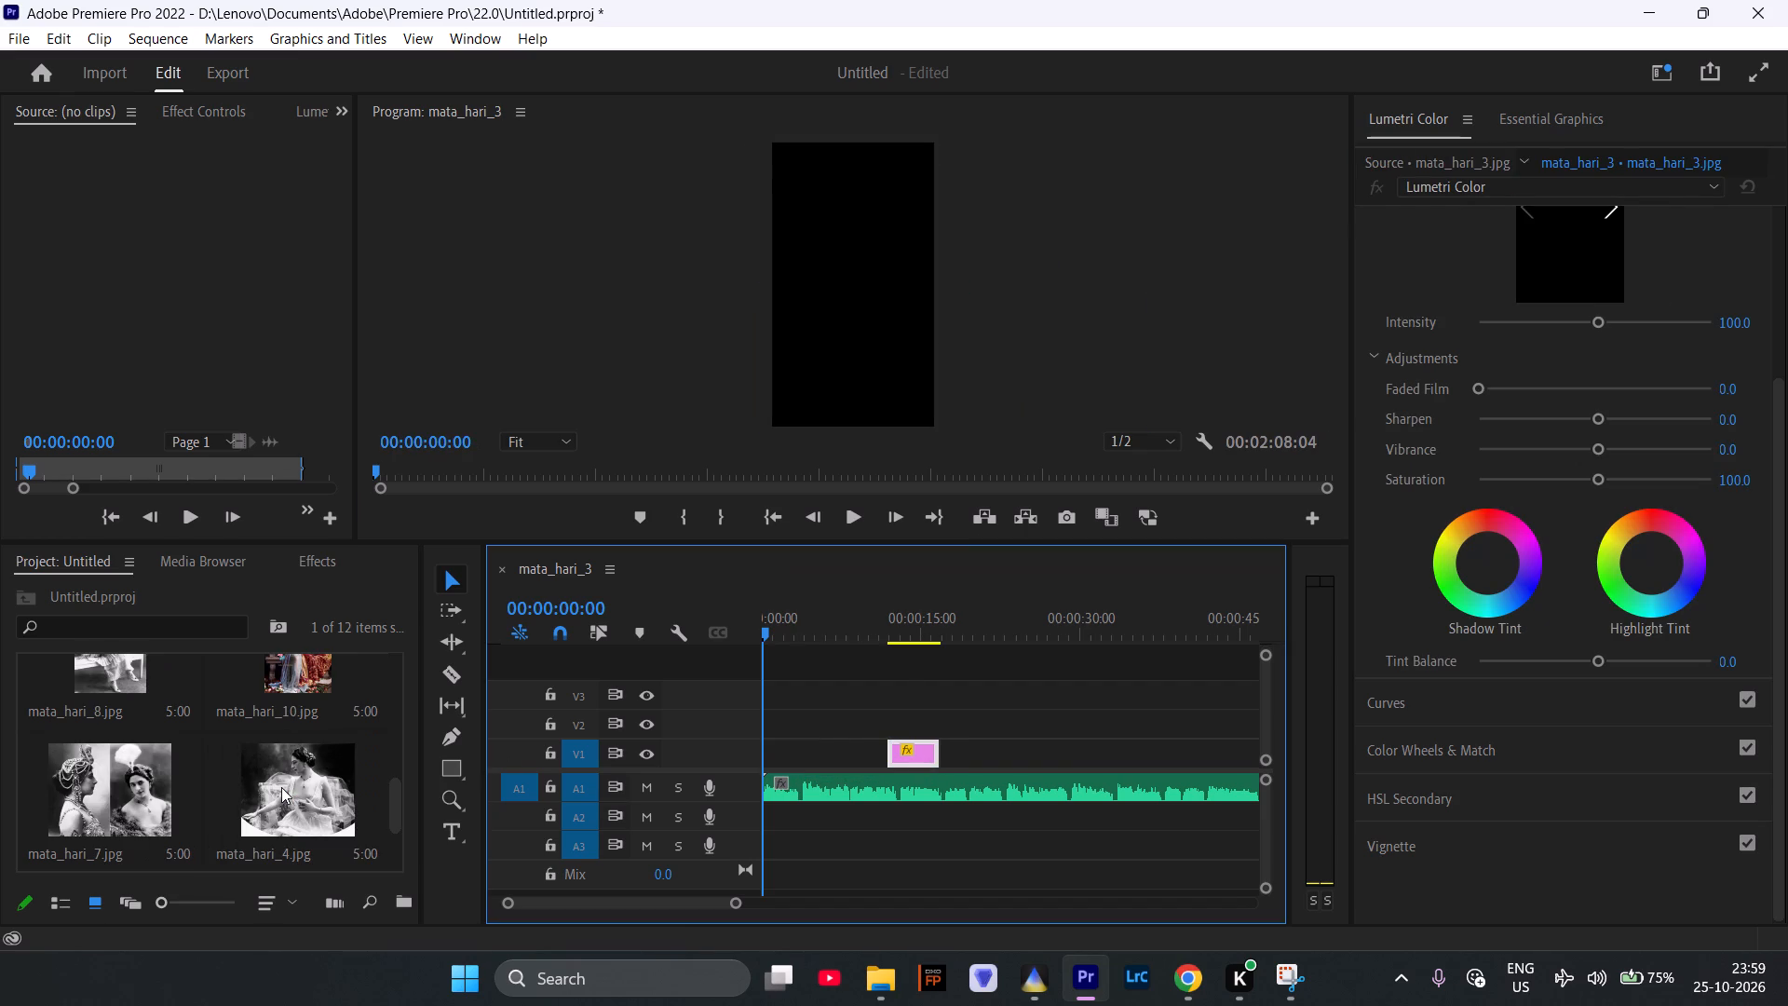
pyautogui.scroll(1, 281, 787)
pyautogui.scroll(-1, 281, 787)
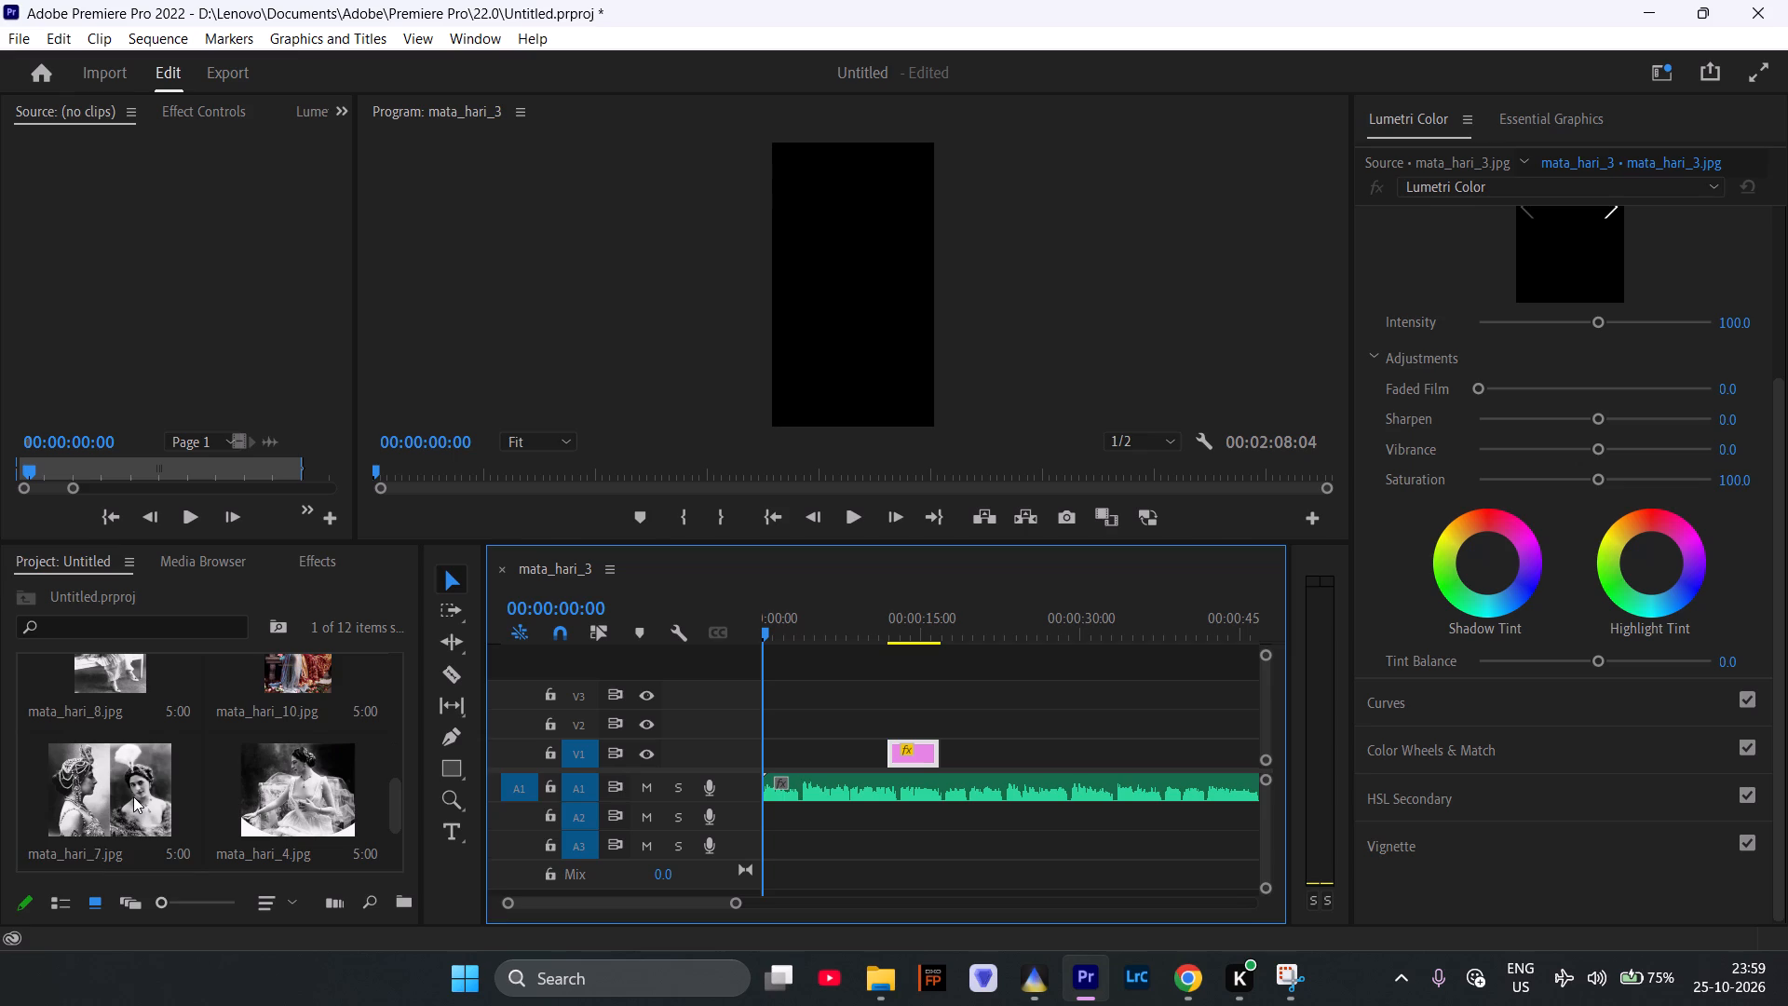
pyautogui.click(133, 796)
pyautogui.doubleClick(134, 778)
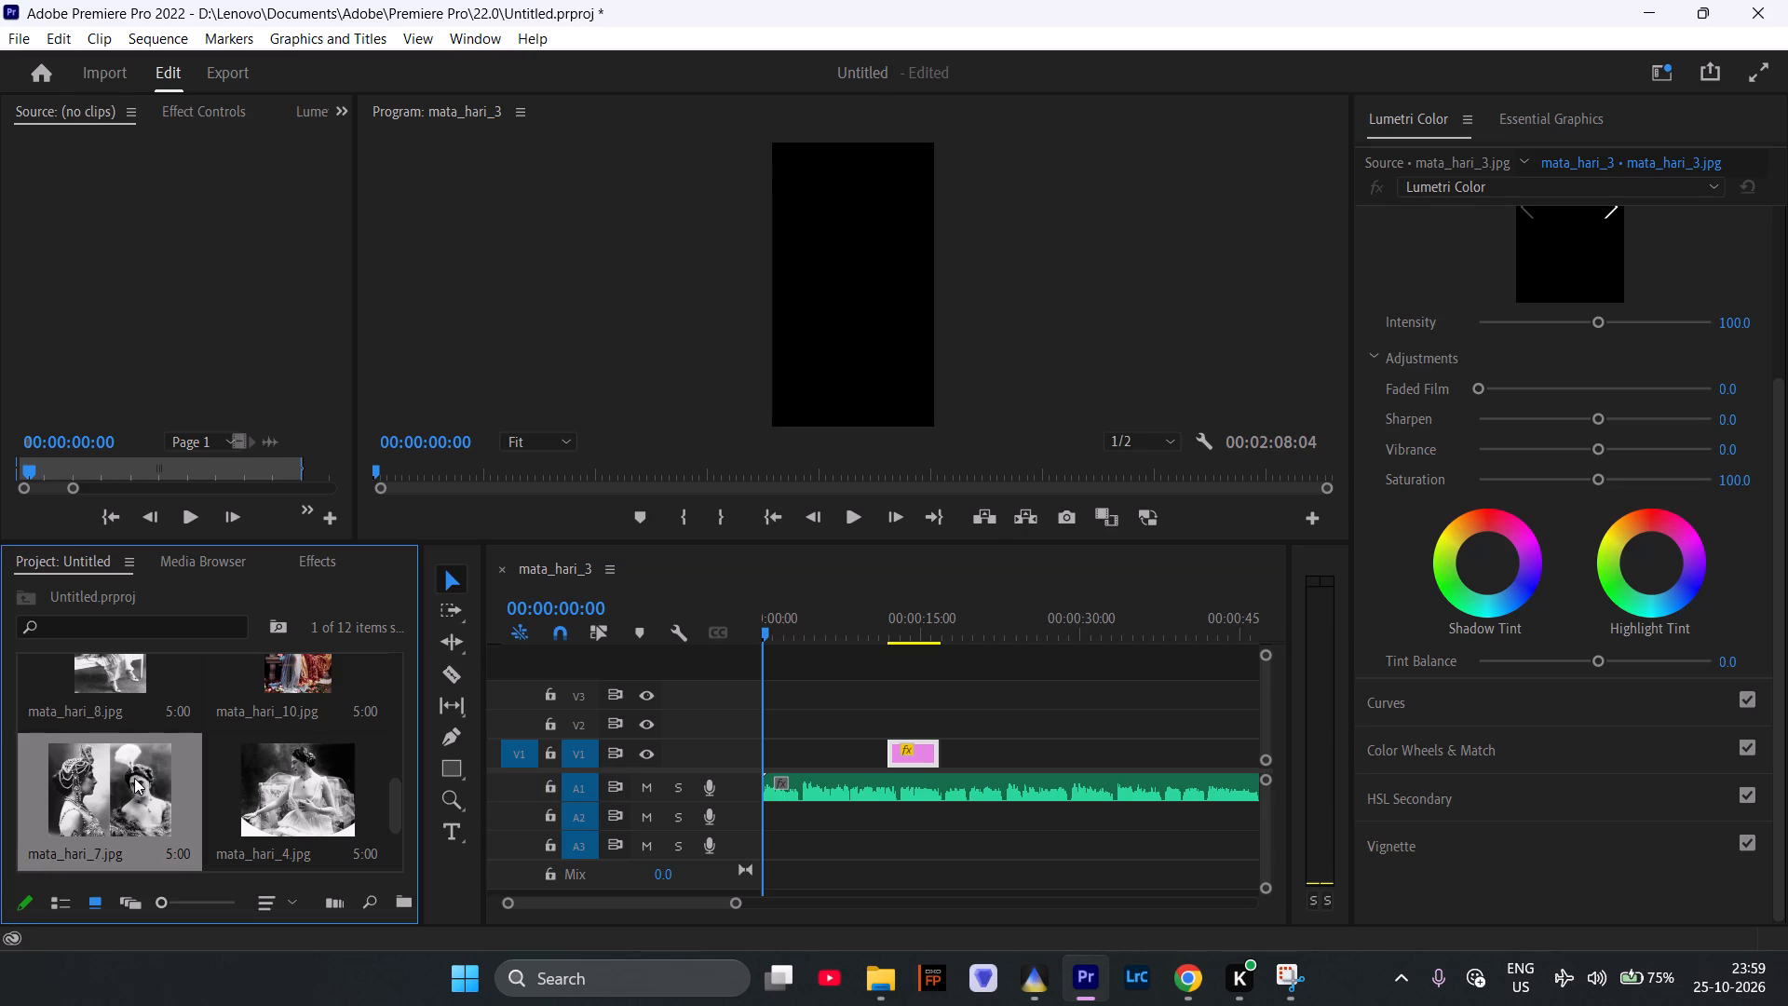
pyautogui.moveTo(130, 782); pyautogui.dragTo(733, 722)
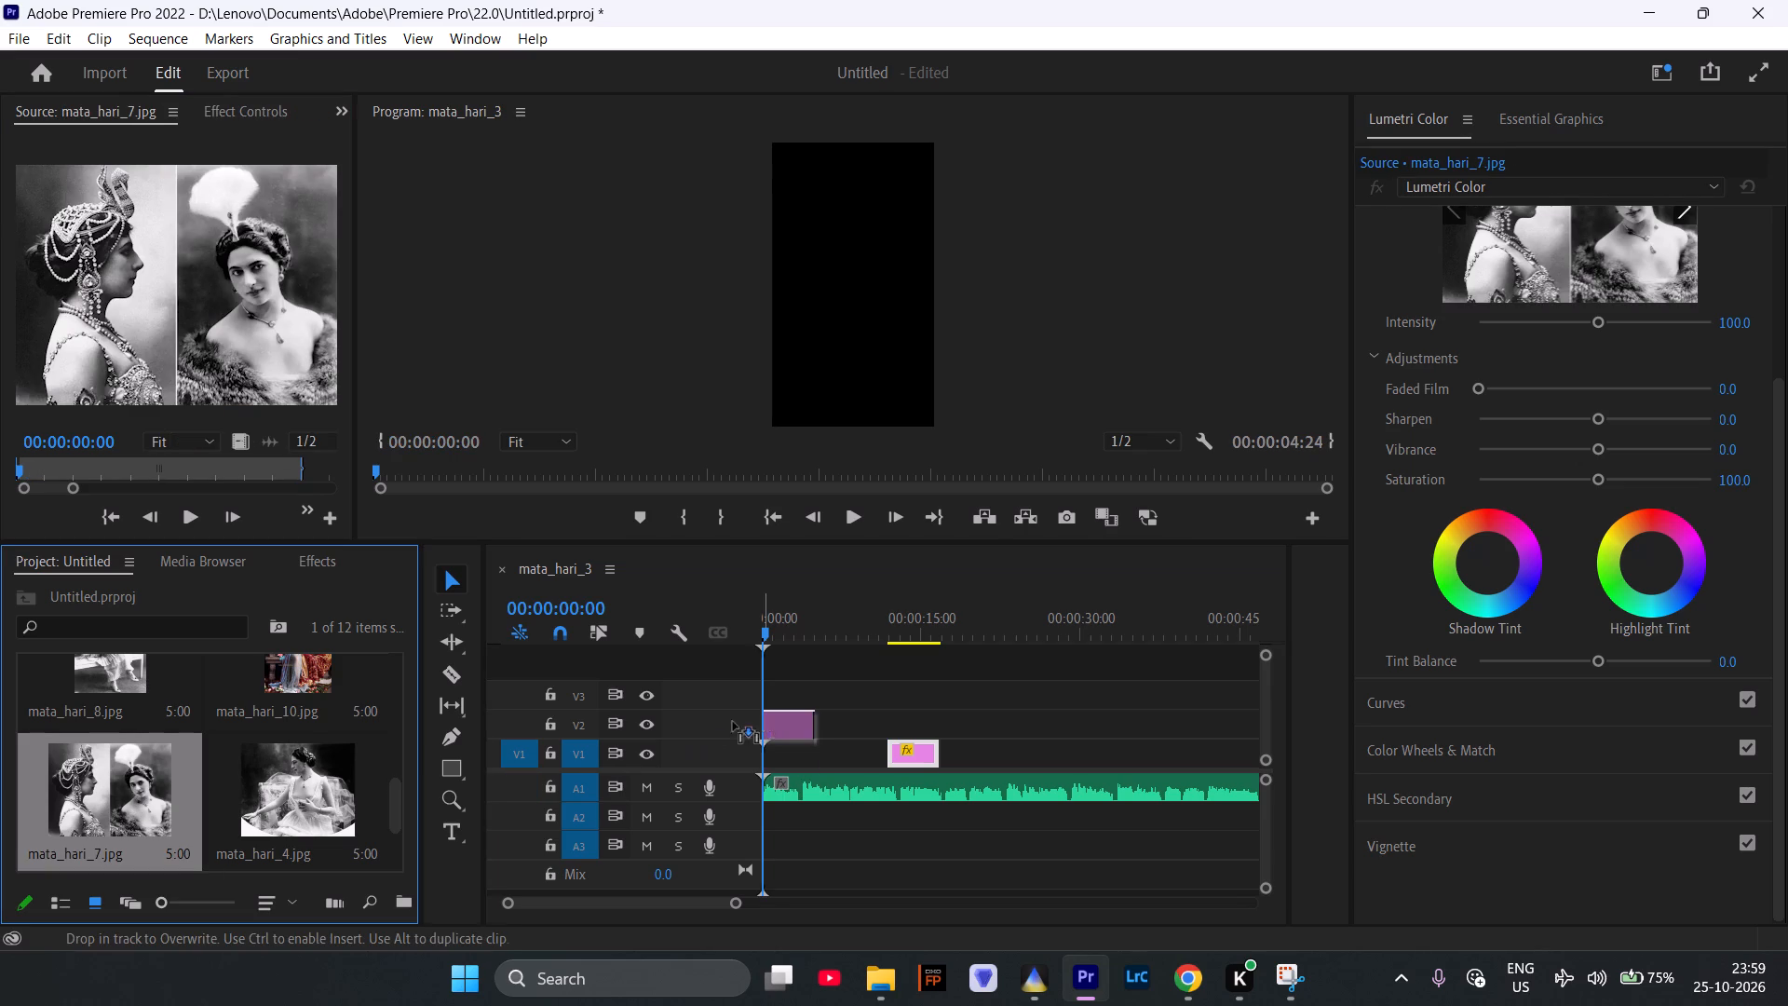
pyautogui.moveTo(733, 722); pyautogui.dragTo(749, 746)
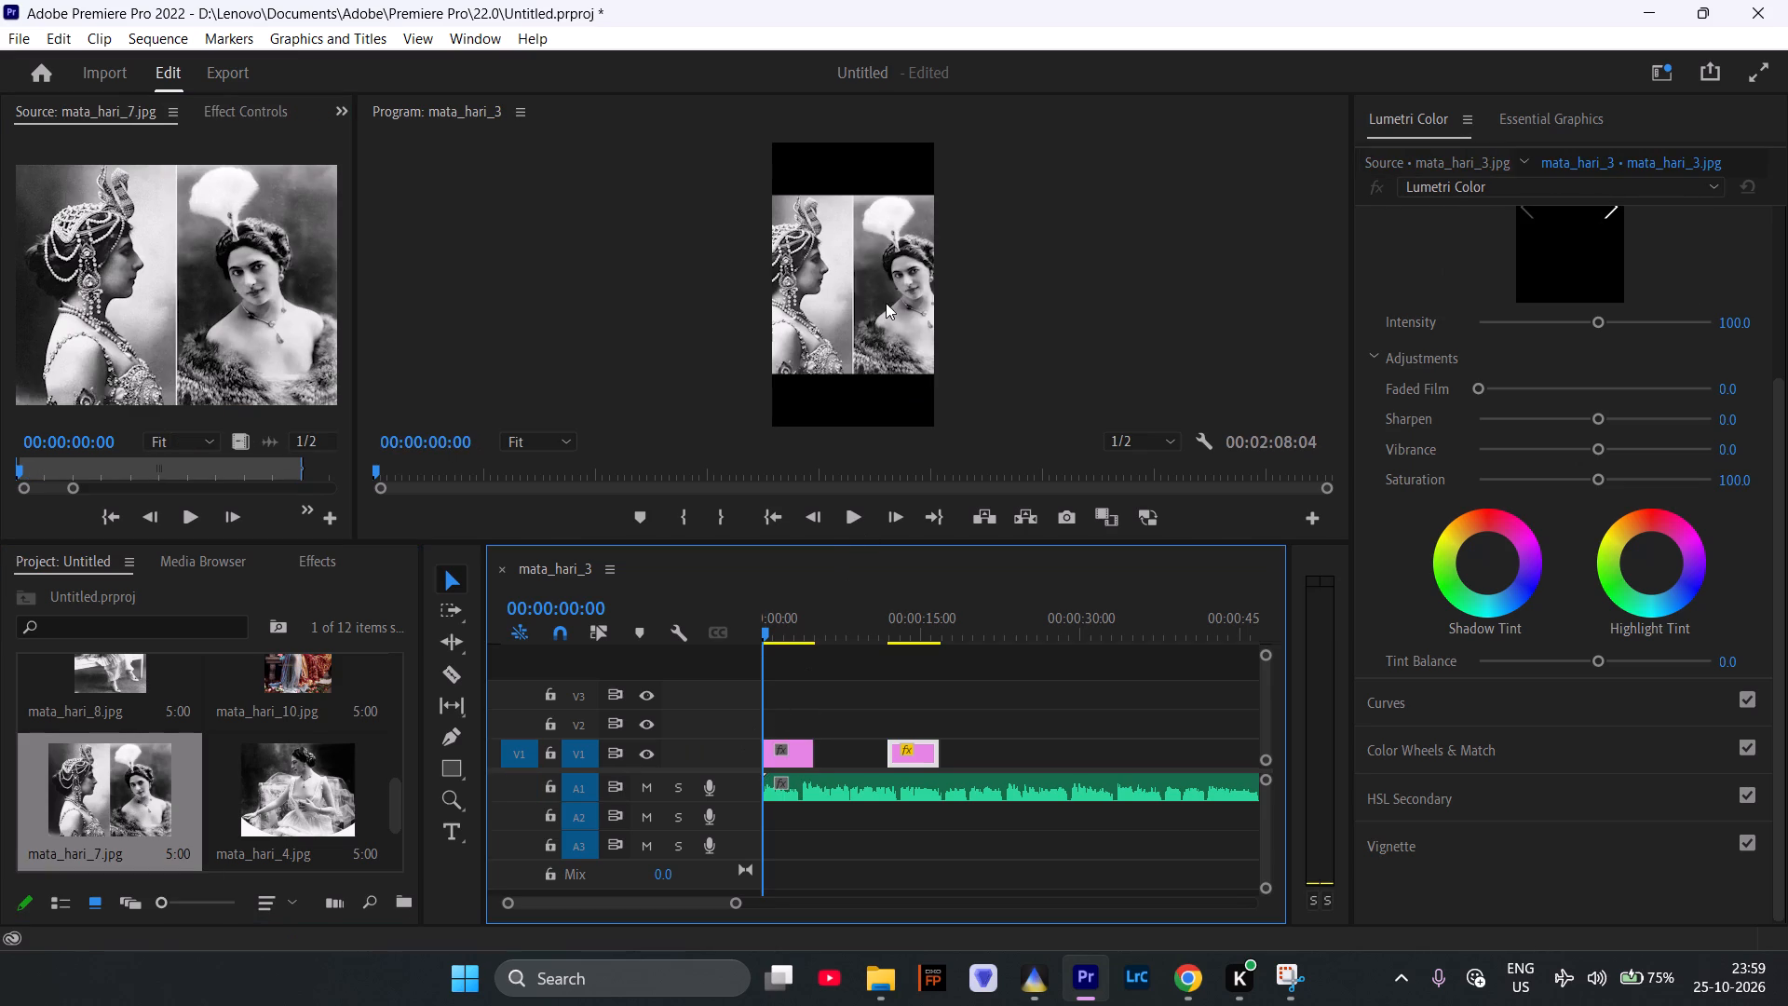
# Scale mata_hari_7.jpg up to fill the vertical frame and reposition it to show the woman with the feather headpiece.
pyautogui.doubleClick(886, 302)
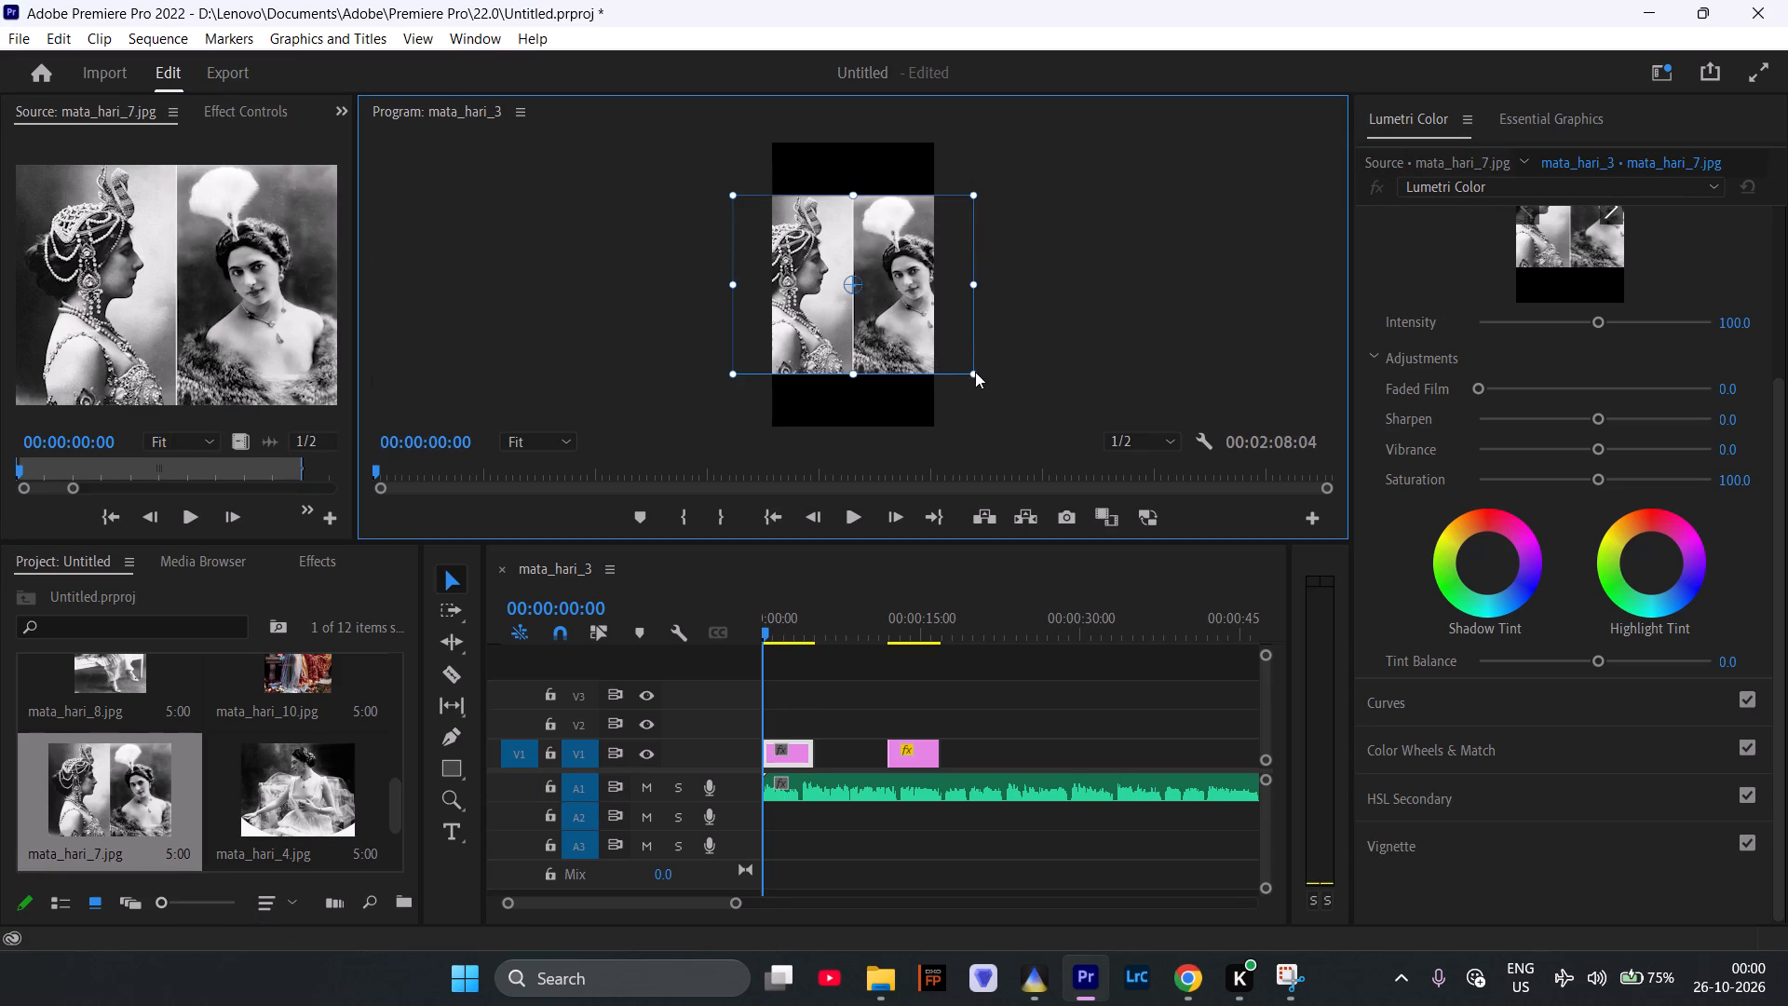
pyautogui.click(975, 379)
pyautogui.doubleClick(894, 319)
pyautogui.moveTo(973, 375); pyautogui.dragTo(1084, 439)
pyautogui.moveTo(990, 331); pyautogui.dragTo(899, 326)
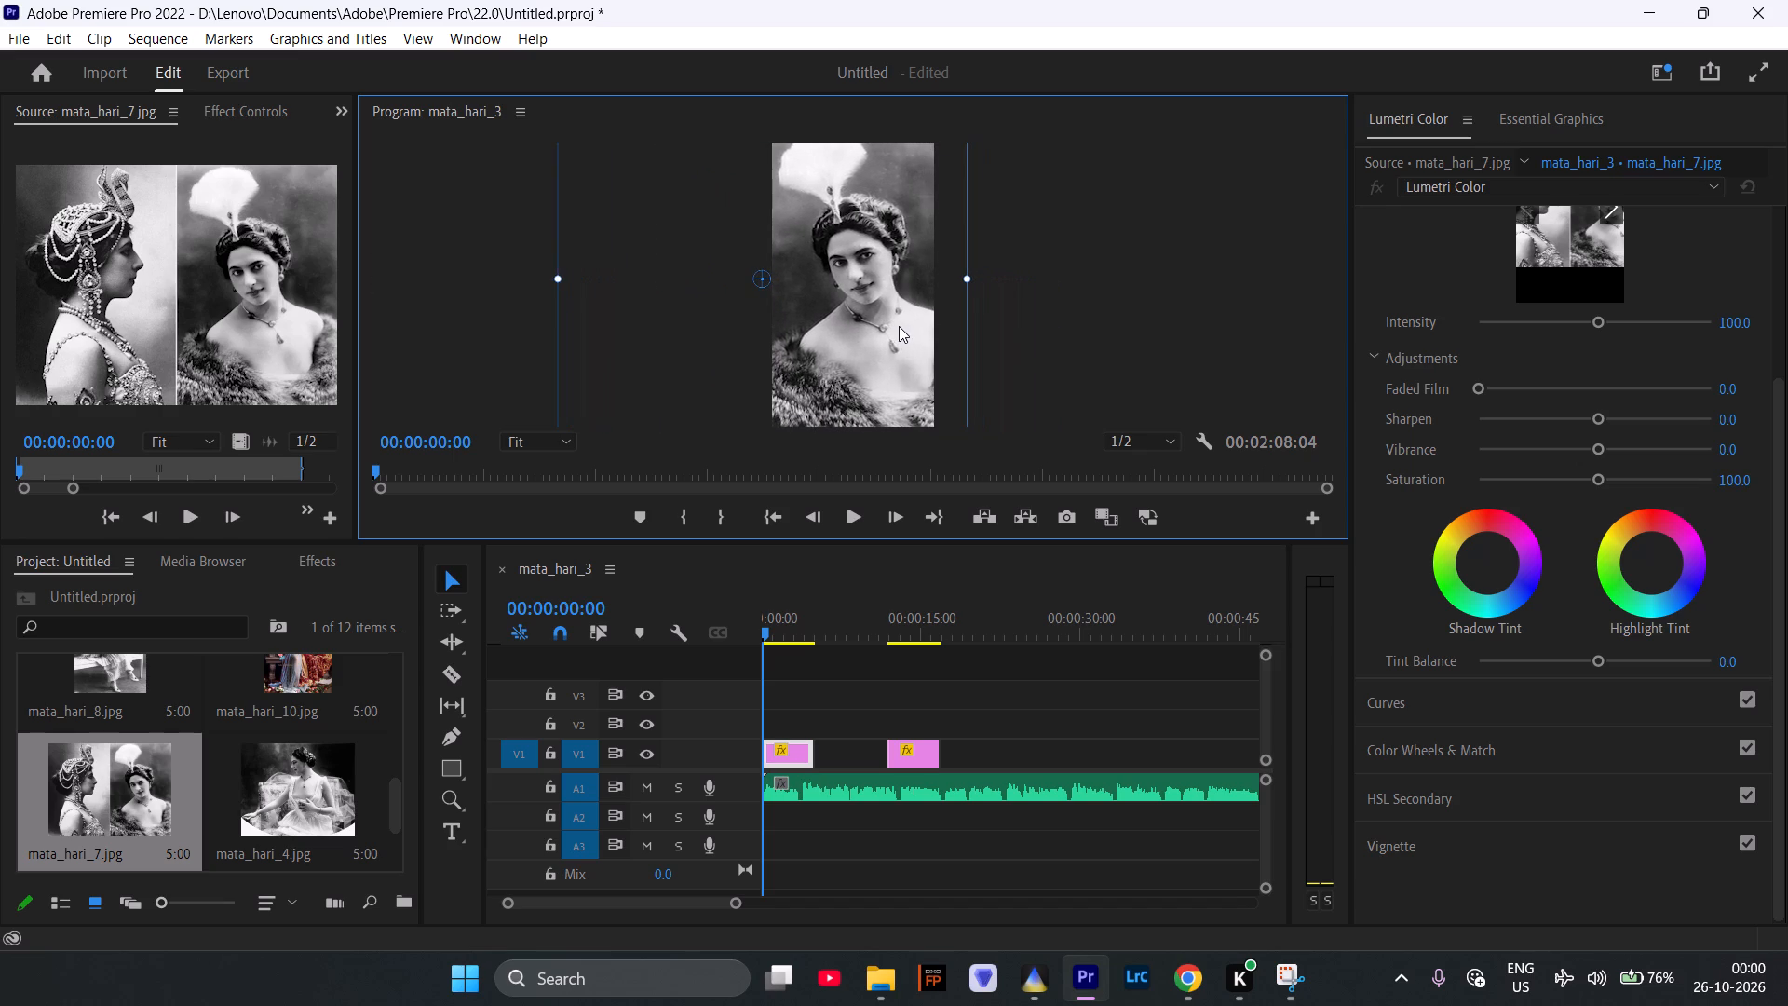
pyautogui.moveTo(899, 326); pyautogui.dragTo(891, 326)
# Fine-tune mata_hari_7.jpg's framing in the vertical frame to a scale of about 165.8 and a position of about -112.7, 970.8.
pyautogui.click(846, 514)
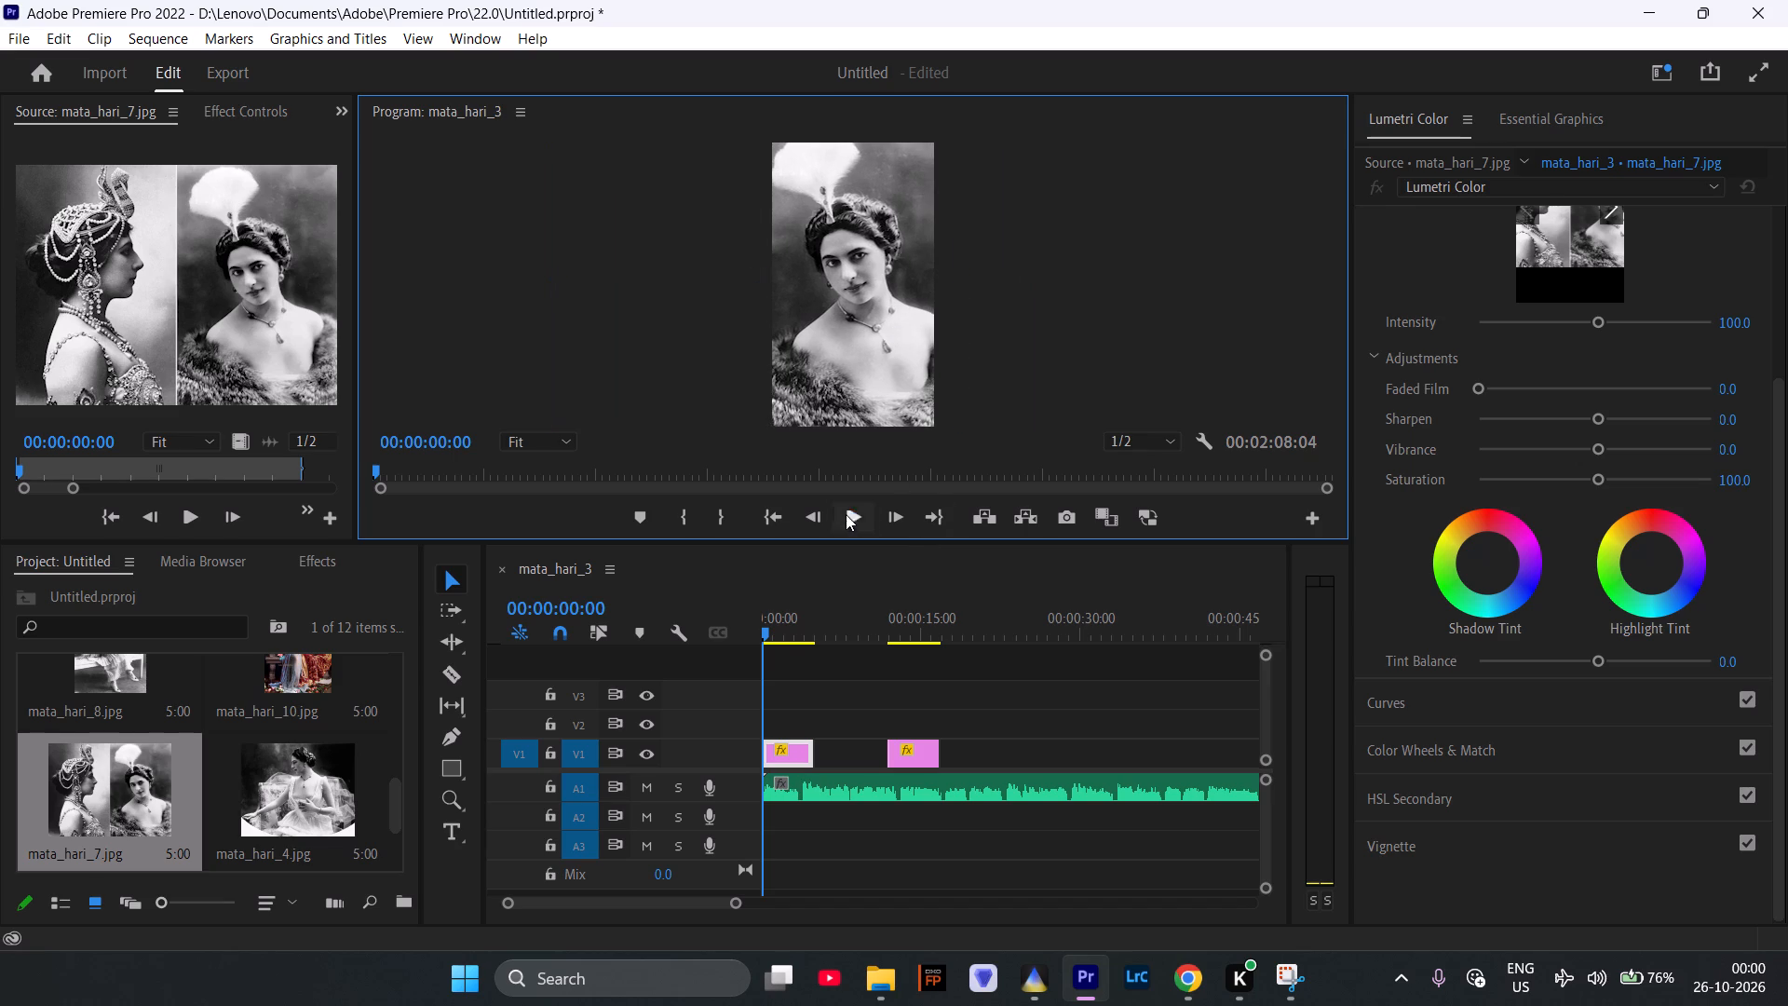
pyautogui.click(846, 514)
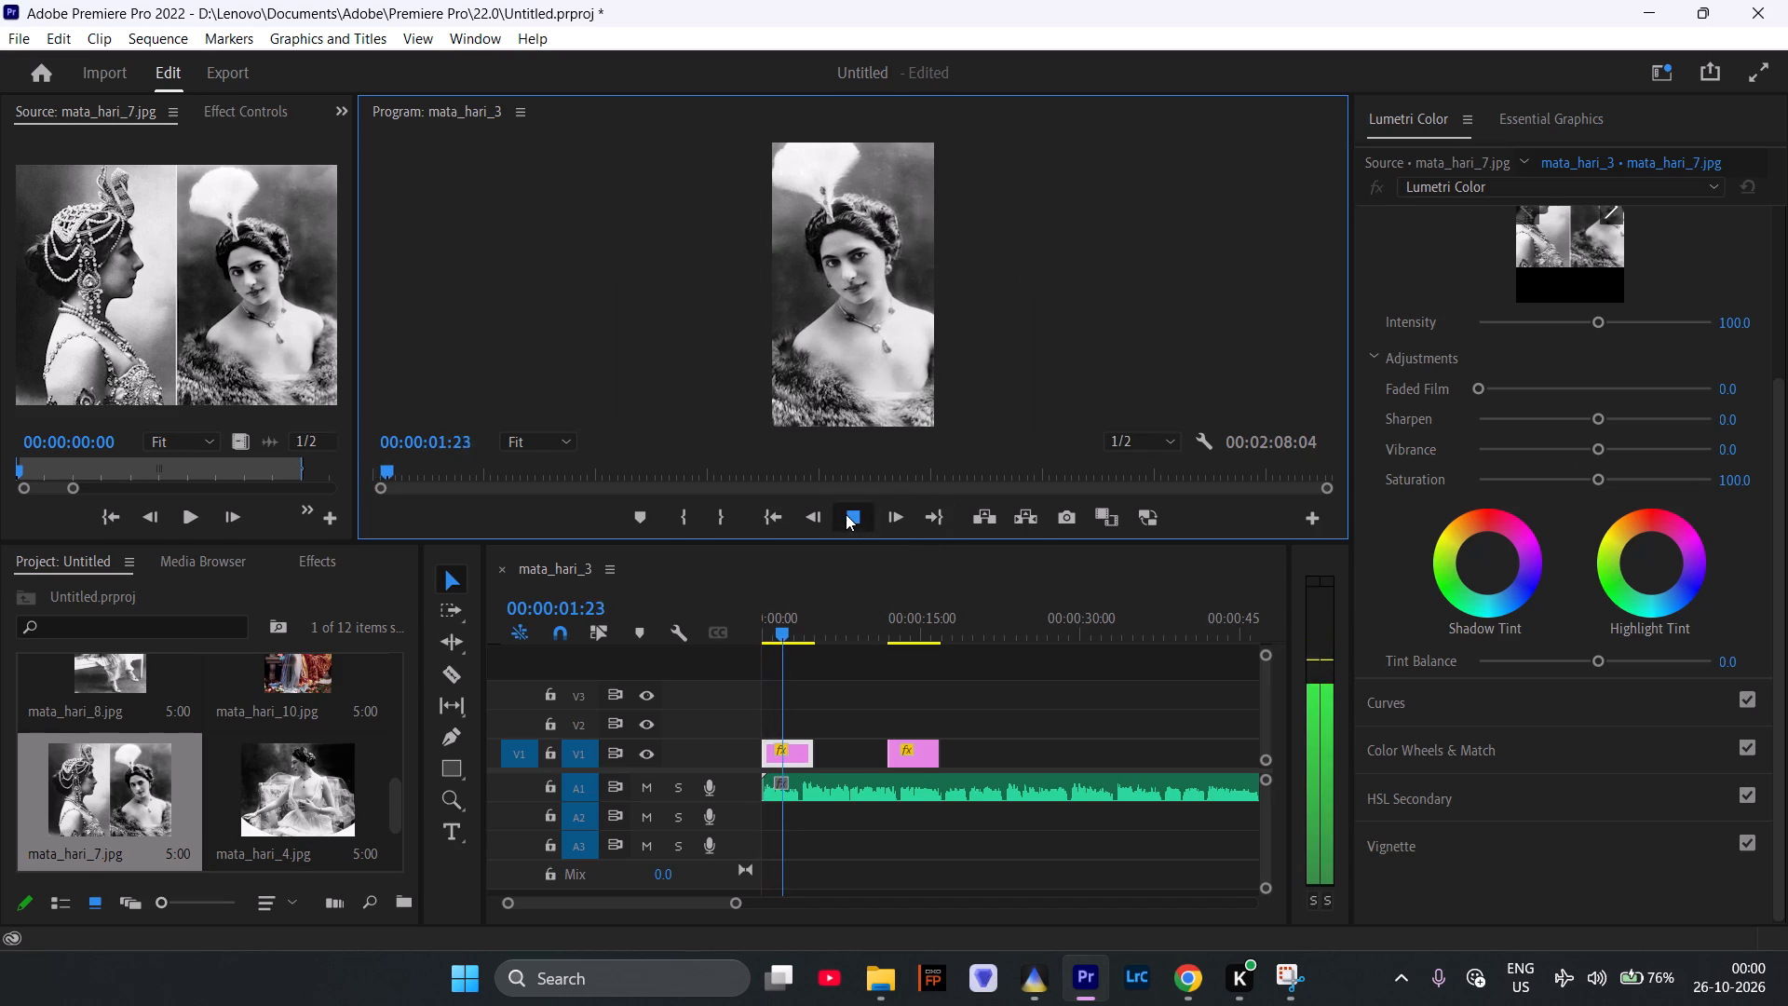
pyautogui.click(860, 305)
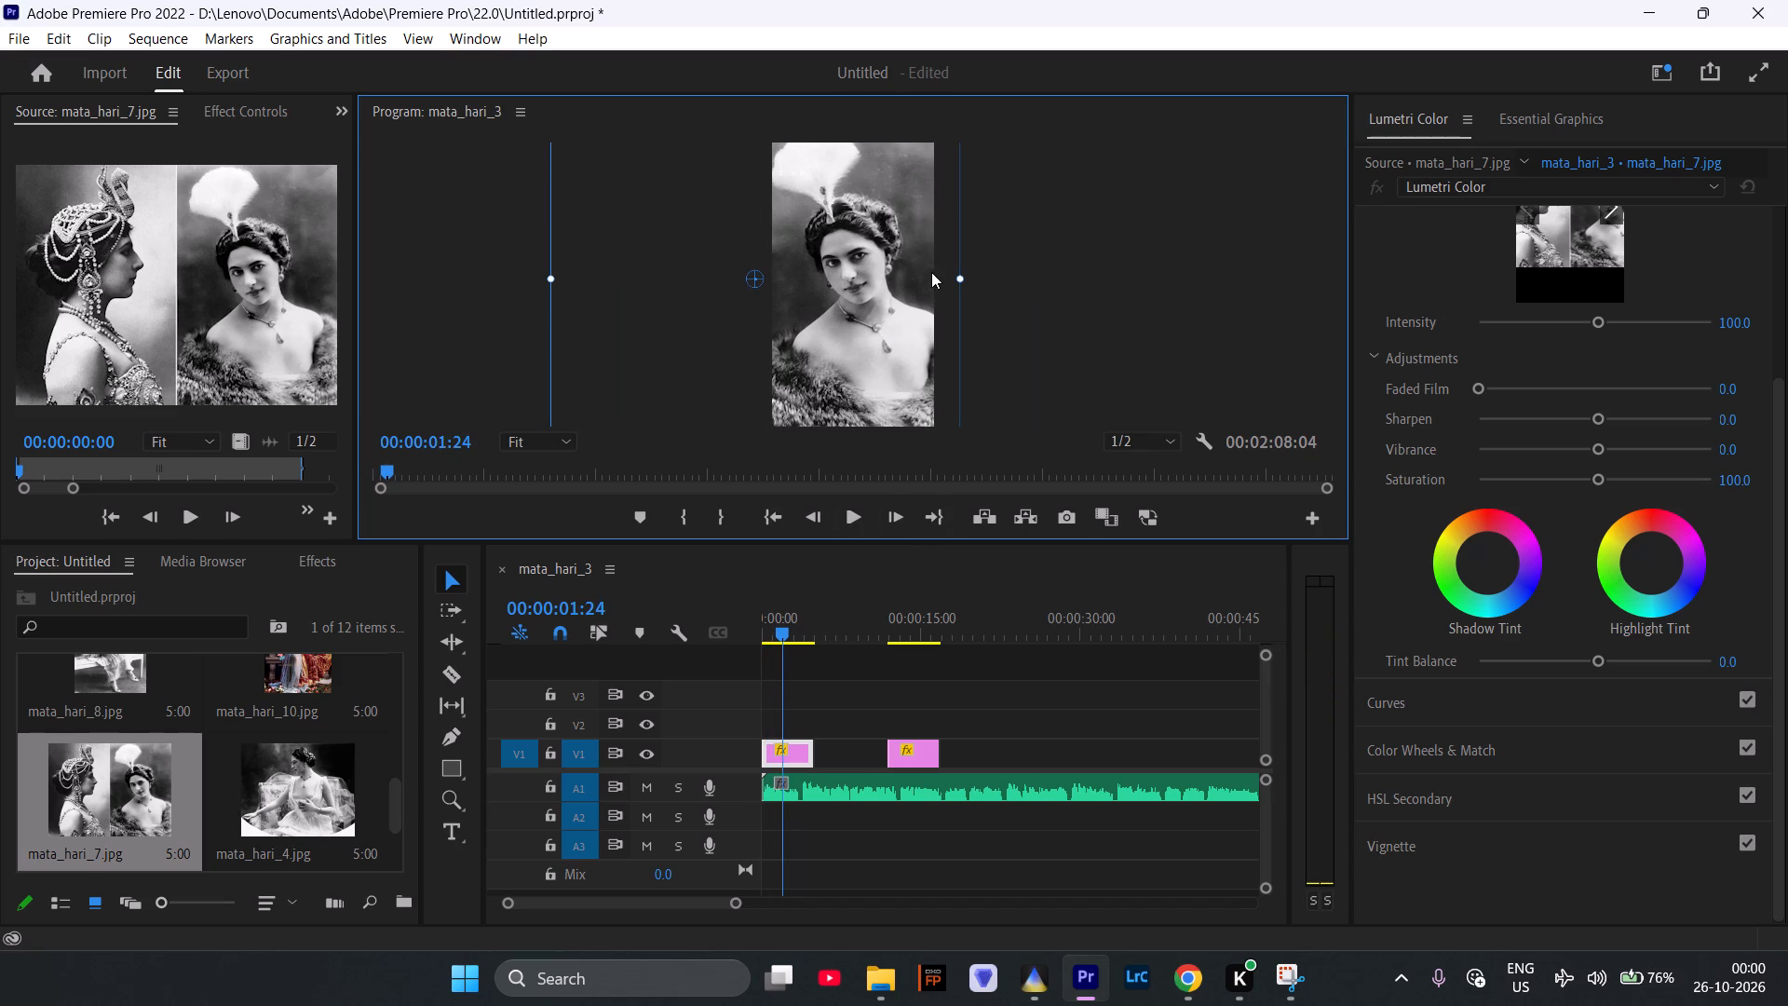
pyautogui.scroll(1, 936, 243)
pyautogui.moveTo(874, 542); pyautogui.dragTo(847, 629)
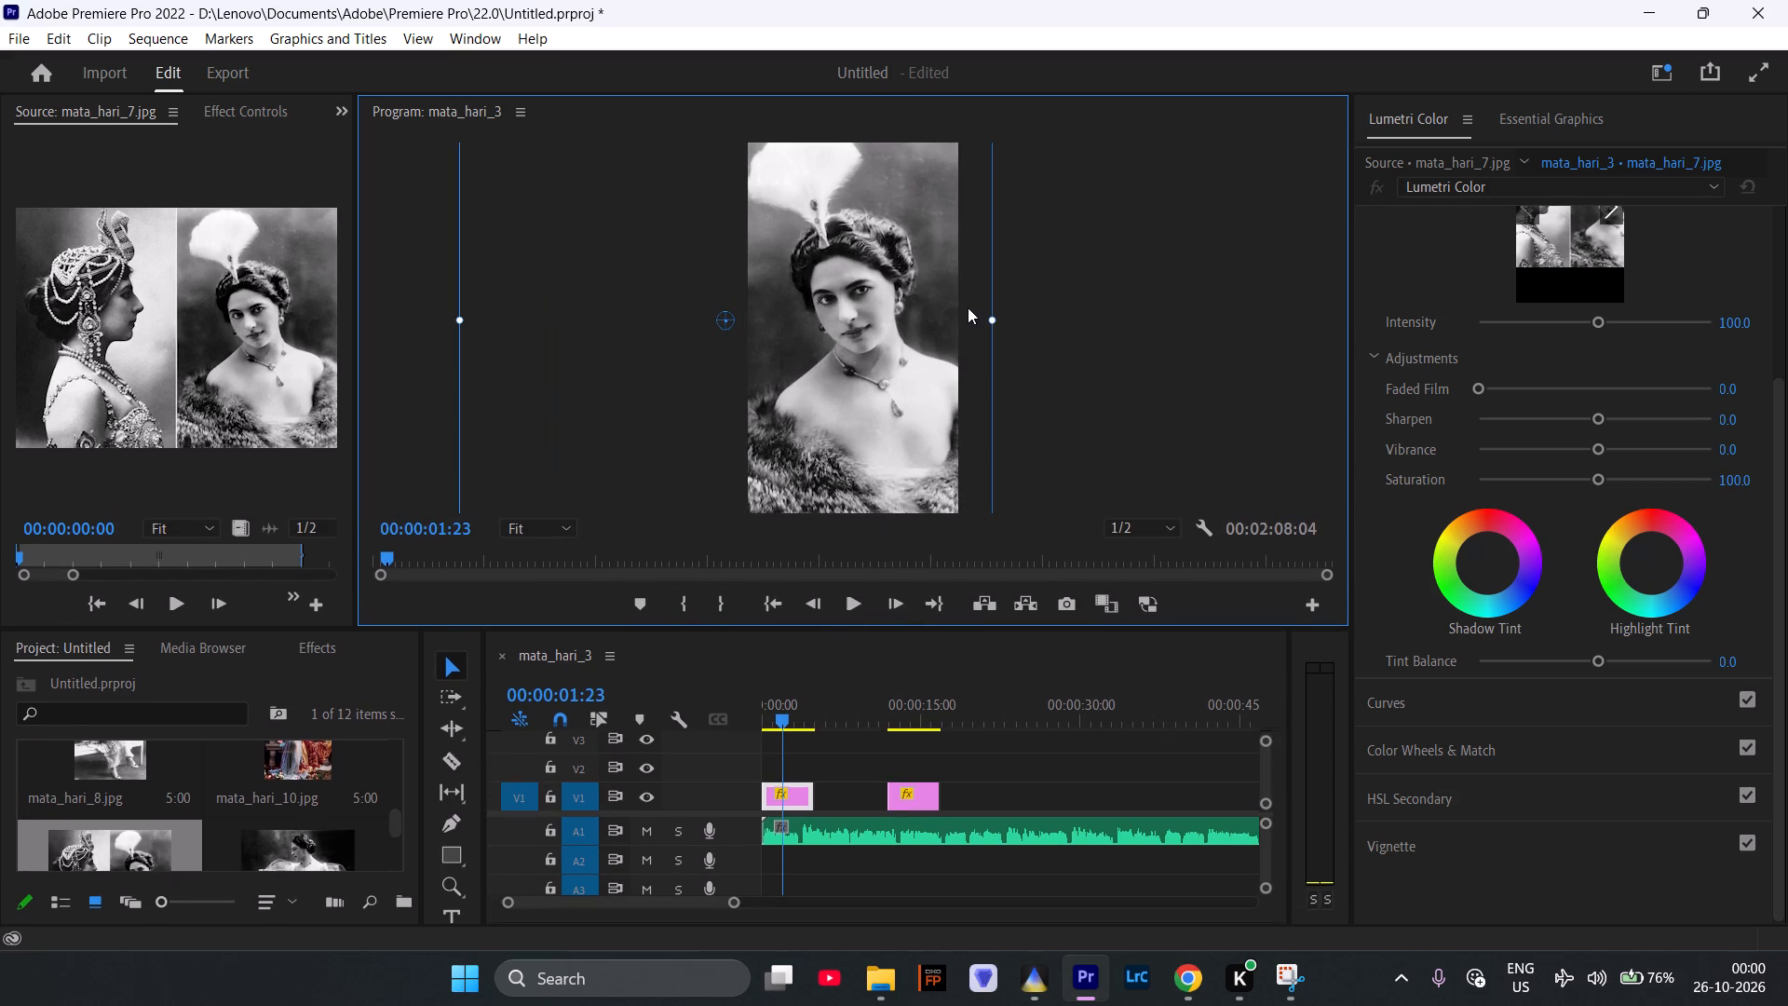
pyautogui.moveTo(992, 322); pyautogui.dragTo(966, 321)
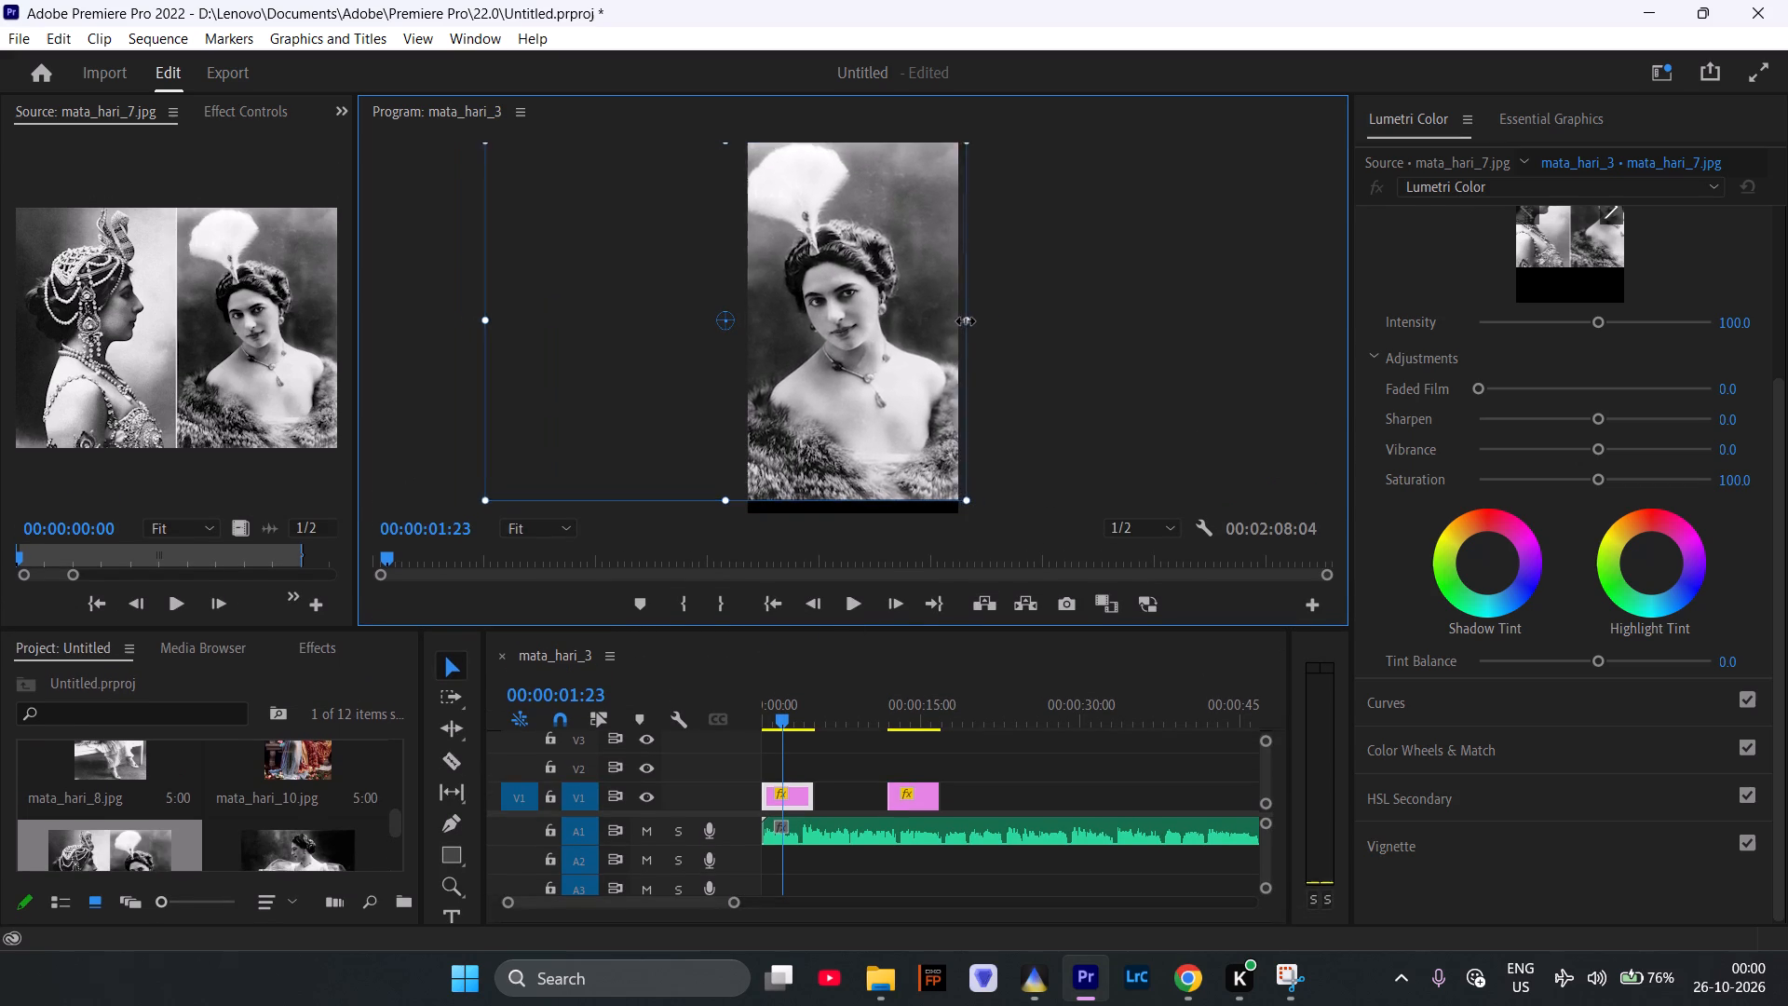
pyautogui.moveTo(966, 321); pyautogui.dragTo(985, 343)
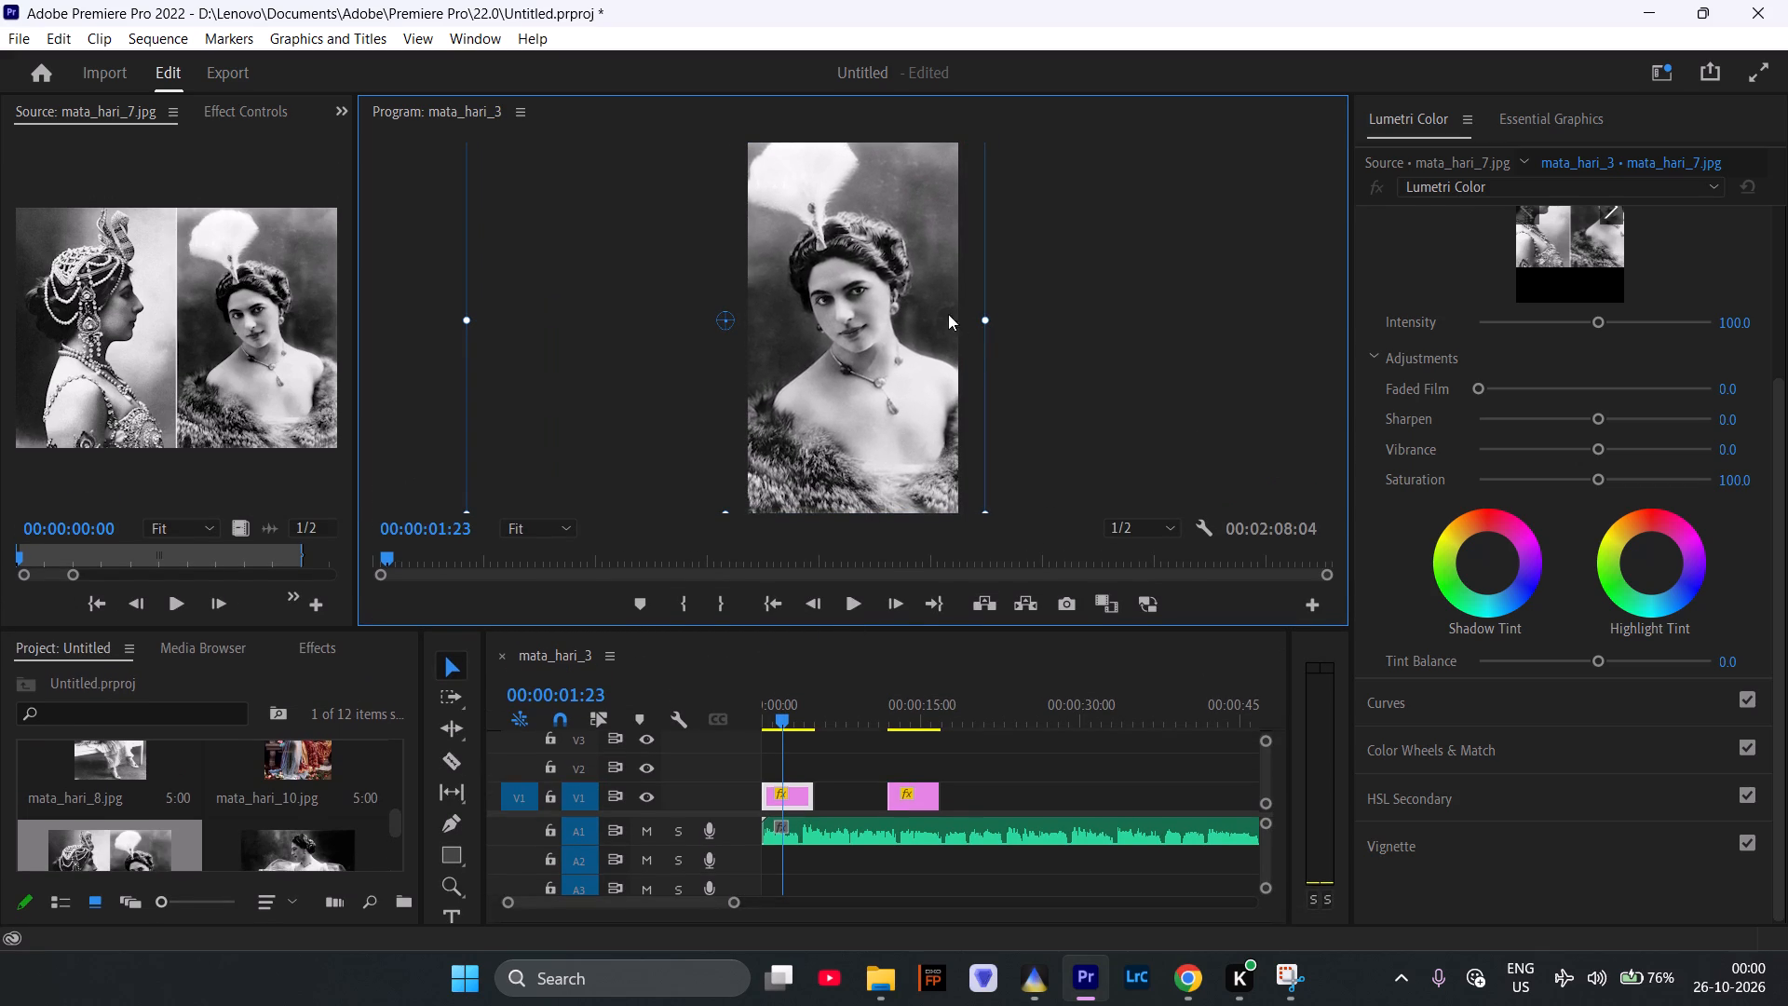
pyautogui.moveTo(928, 303); pyautogui.dragTo(930, 306)
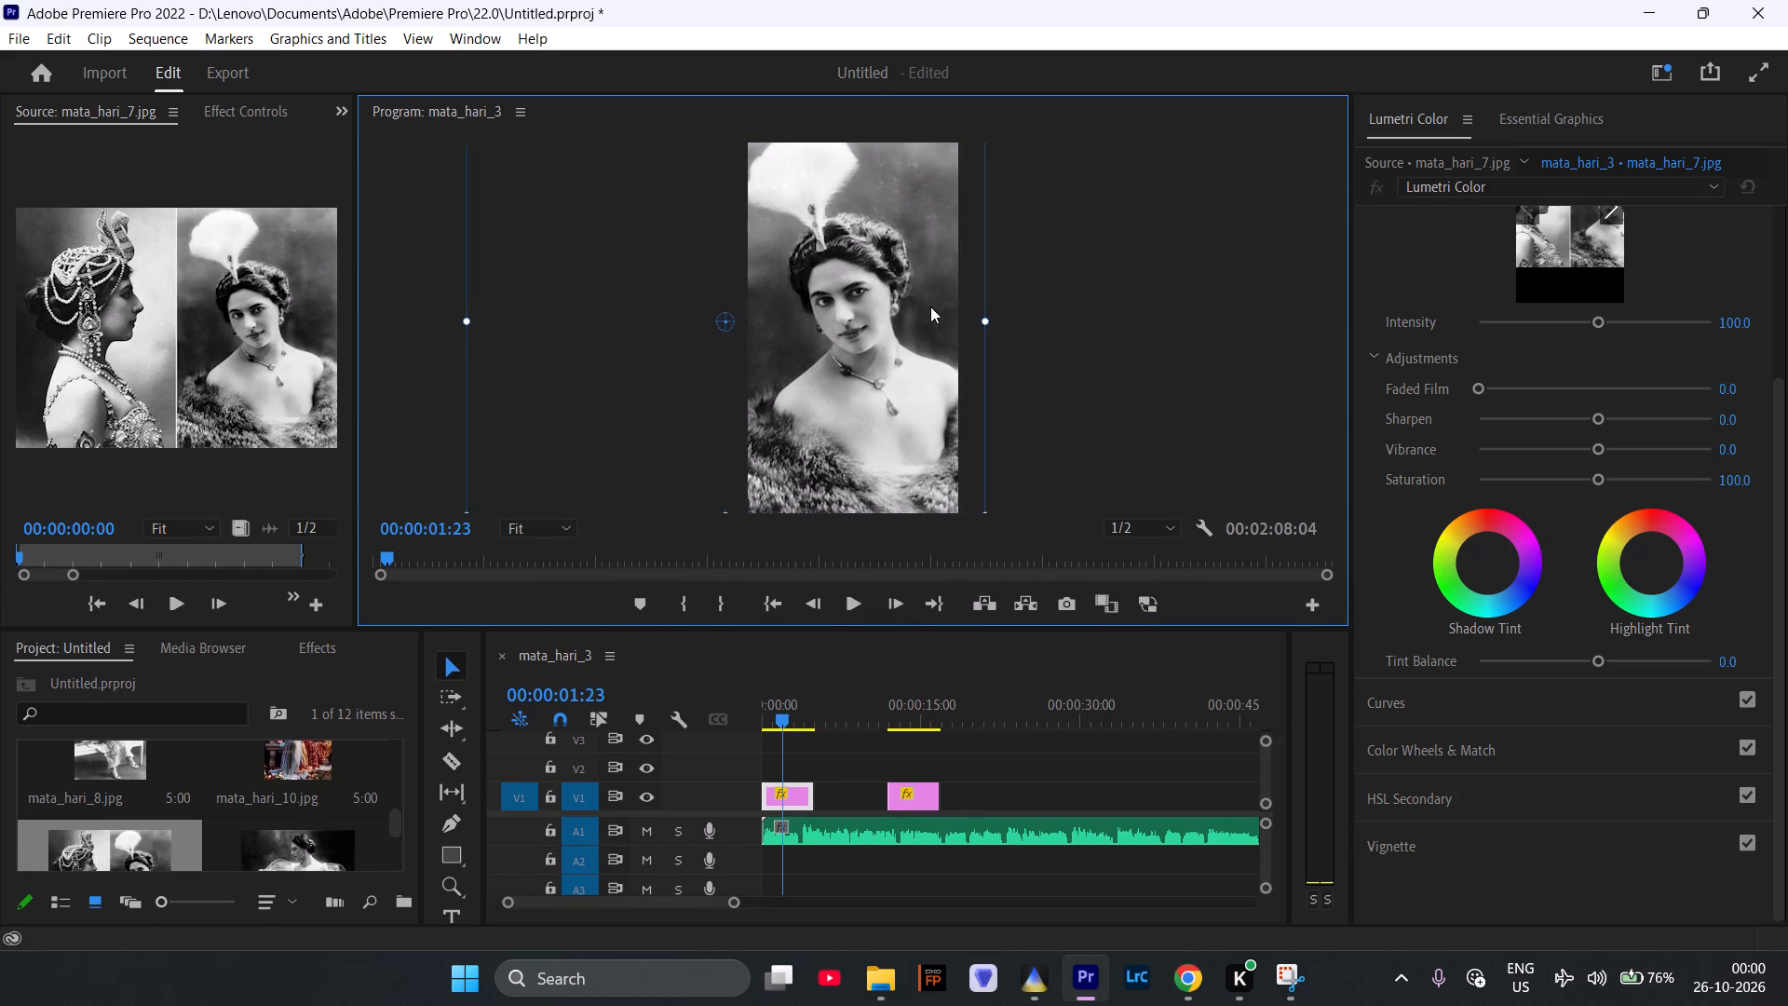
pyautogui.moveTo(930, 306); pyautogui.dragTo(929, 317)
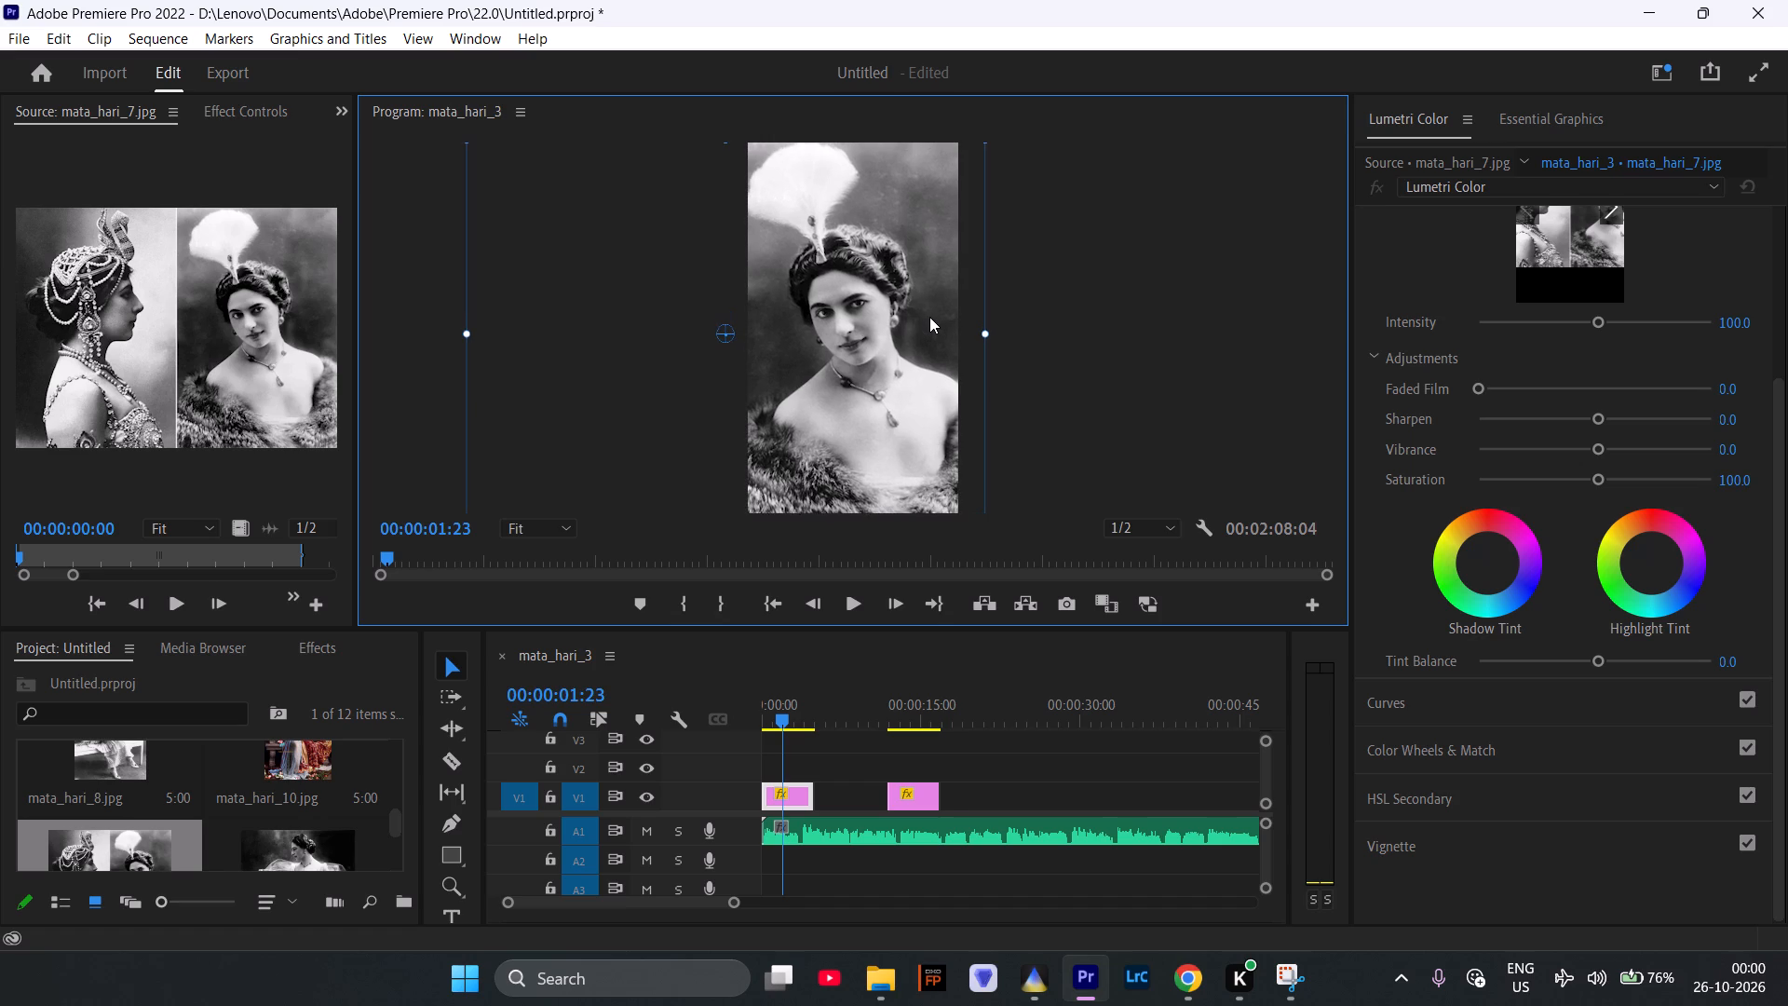
pyautogui.moveTo(929, 317); pyautogui.dragTo(929, 315)
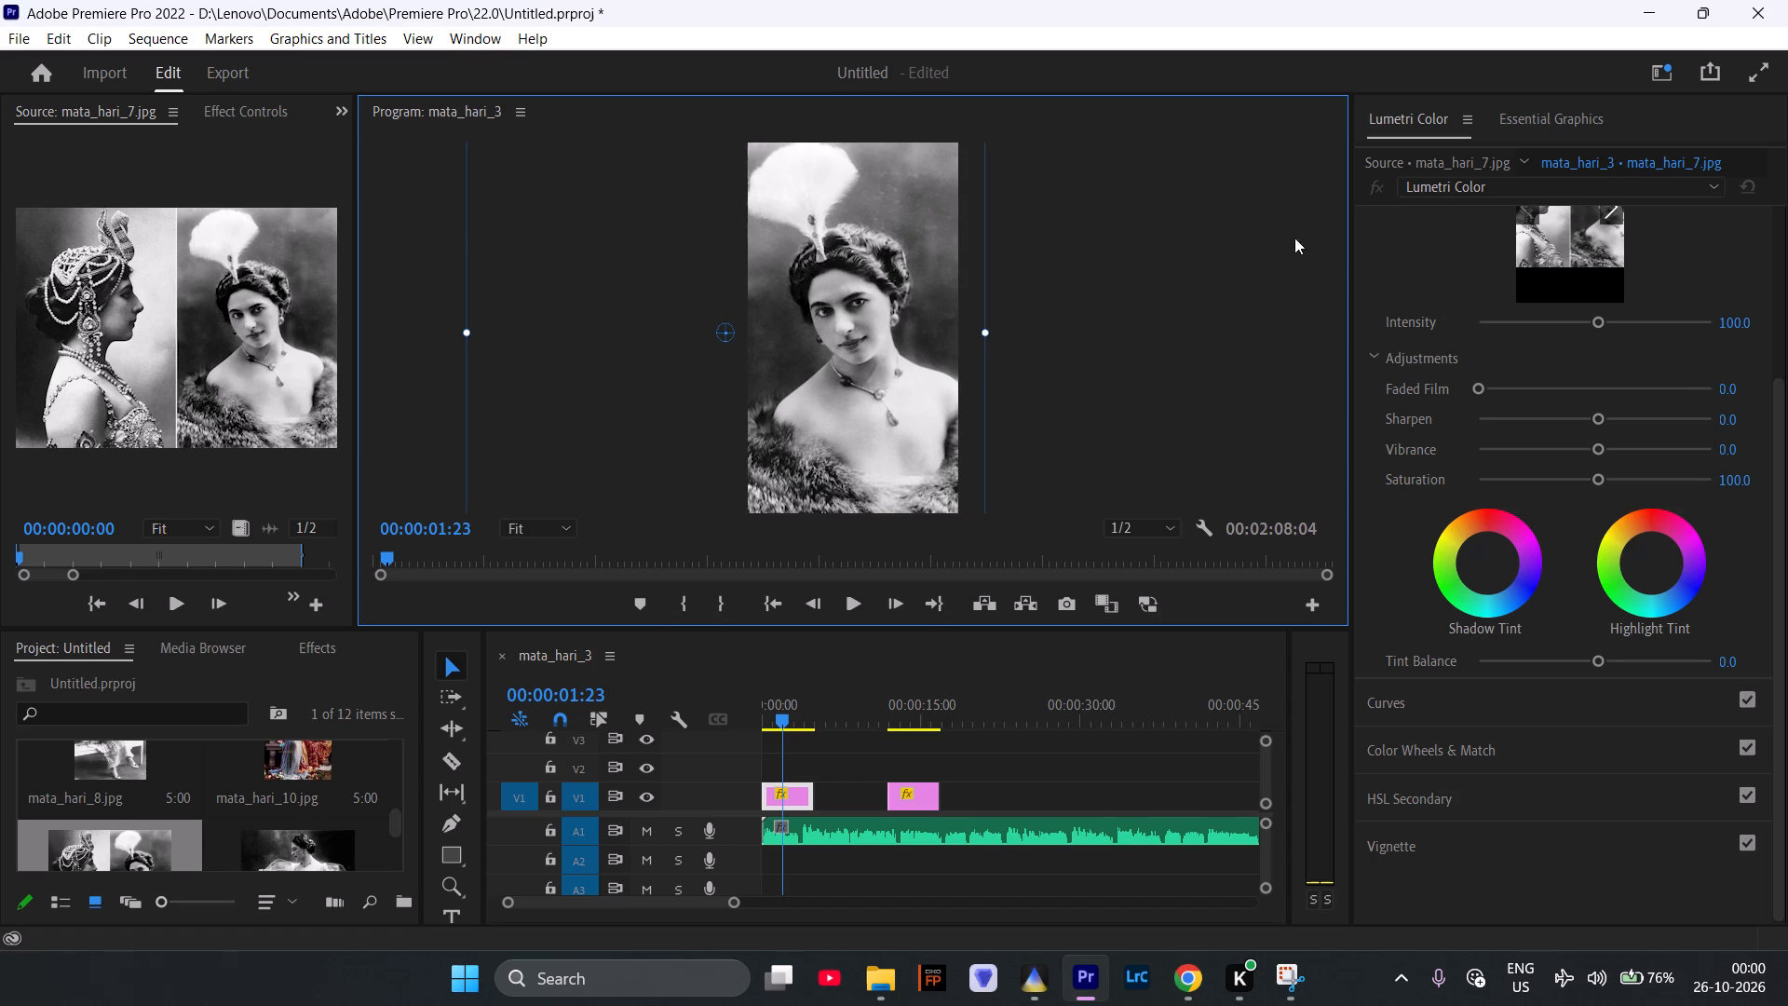
# Show the effect controls of the mata_hari_7.jpg clip and widen their area to reveal the keyframe timeline.
pyautogui.click(264, 114)
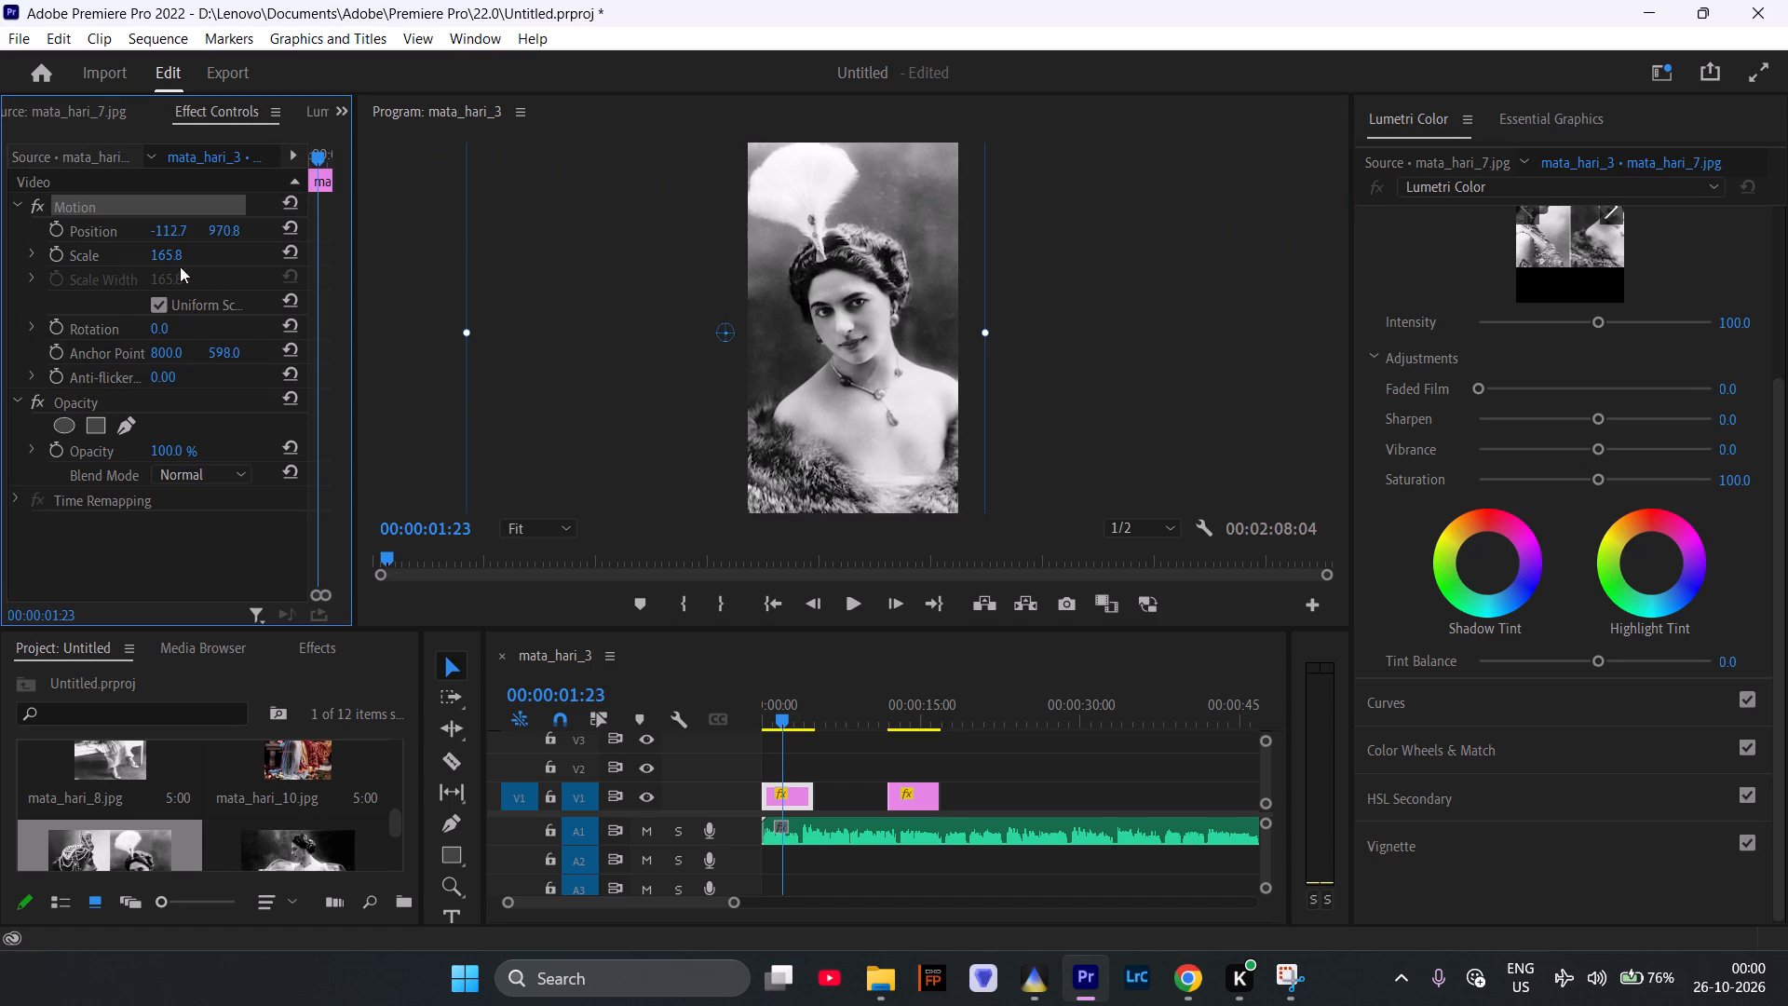
pyautogui.moveTo(354, 226); pyautogui.dragTo(417, 237)
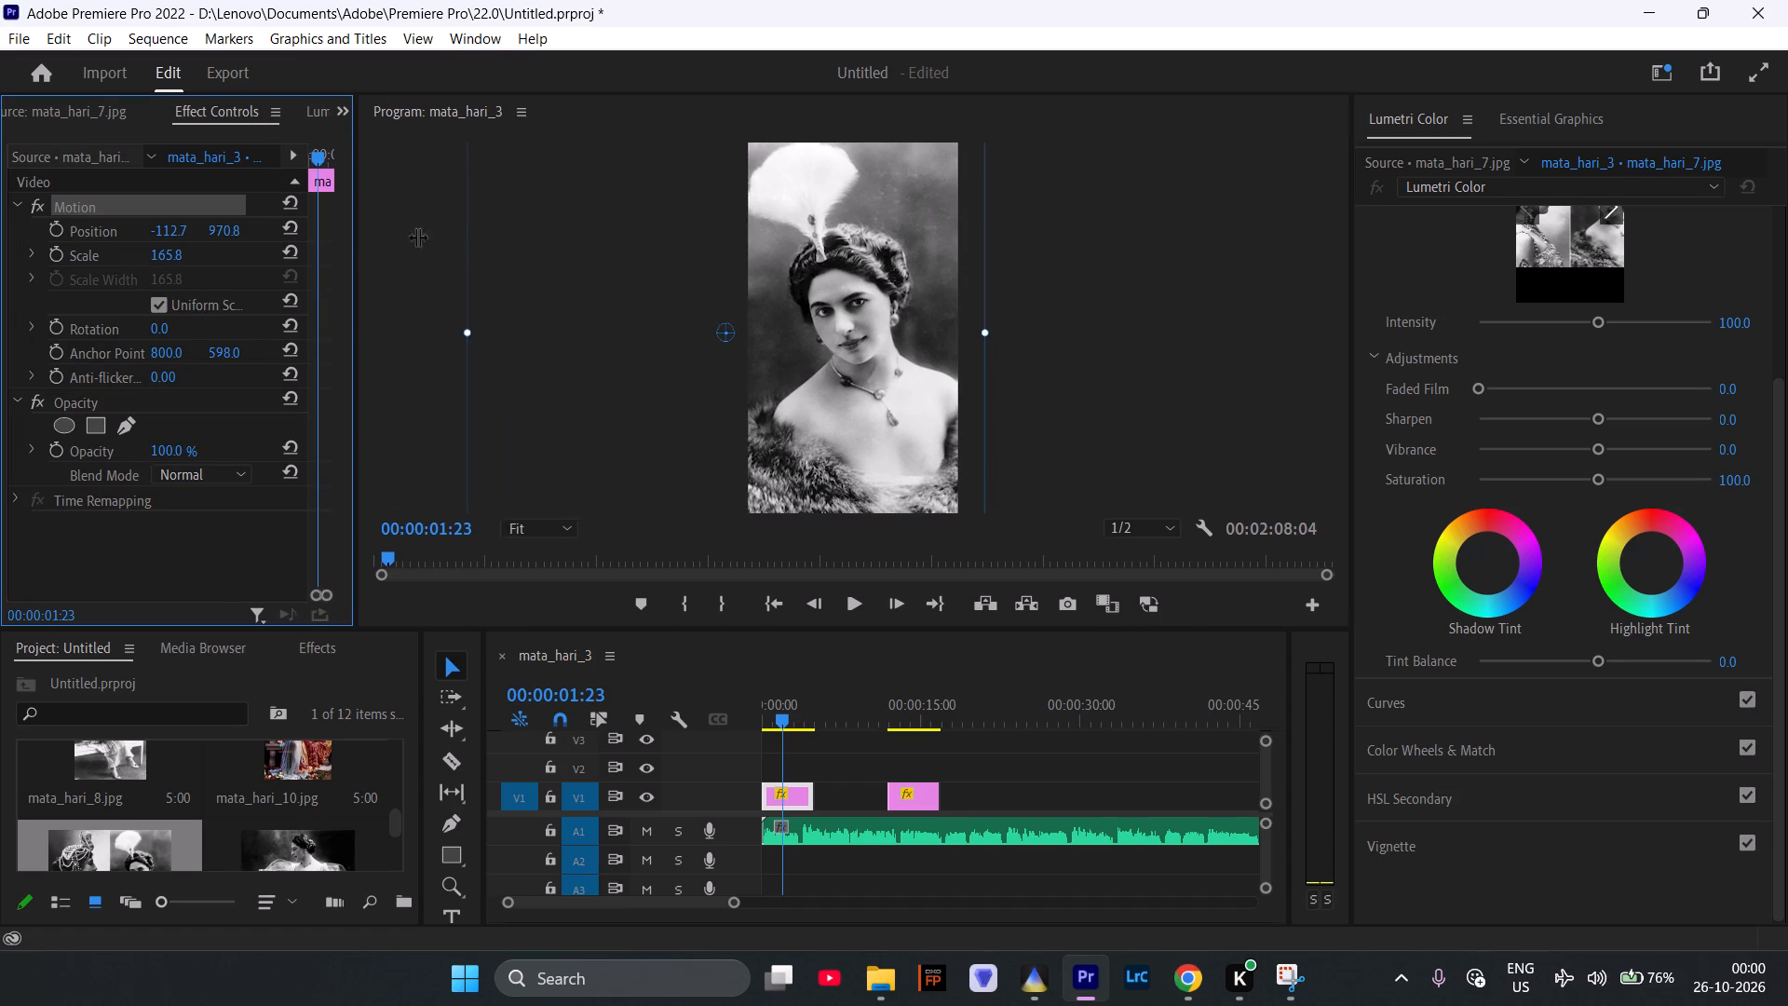
pyautogui.moveTo(417, 237); pyautogui.dragTo(480, 239)
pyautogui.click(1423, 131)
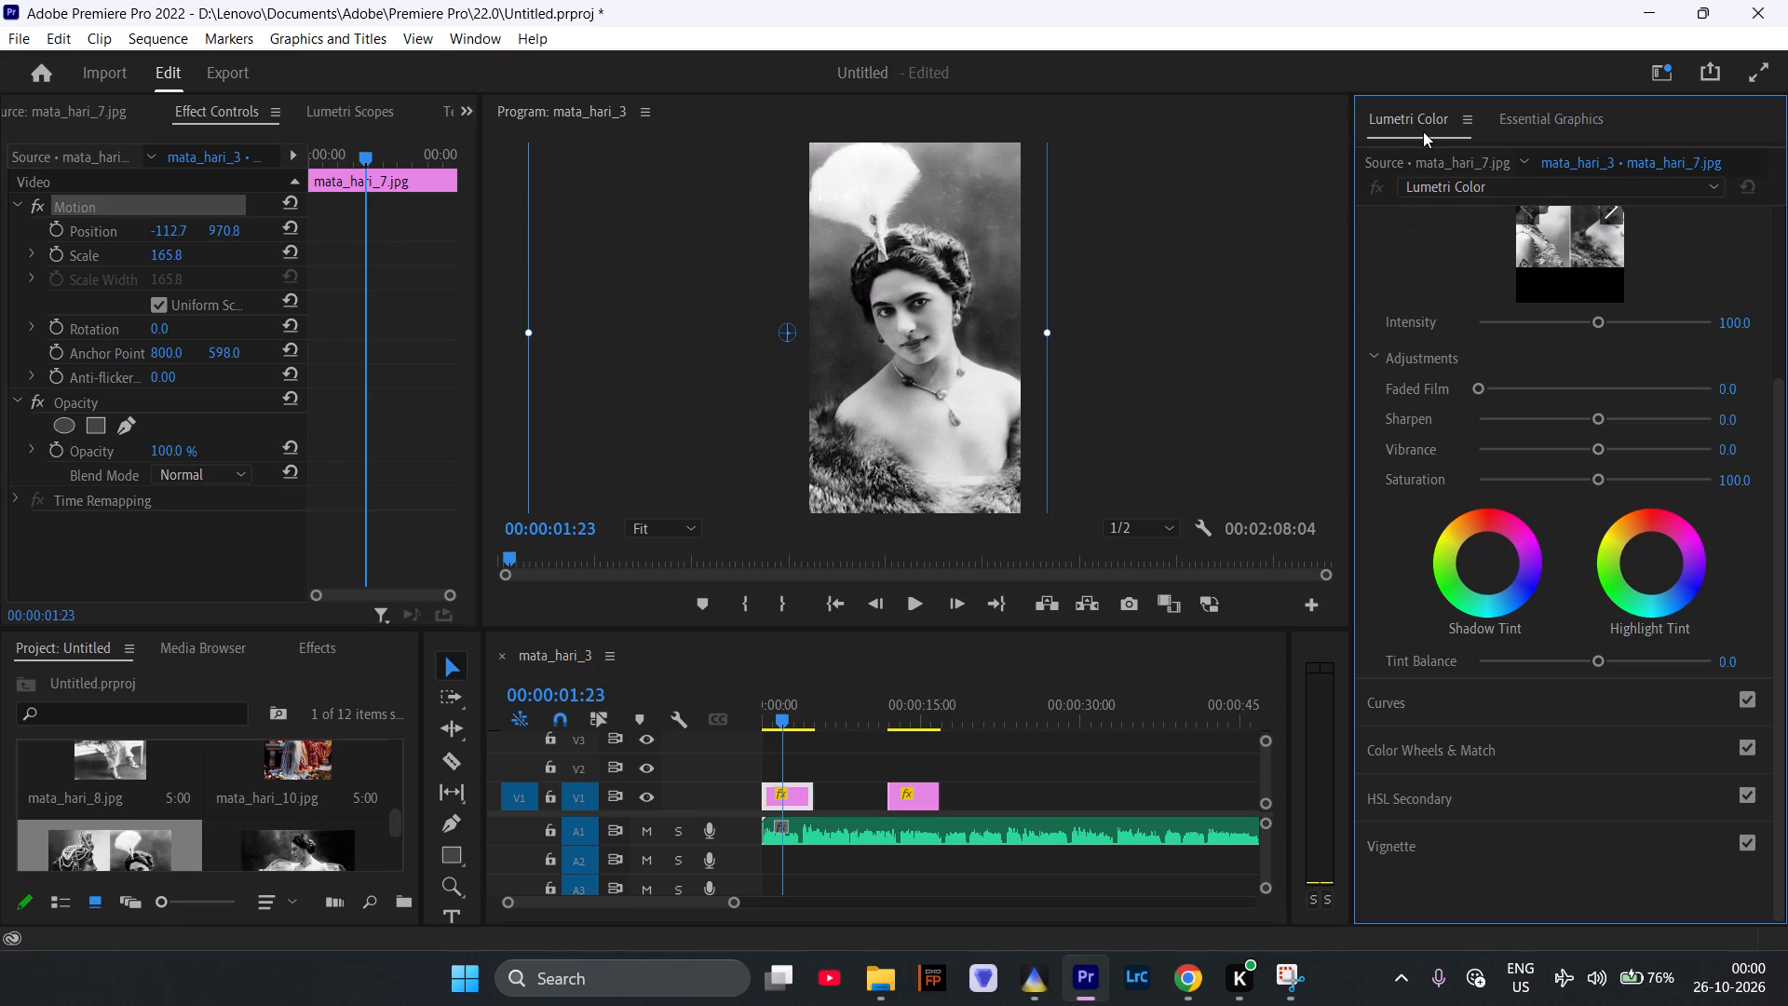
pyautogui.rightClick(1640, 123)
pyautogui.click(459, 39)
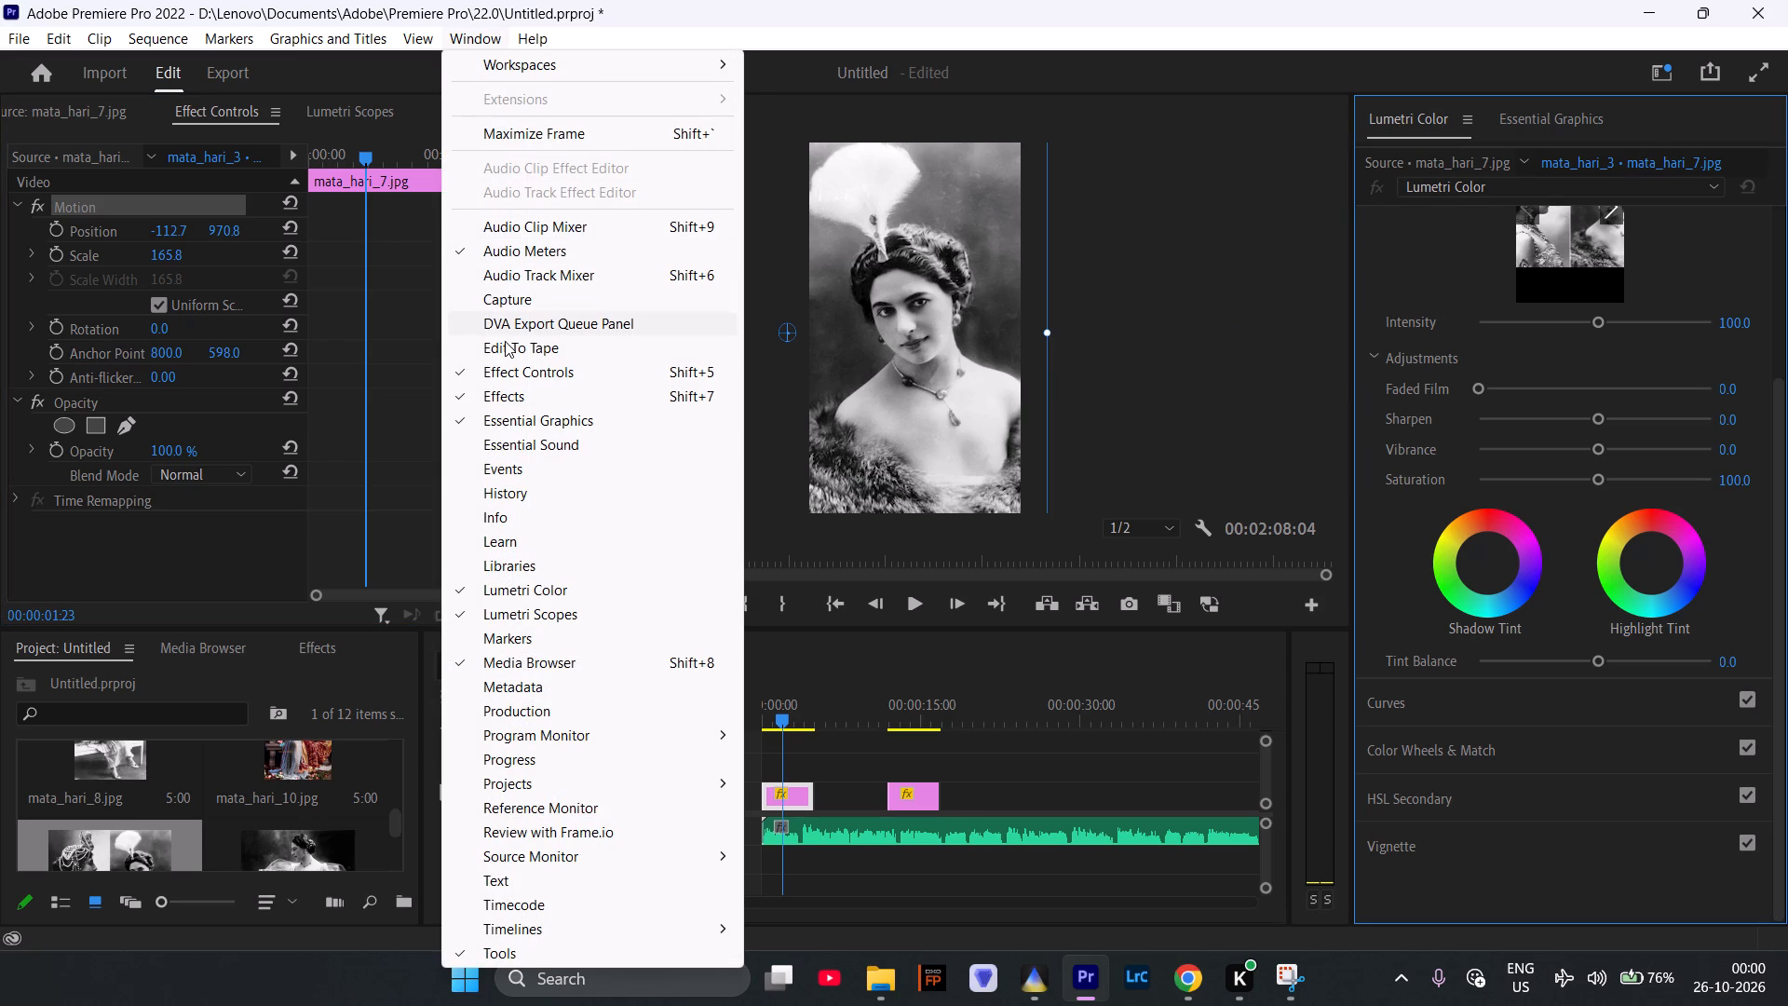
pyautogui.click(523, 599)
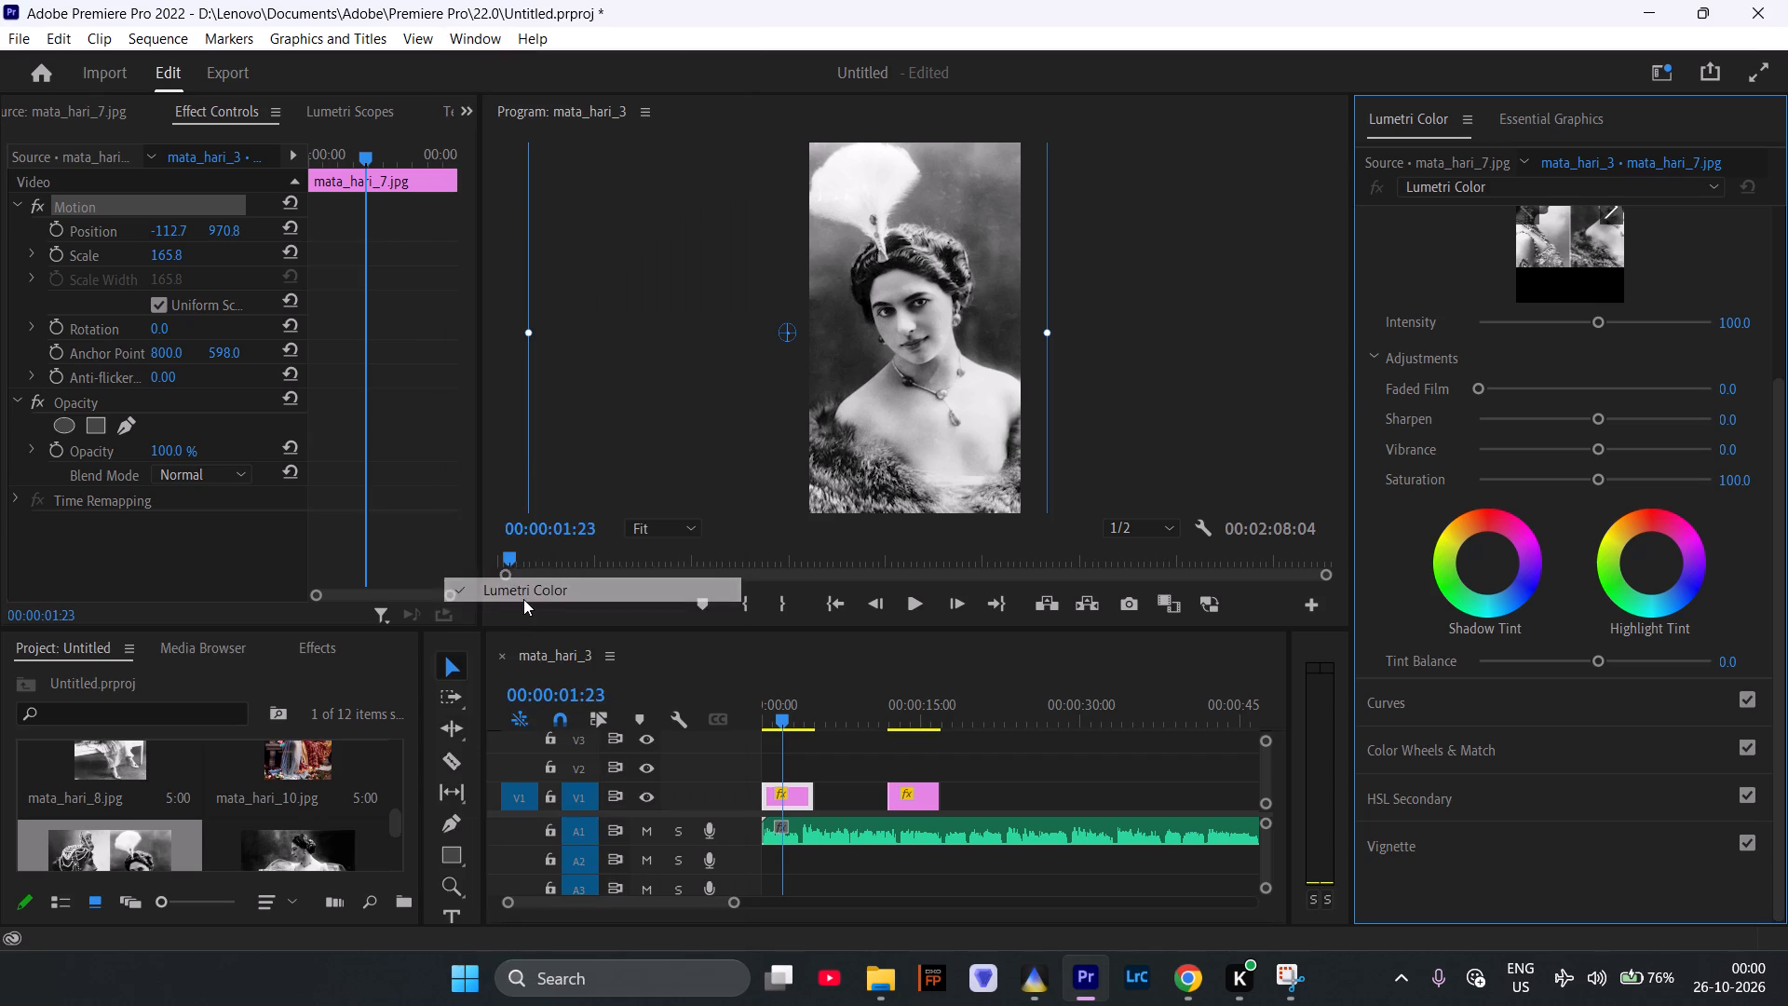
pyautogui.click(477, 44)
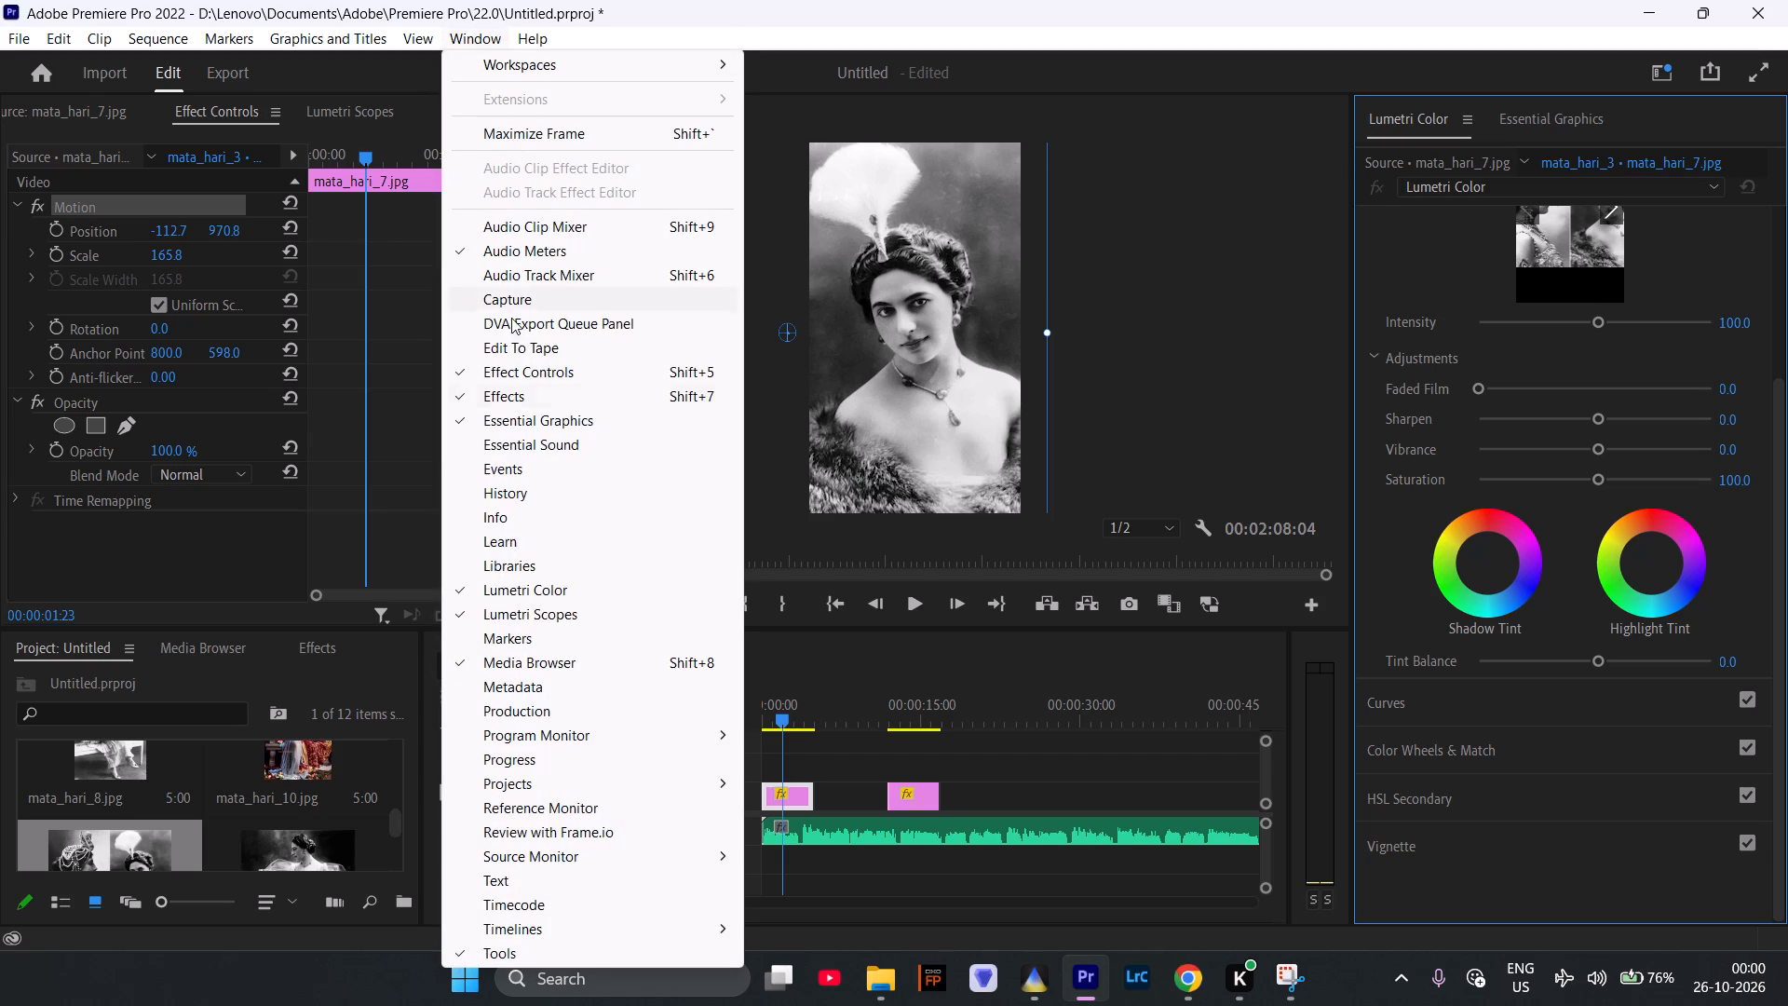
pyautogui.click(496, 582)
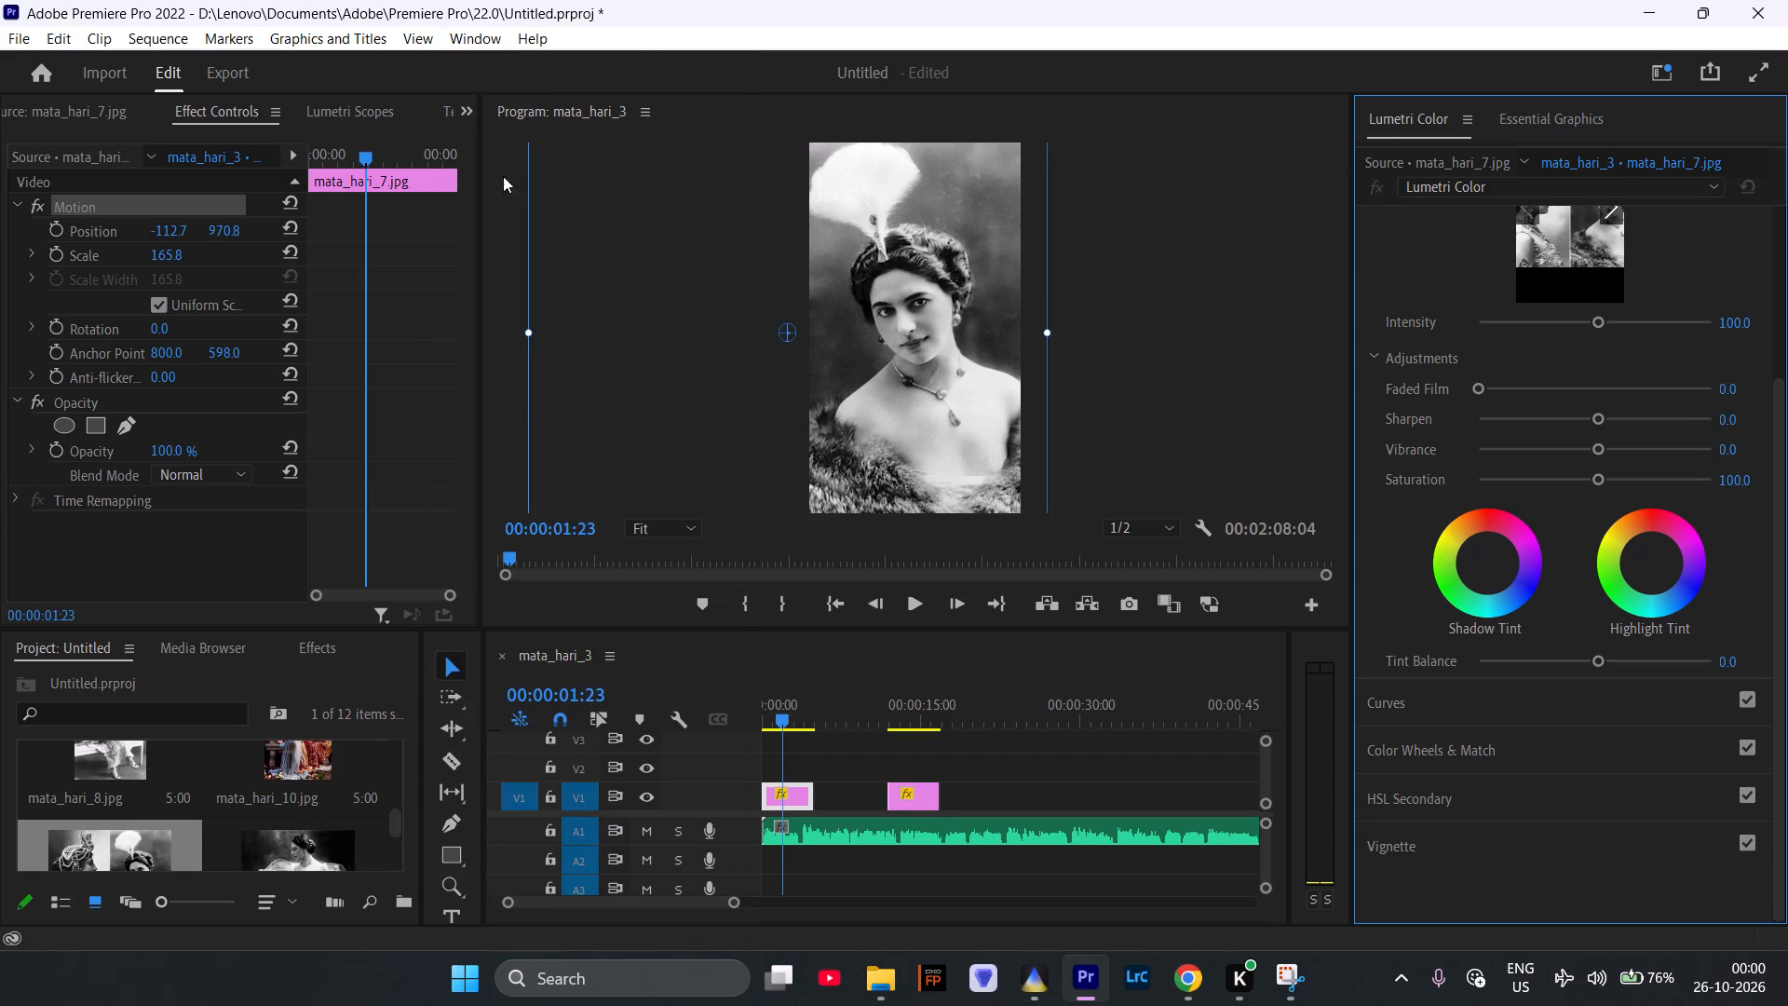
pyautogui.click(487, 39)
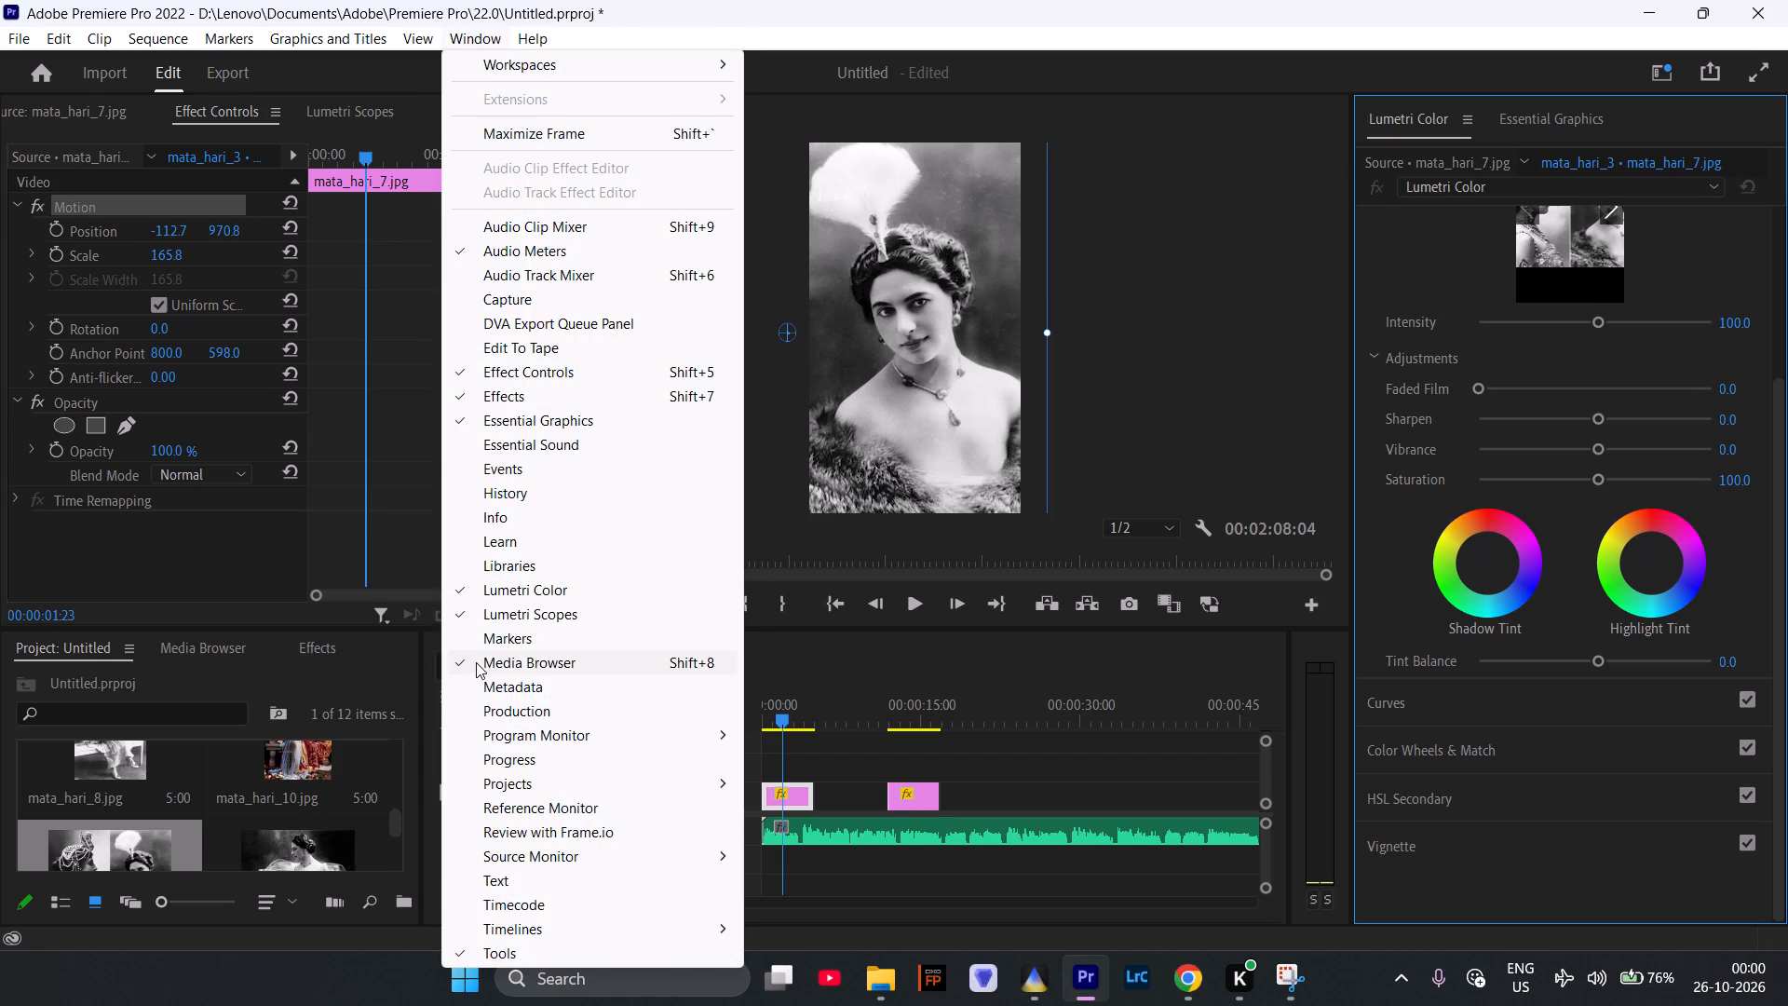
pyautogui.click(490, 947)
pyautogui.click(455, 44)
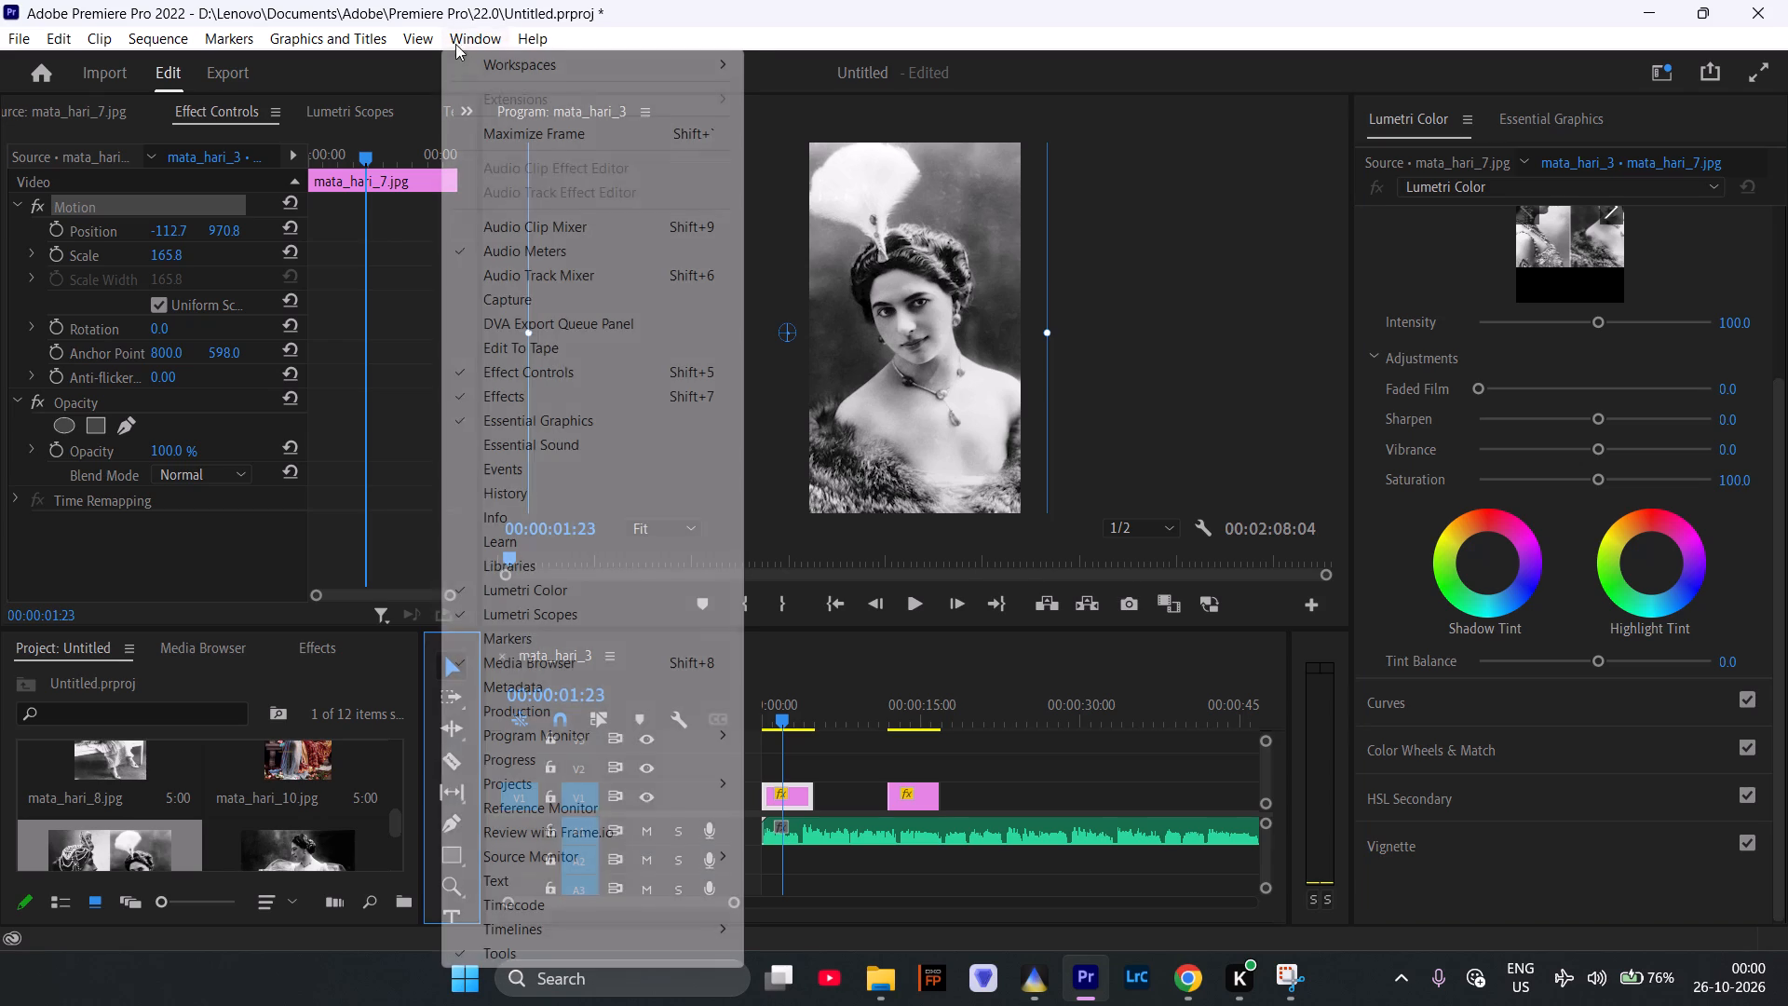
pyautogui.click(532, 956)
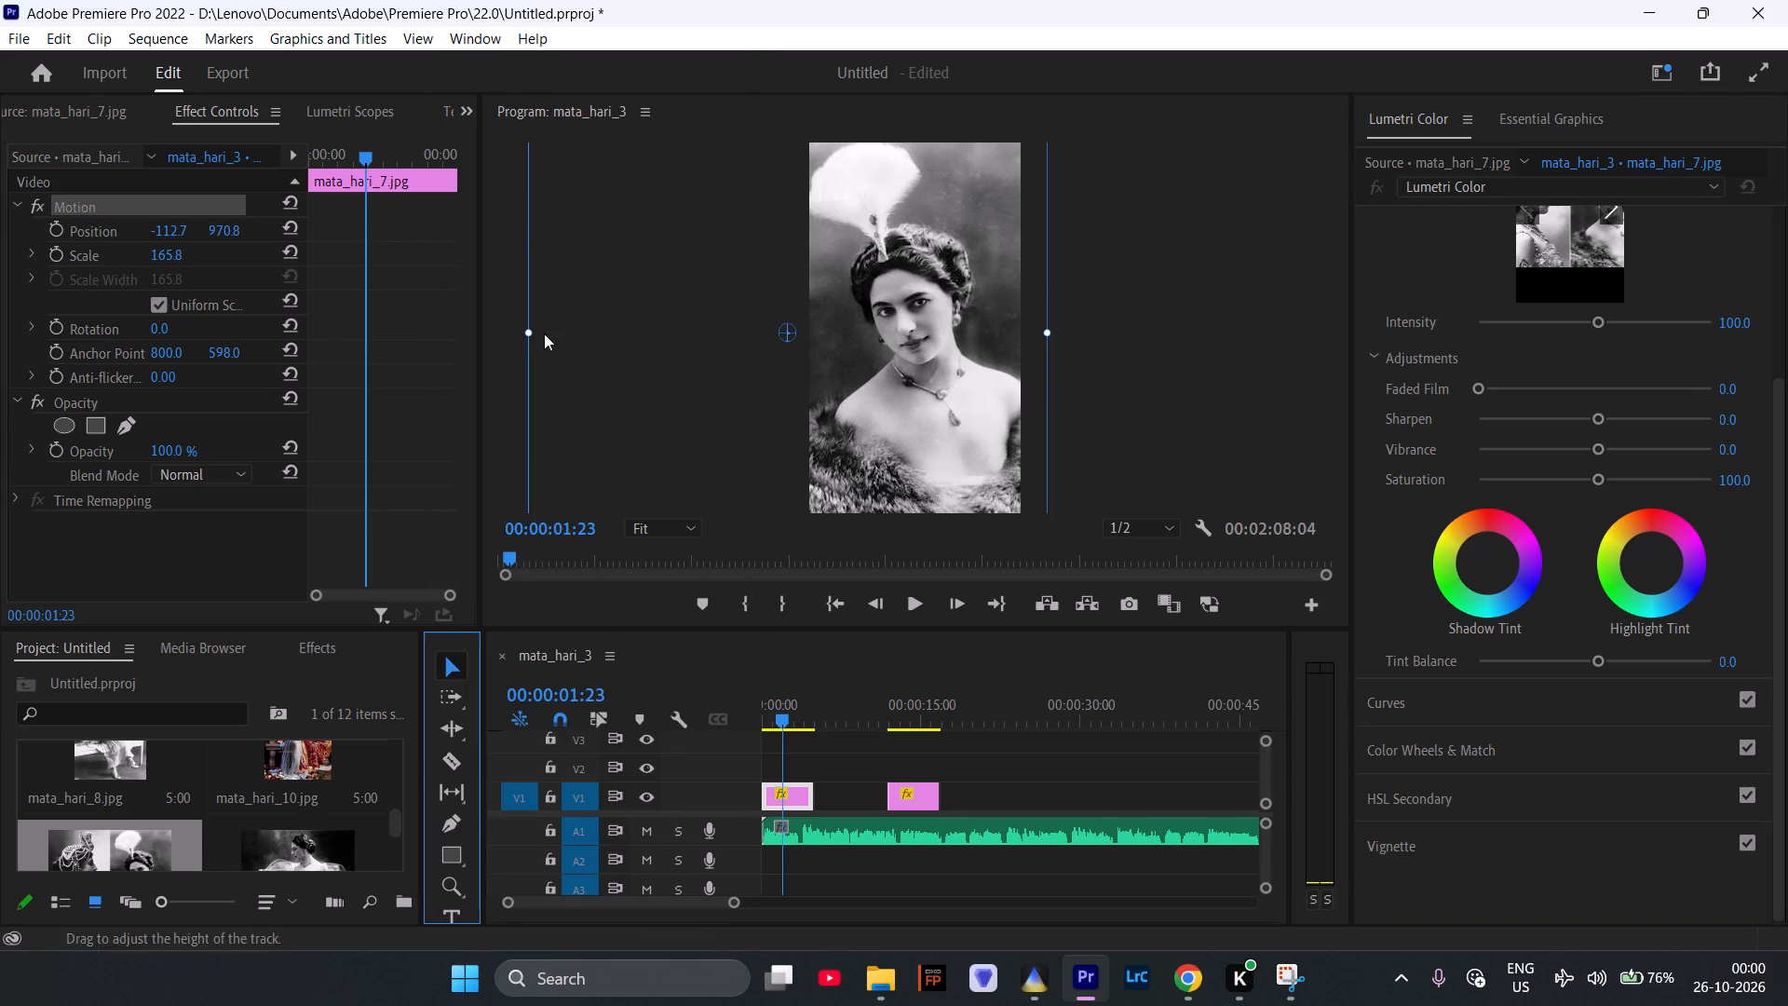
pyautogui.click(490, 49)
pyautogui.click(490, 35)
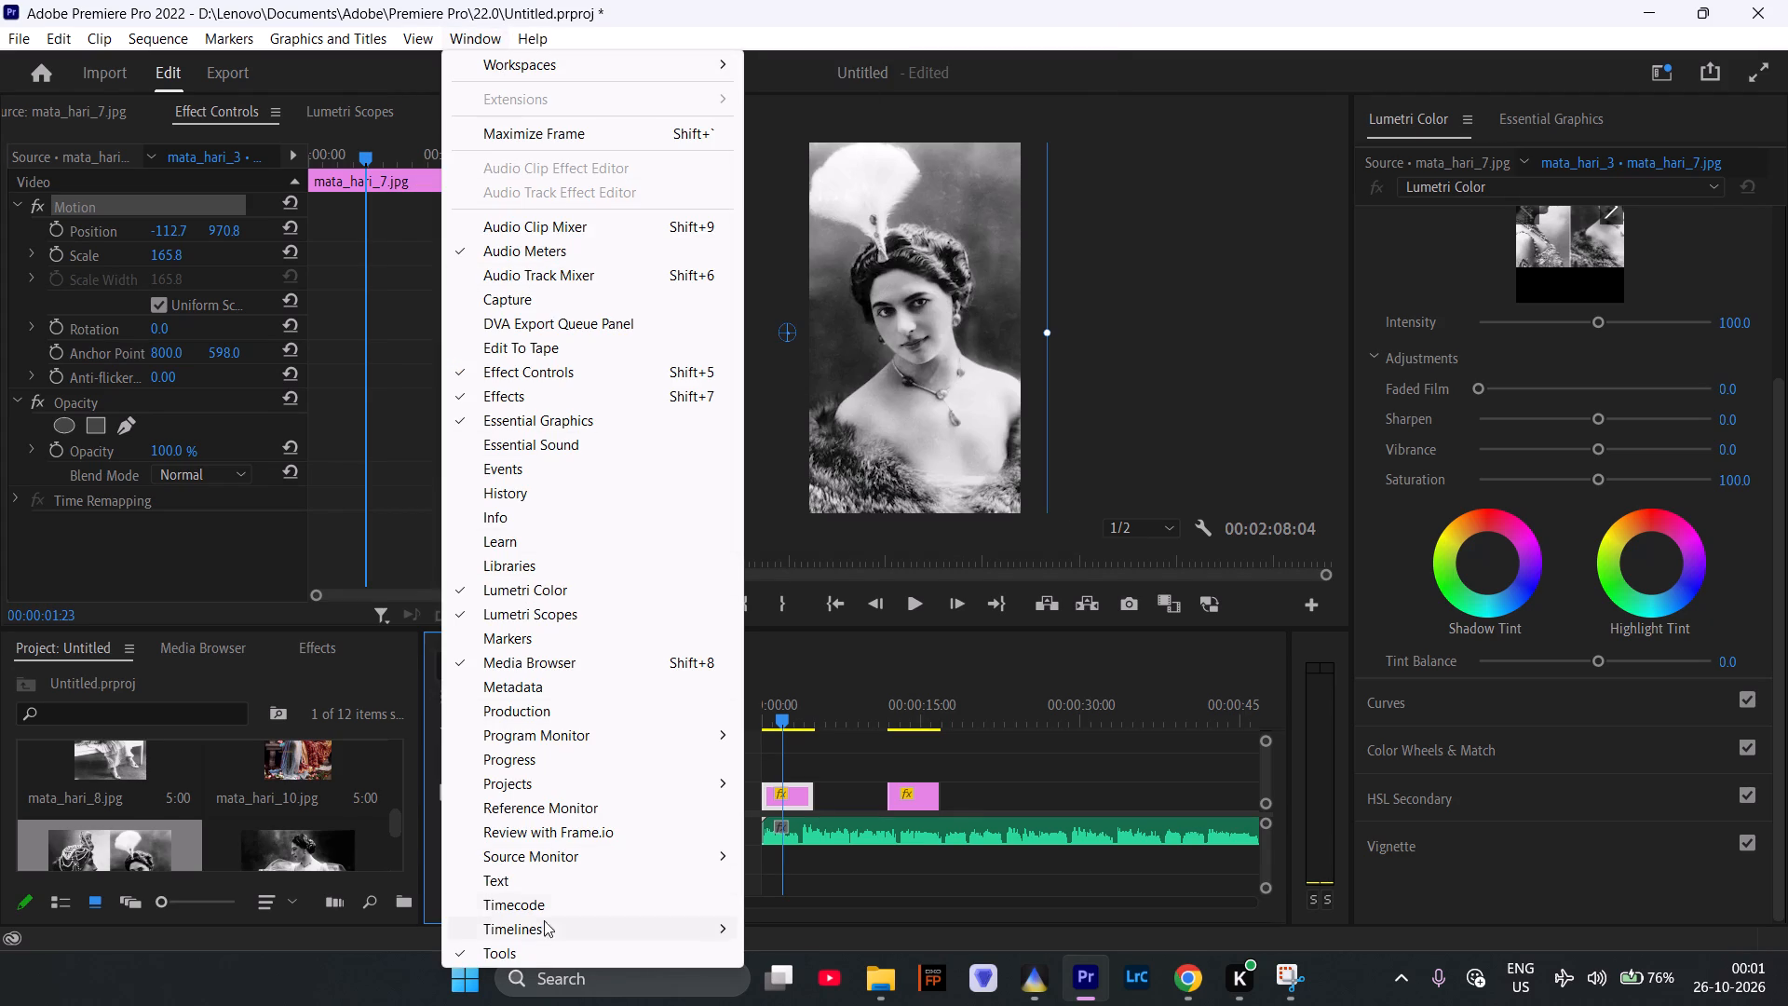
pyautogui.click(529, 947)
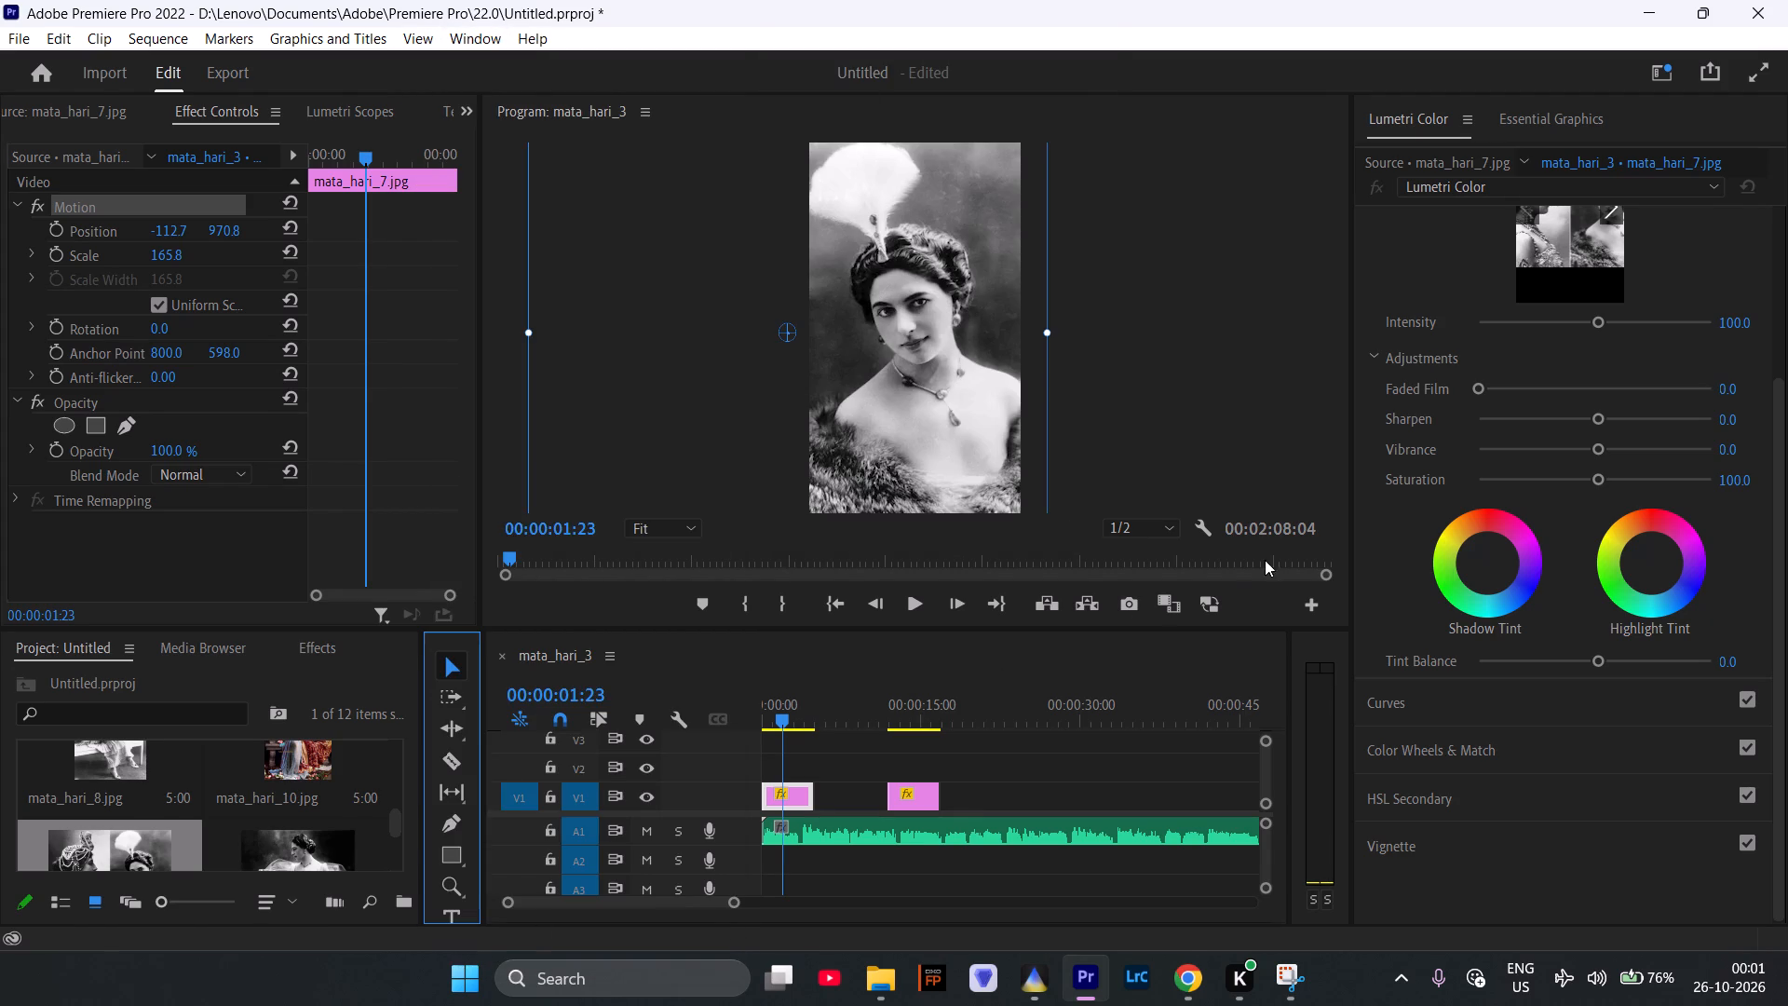
# Close Lumetri Color and Essential Graphics to free up workspace, and widen the Effect Controls area further.
pyautogui.click(1644, 127)
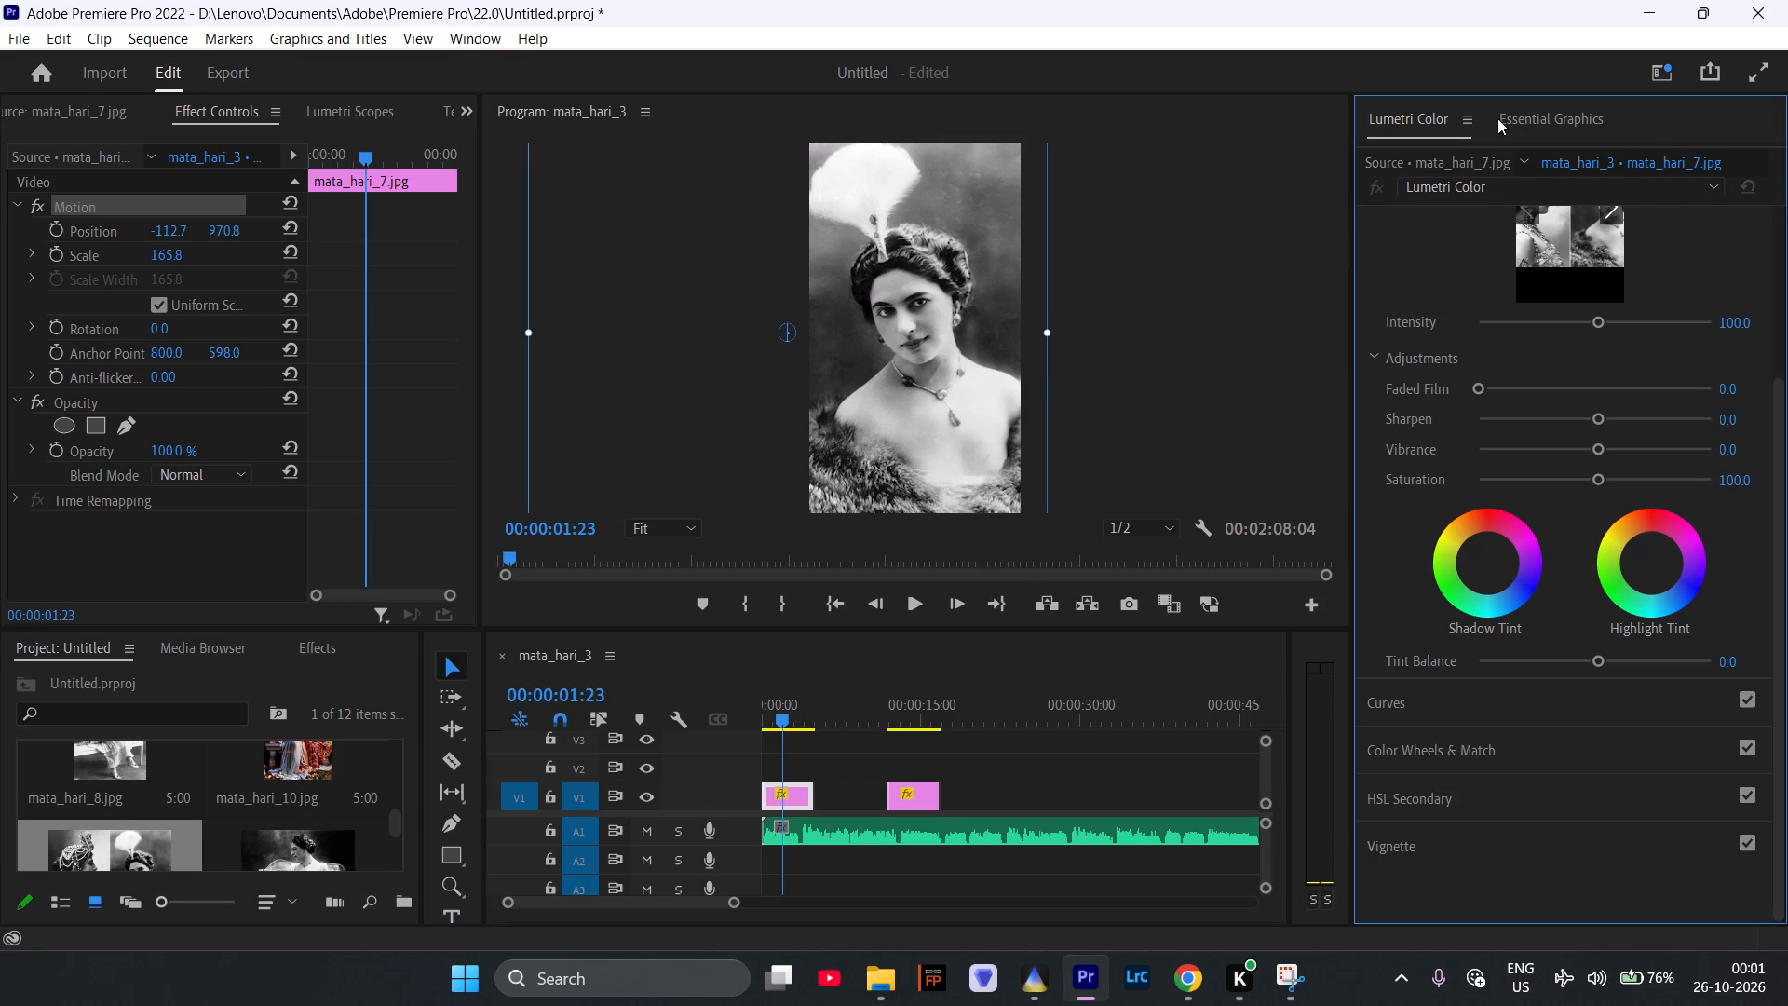
pyautogui.moveTo(1438, 118); pyautogui.dragTo(1383, 135)
pyautogui.moveTo(1383, 135); pyautogui.dragTo(1468, 202)
pyautogui.rightClick(1454, 129)
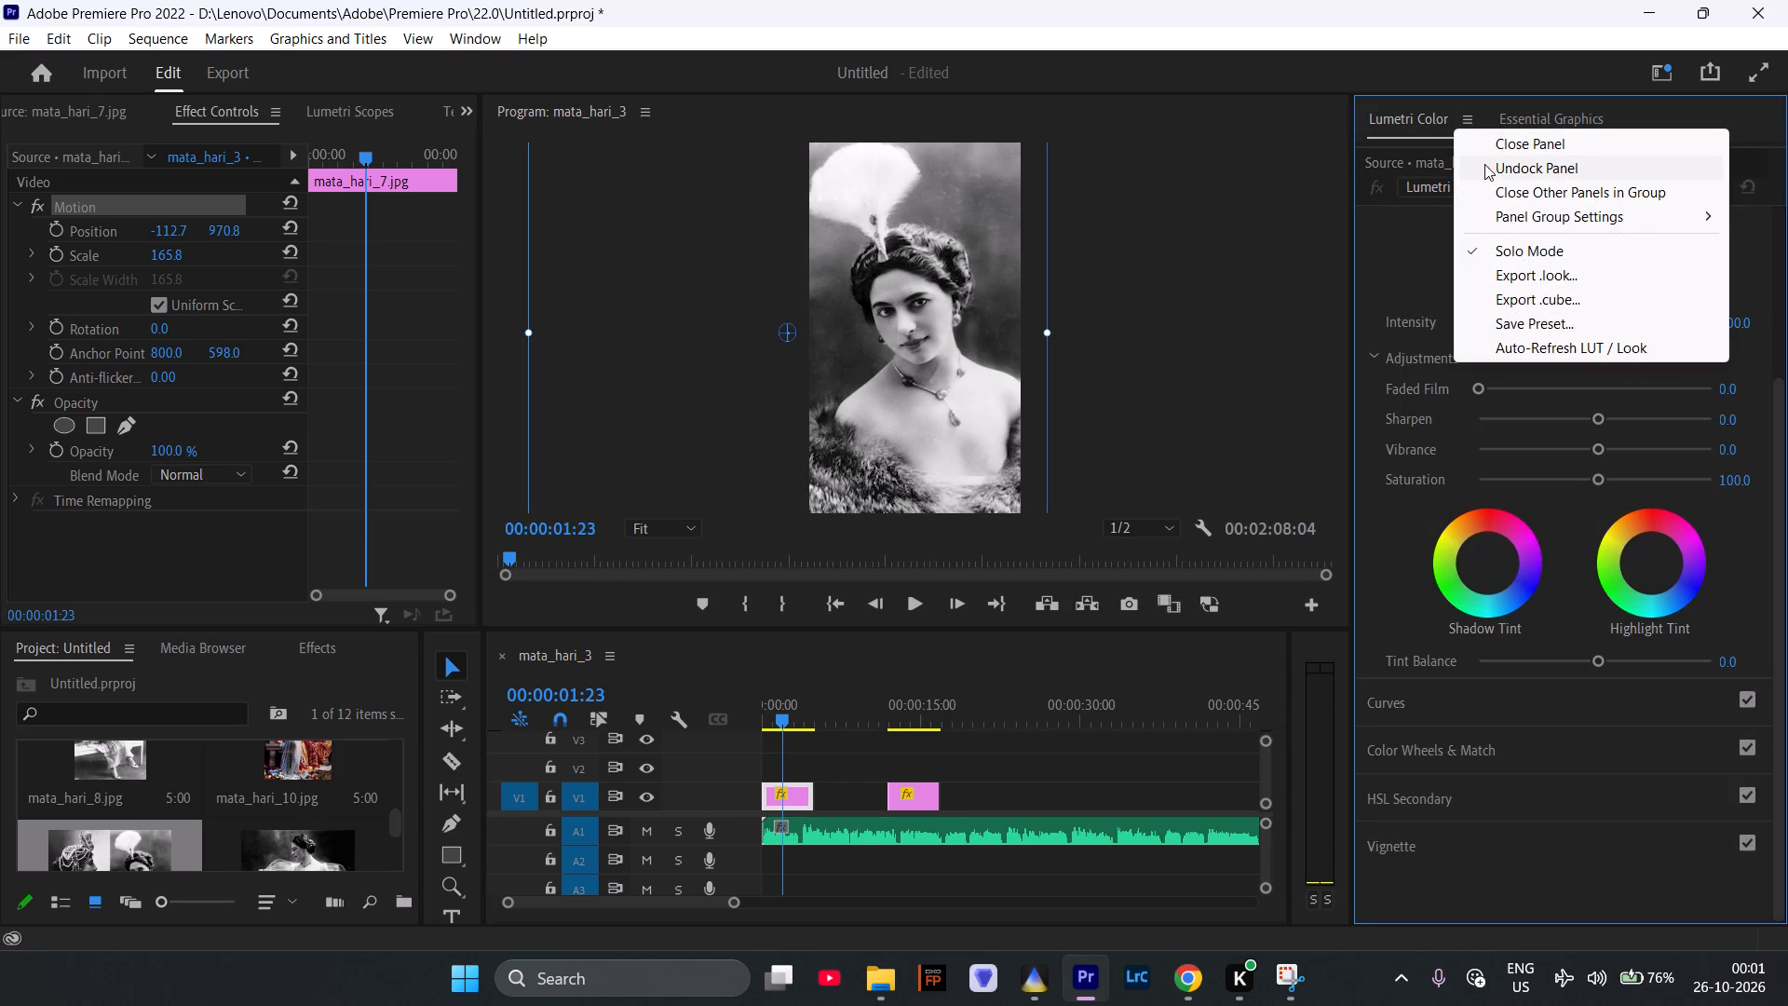
pyautogui.click(1529, 147)
pyautogui.rightClick(1492, 117)
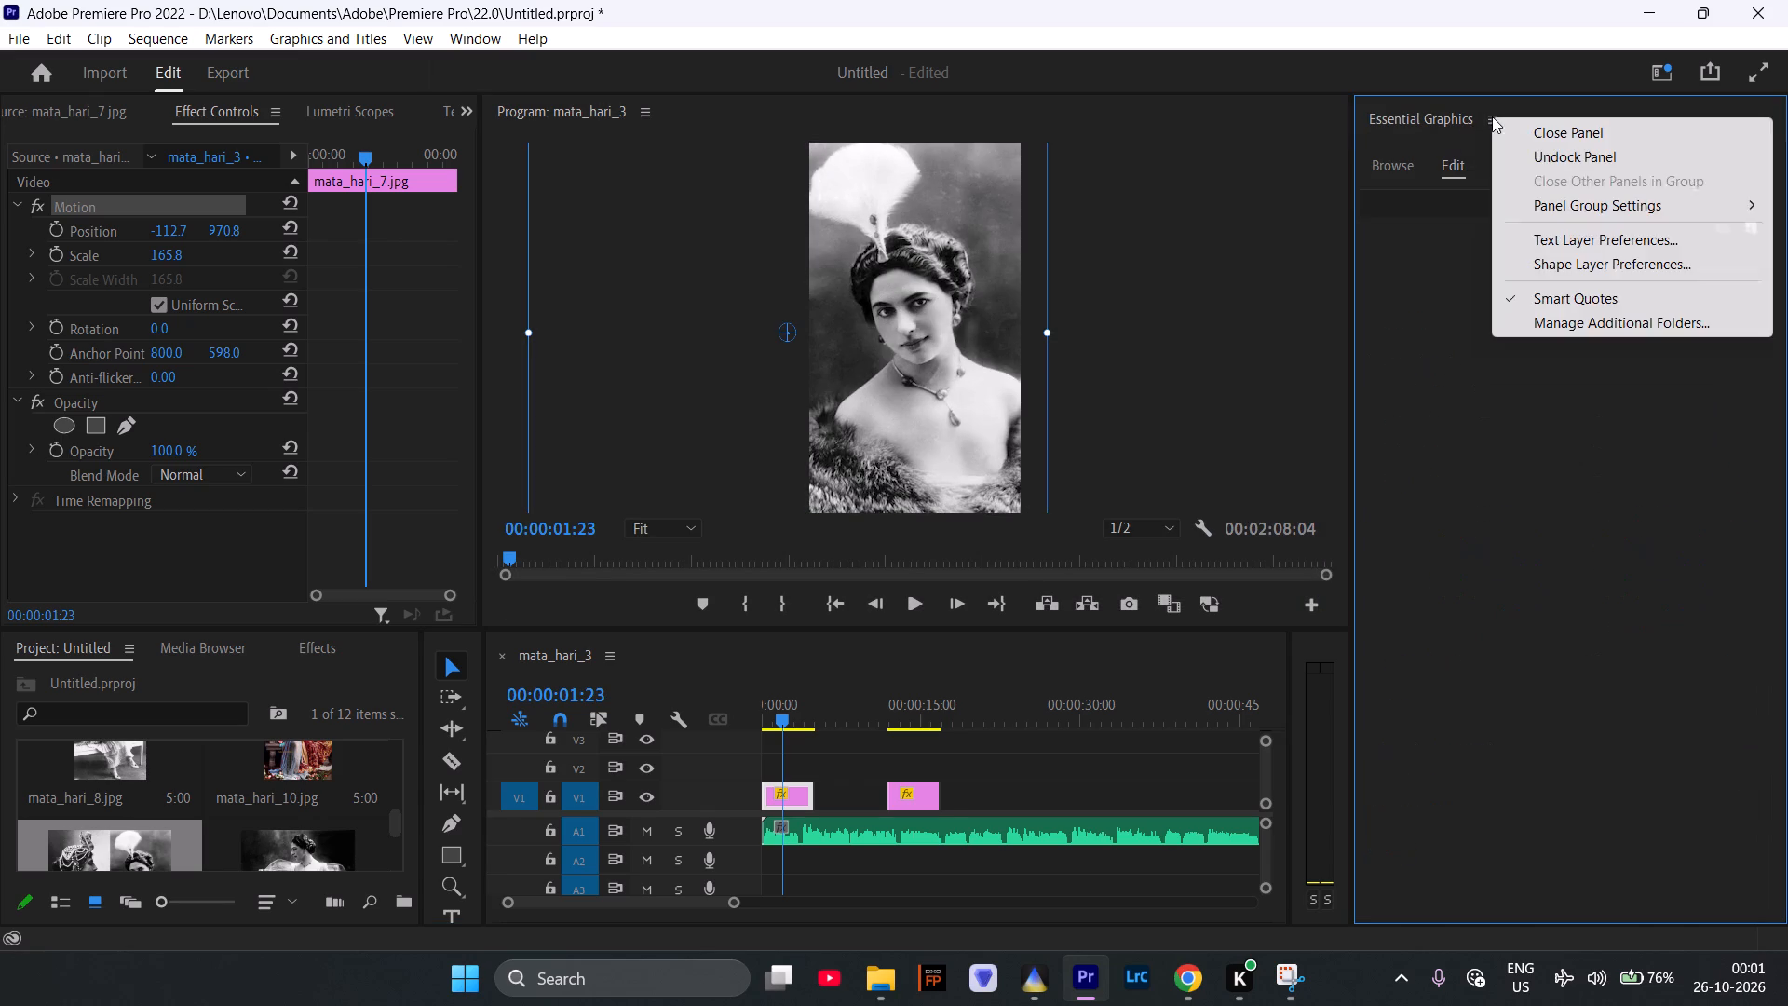
pyautogui.click(1524, 140)
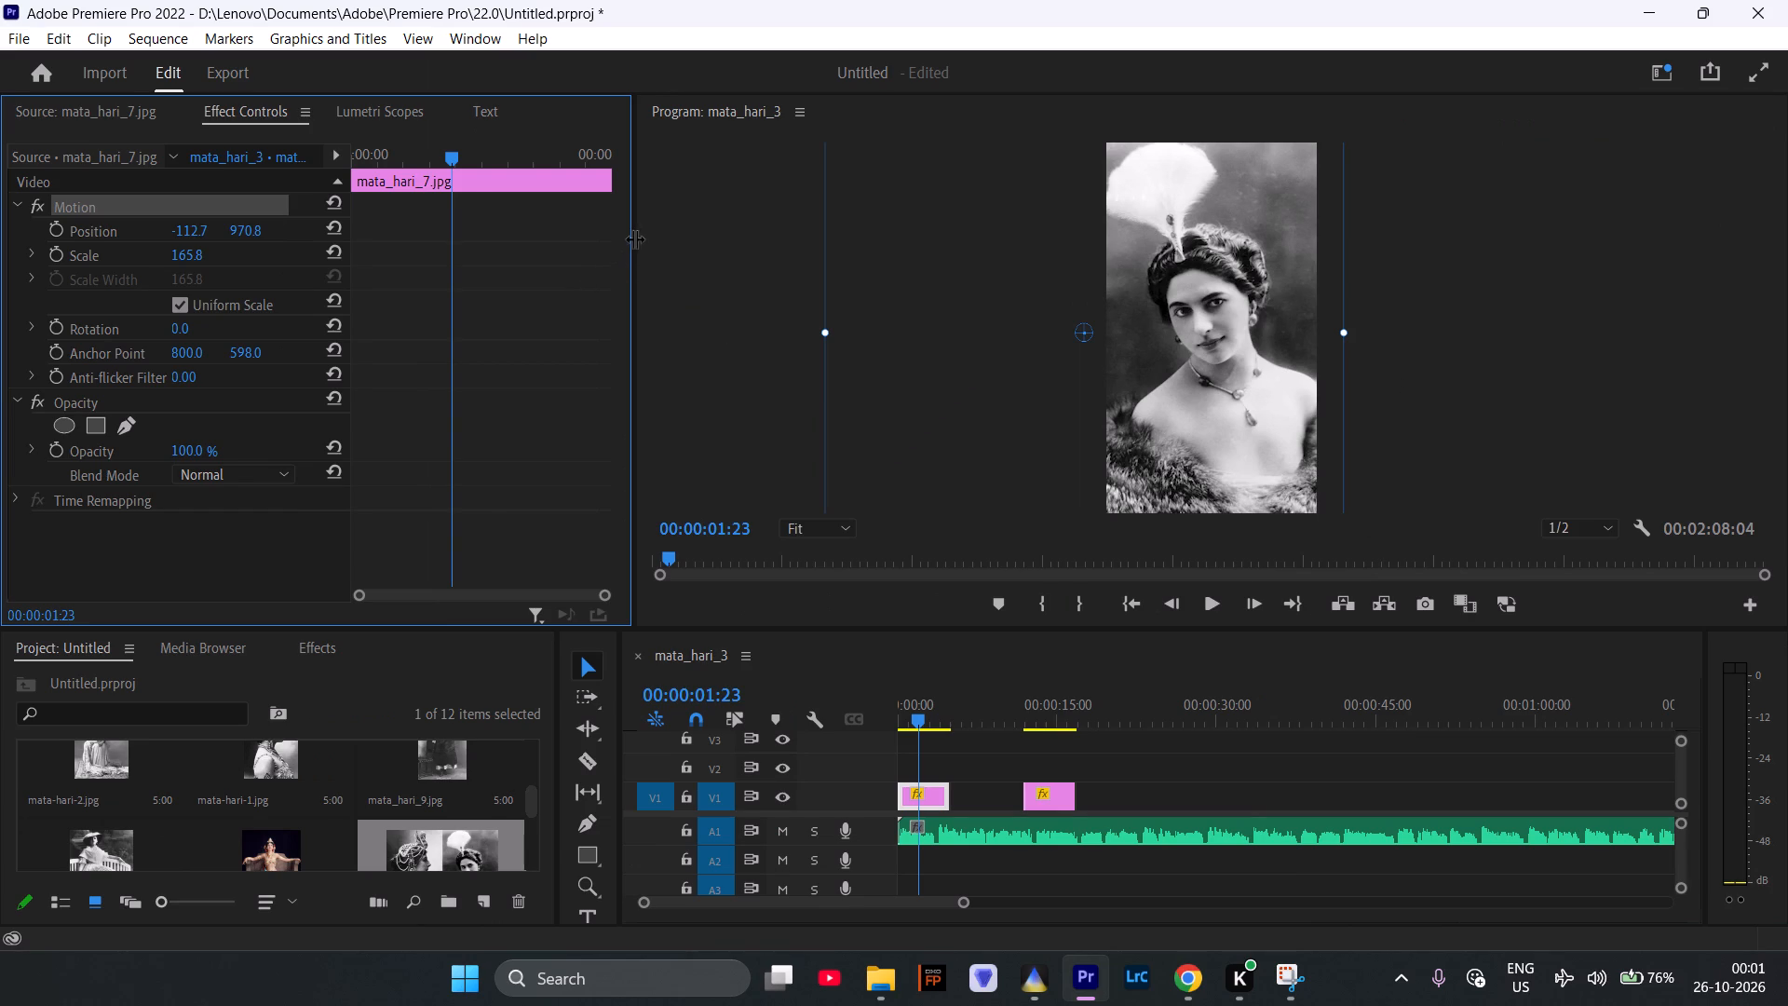
pyautogui.moveTo(634, 238); pyautogui.dragTo(684, 241)
# Enable keyframing for Position and Scale at the first frame of the mata_hari_7.jpg clip.
pyautogui.moveTo(486, 151); pyautogui.dragTo(354, 177)
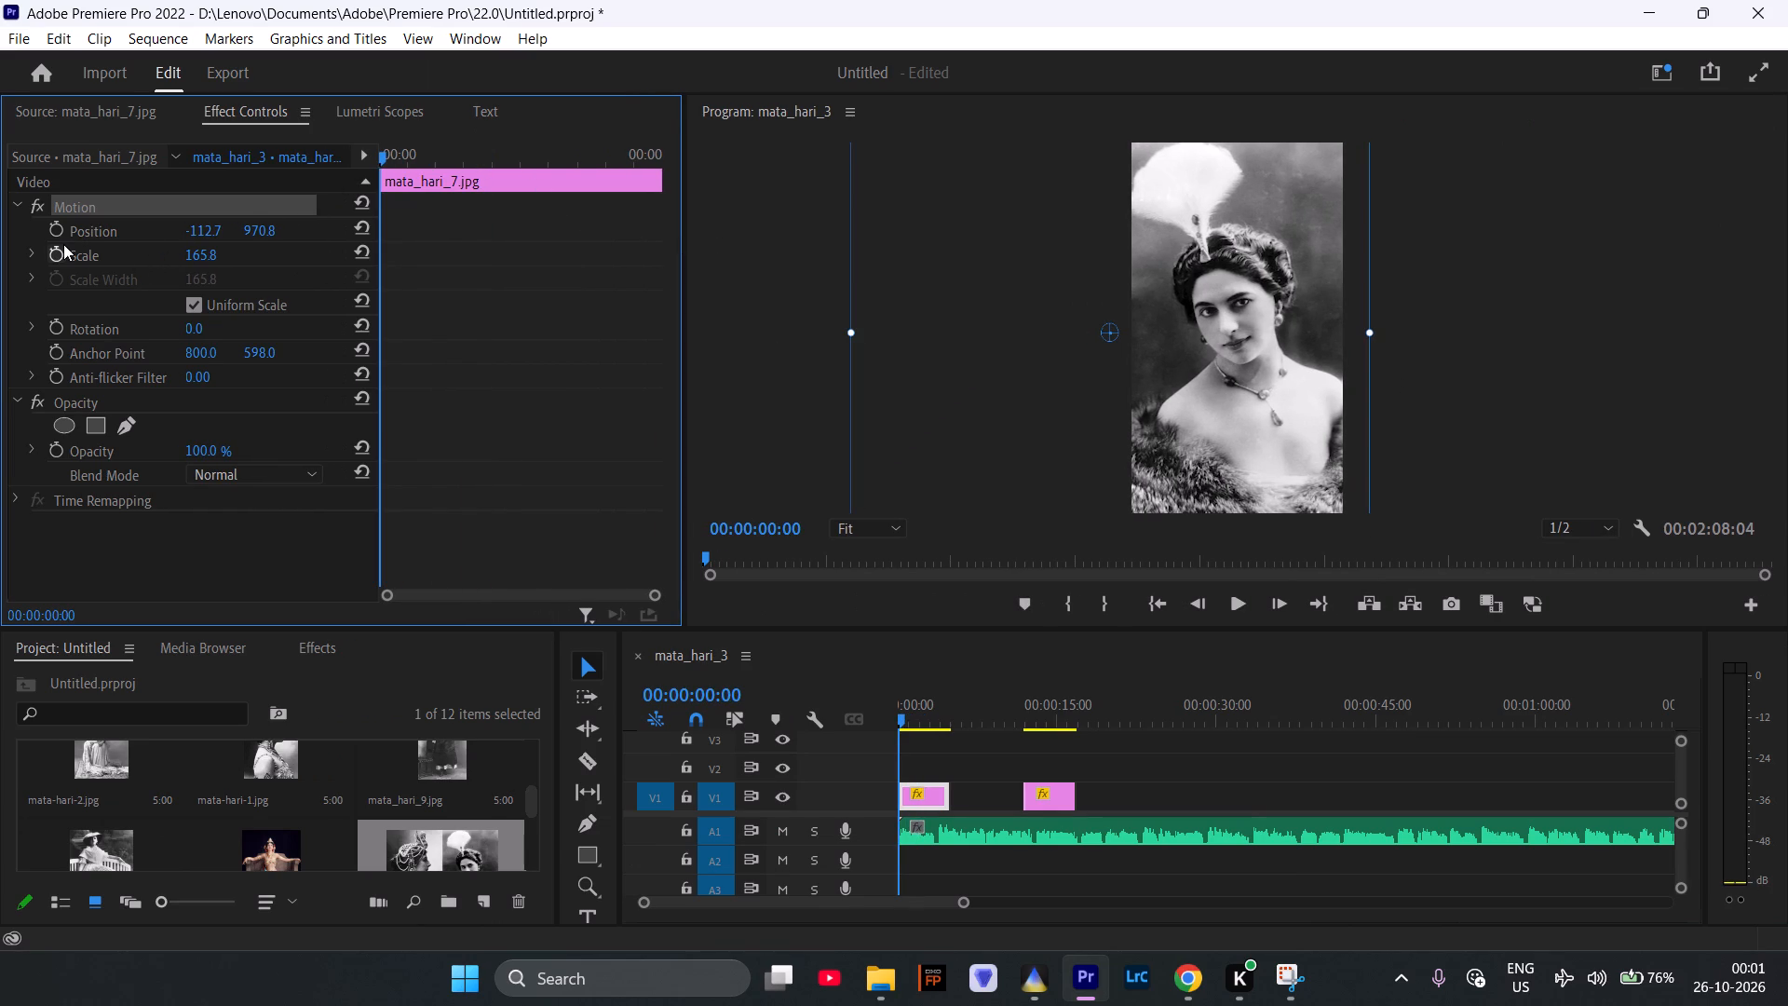
pyautogui.click(59, 236)
pyautogui.click(57, 251)
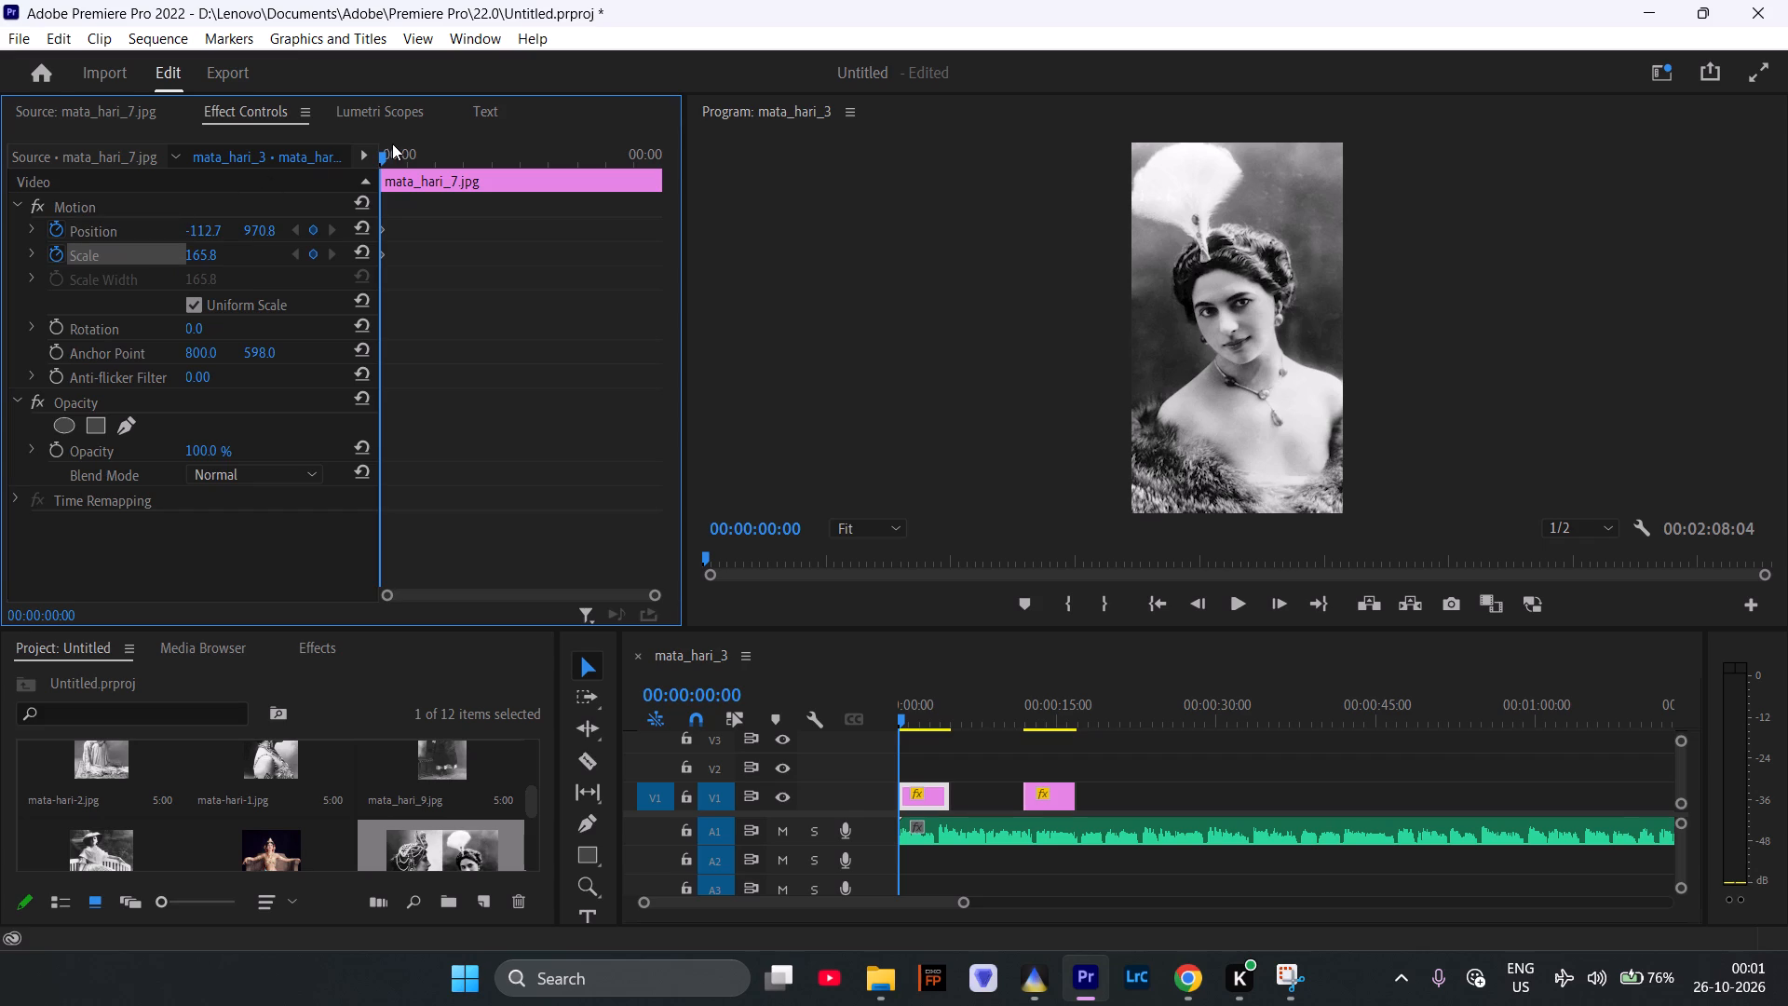
# Move the playhead to the last frame of the mata_hari_7.jpg clip, at 00:00:04:24, with that clip selected.
pyautogui.moveTo(383, 155); pyautogui.dragTo(668, 188)
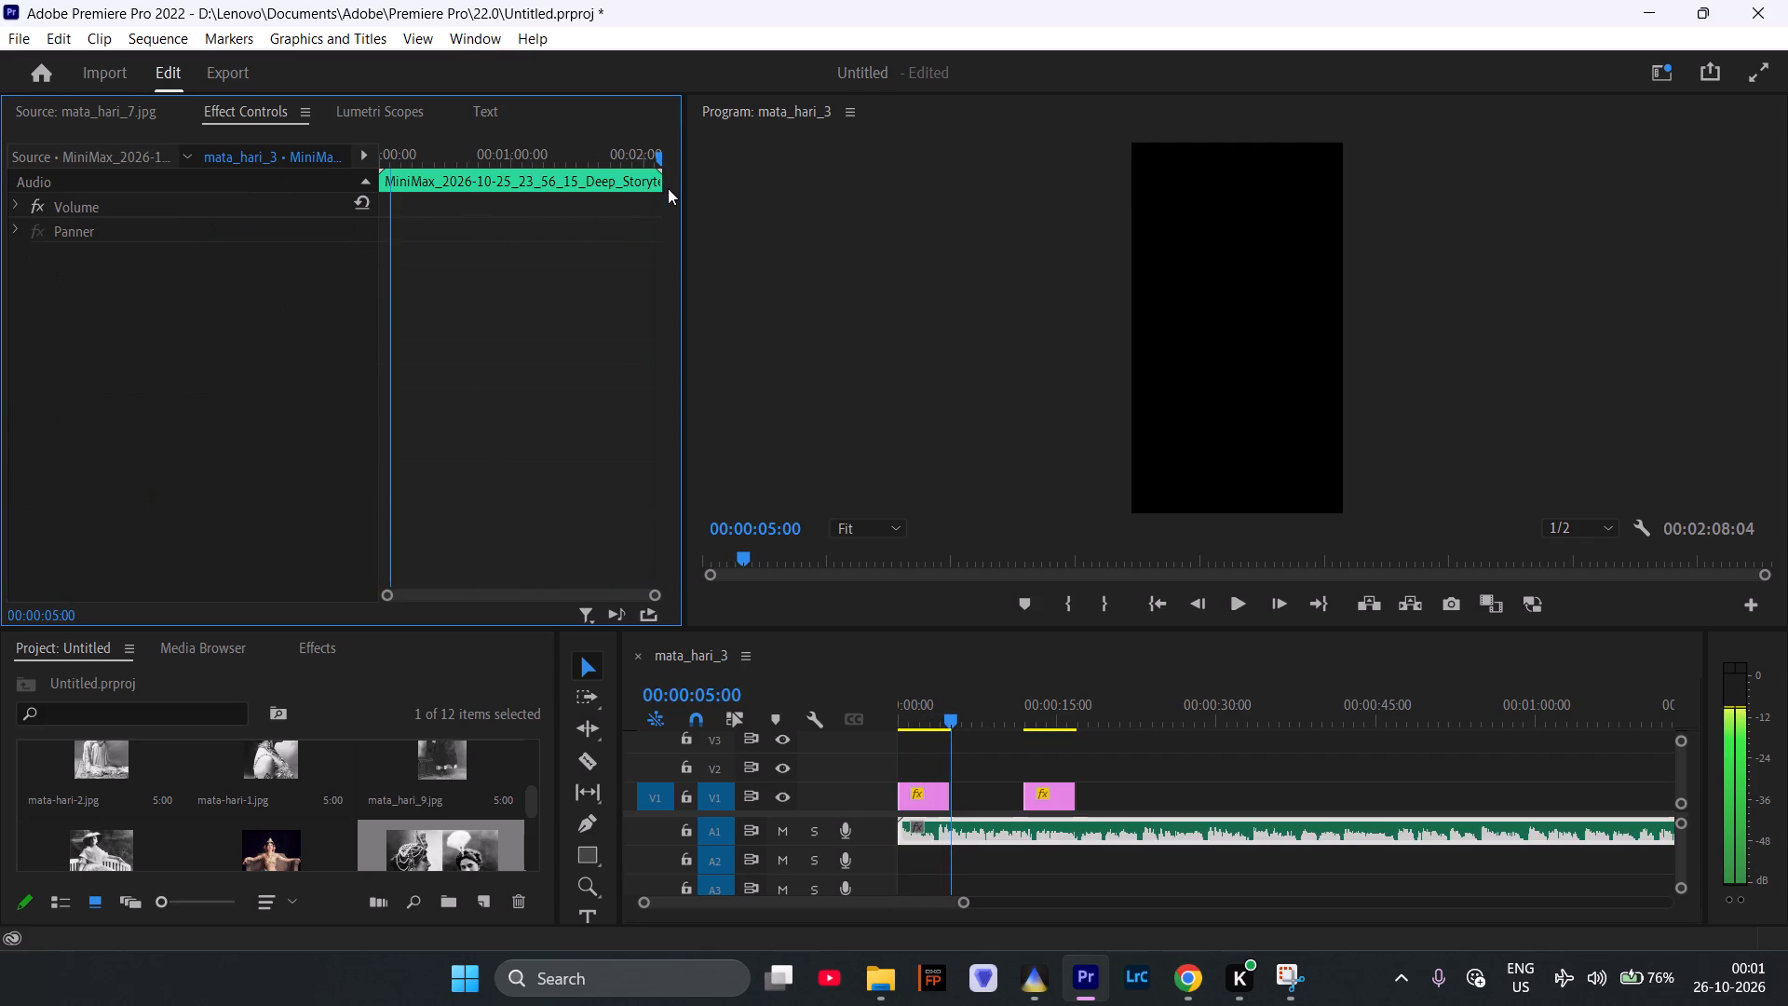
pyautogui.moveTo(668, 188); pyautogui.dragTo(439, 202)
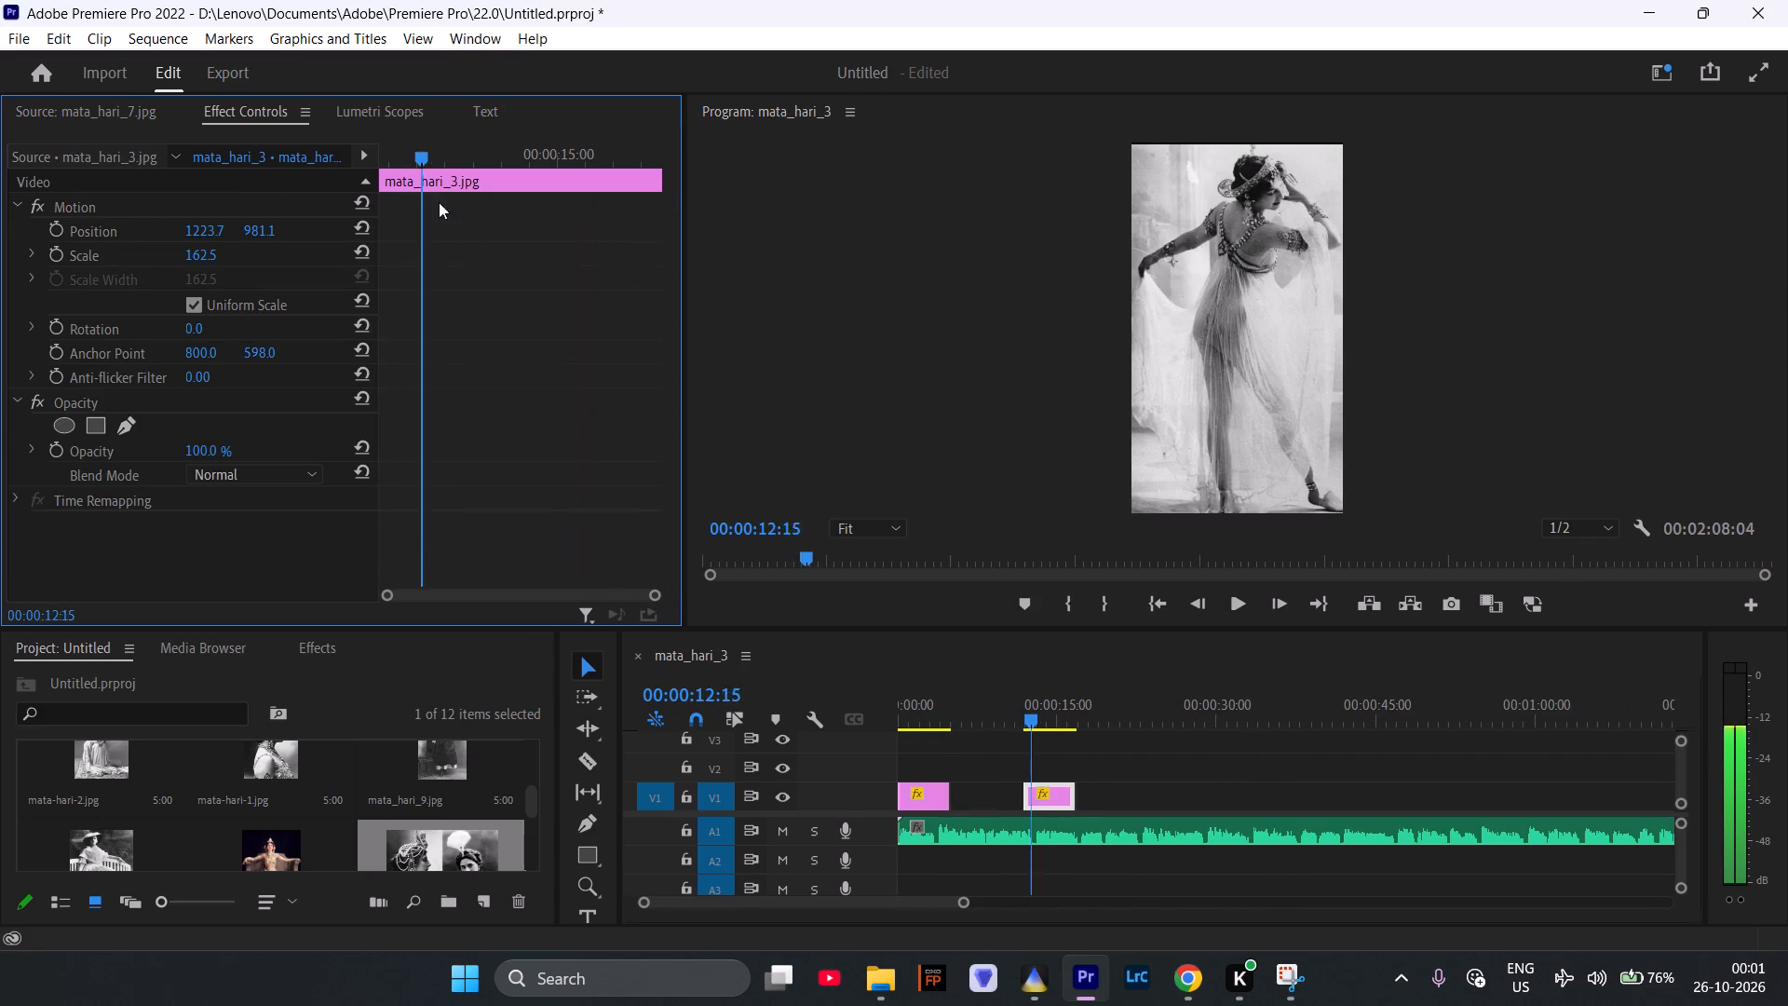
pyautogui.moveTo(439, 202); pyautogui.dragTo(329, 201)
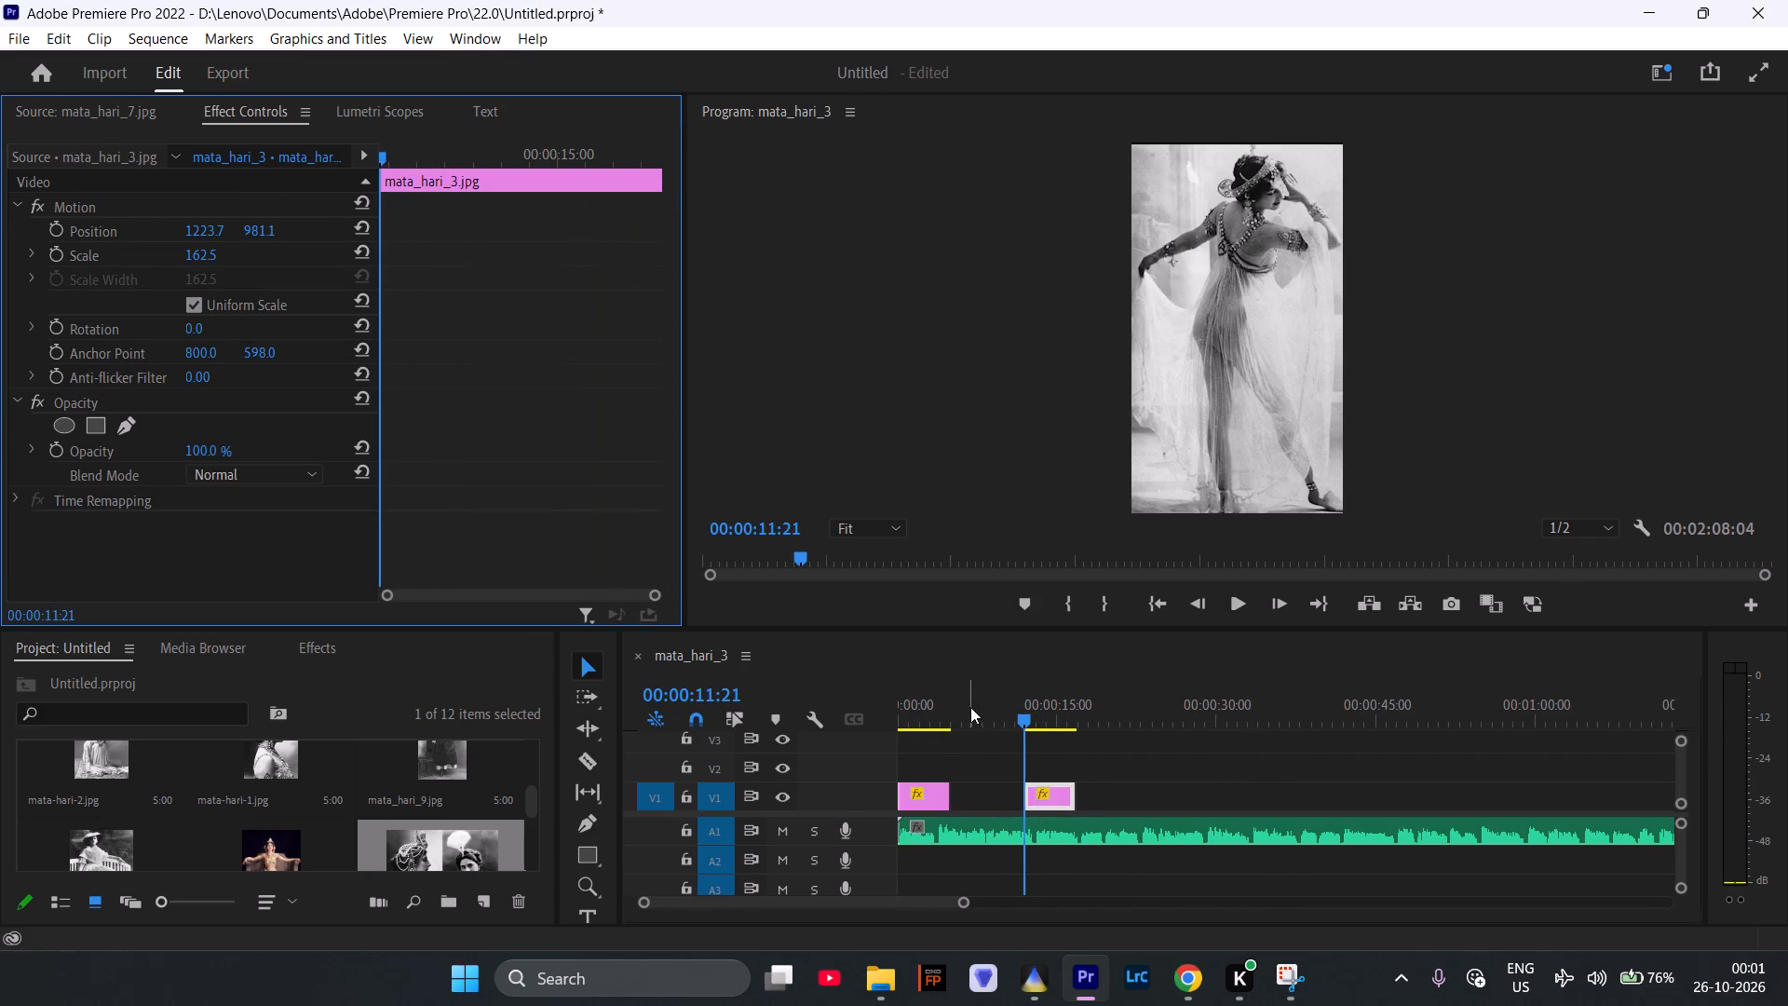
pyautogui.moveTo(1023, 718); pyautogui.dragTo(949, 719)
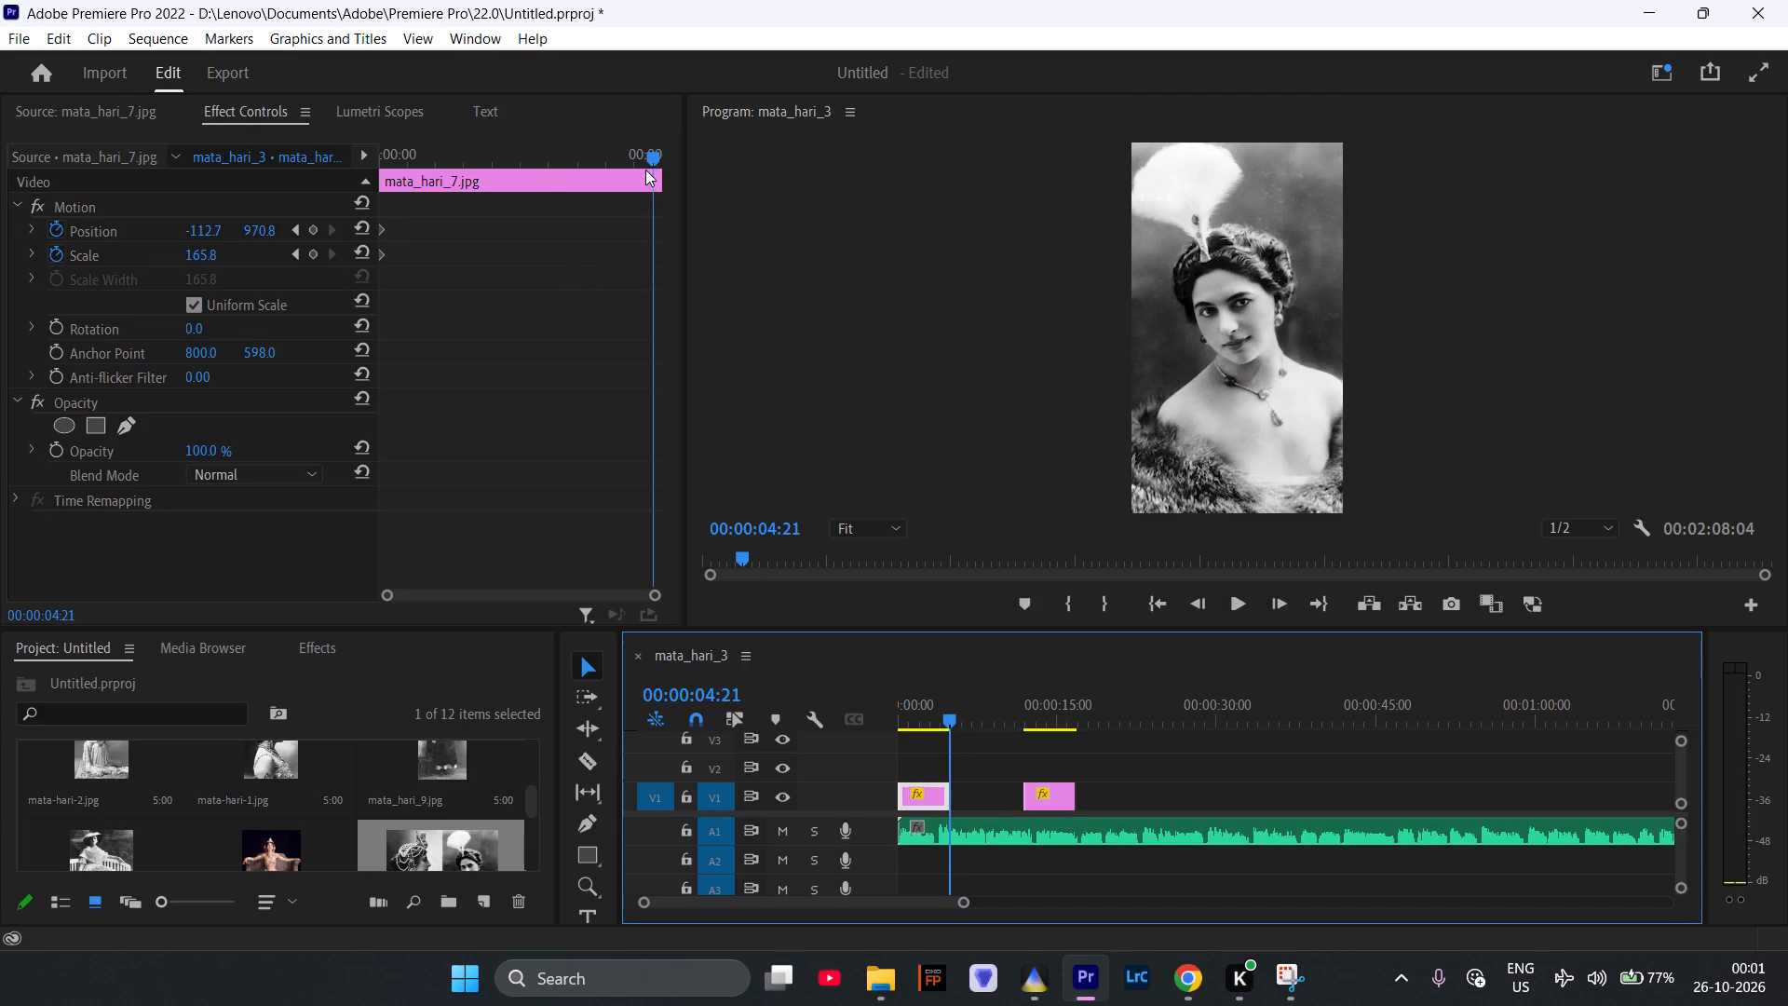
pyautogui.moveTo(654, 158); pyautogui.dragTo(664, 166)
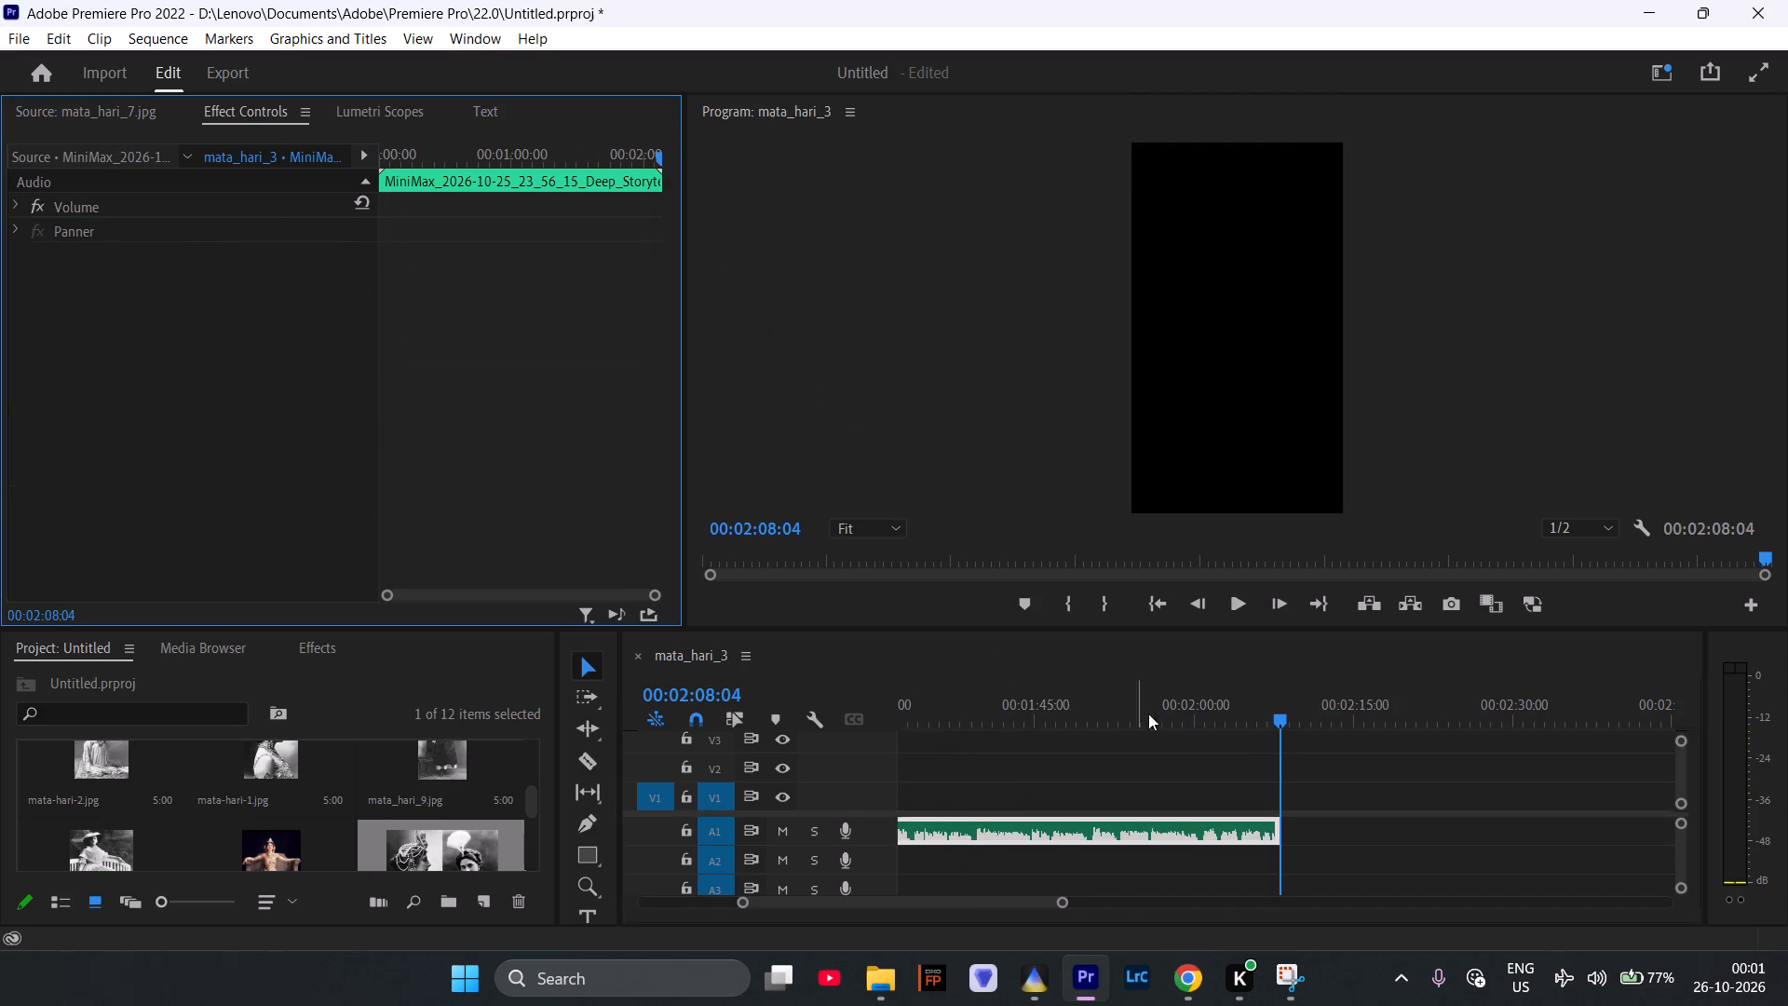
pyautogui.moveTo(1286, 718); pyautogui.dragTo(266, 728)
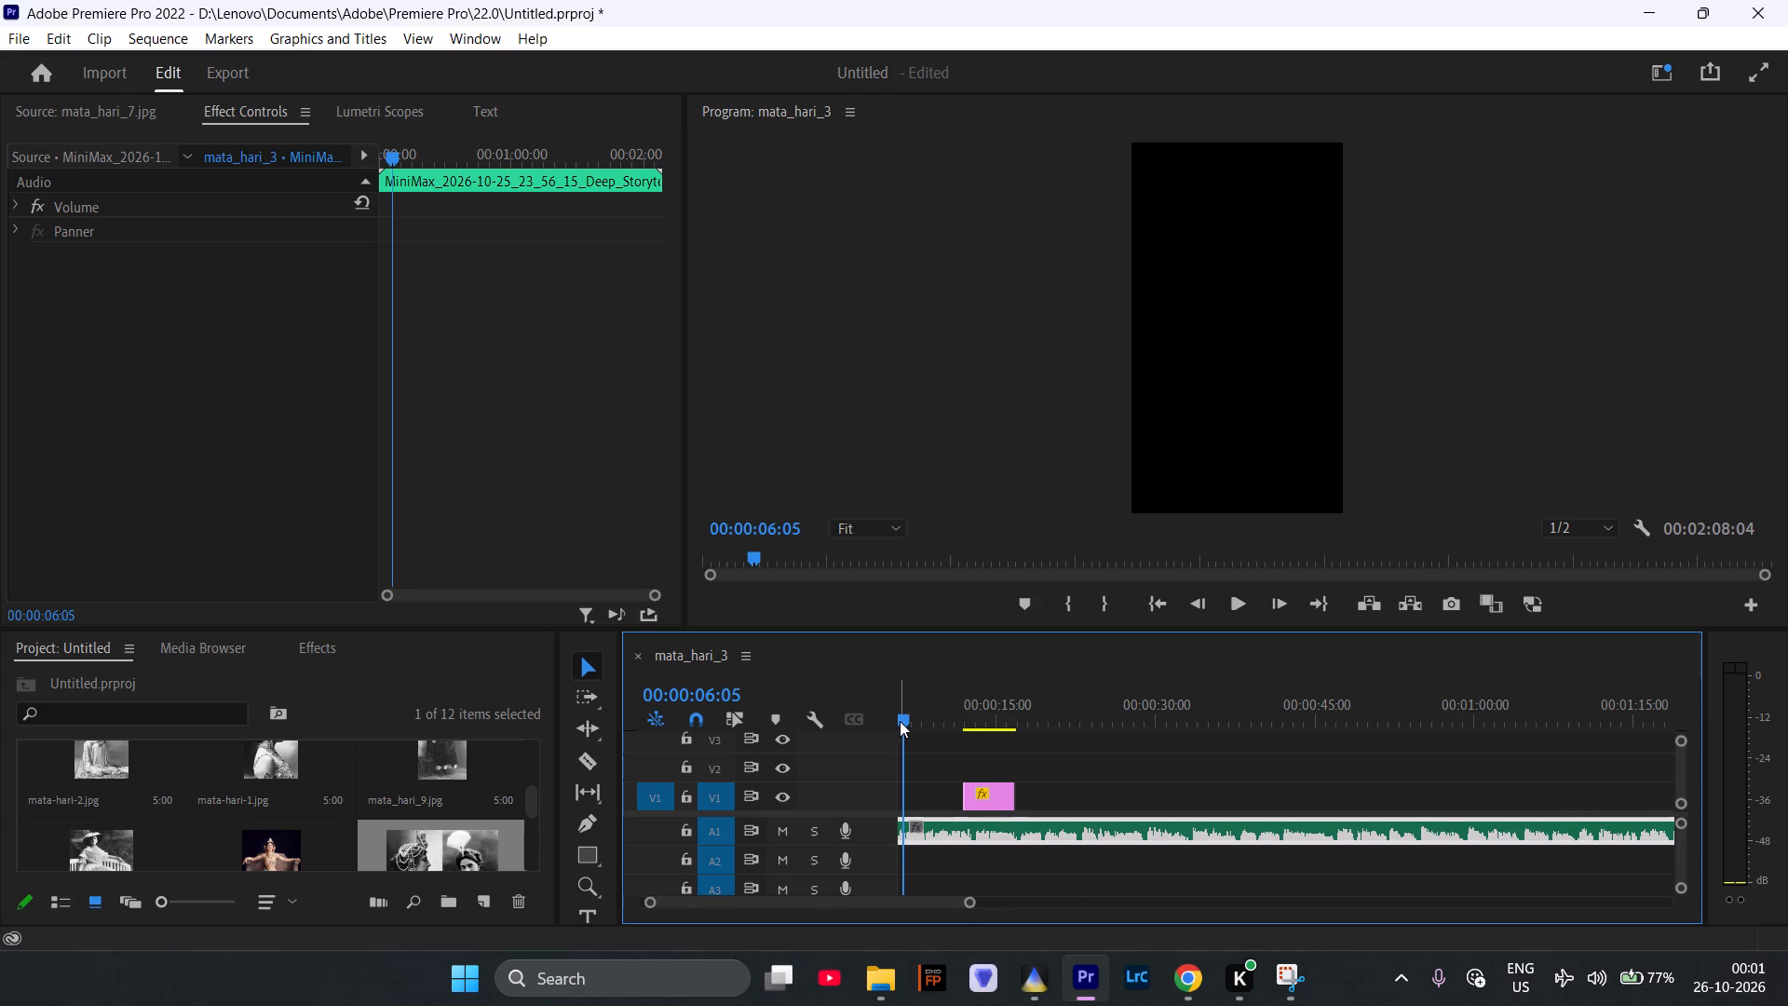
pyautogui.moveTo(901, 721); pyautogui.dragTo(752, 739)
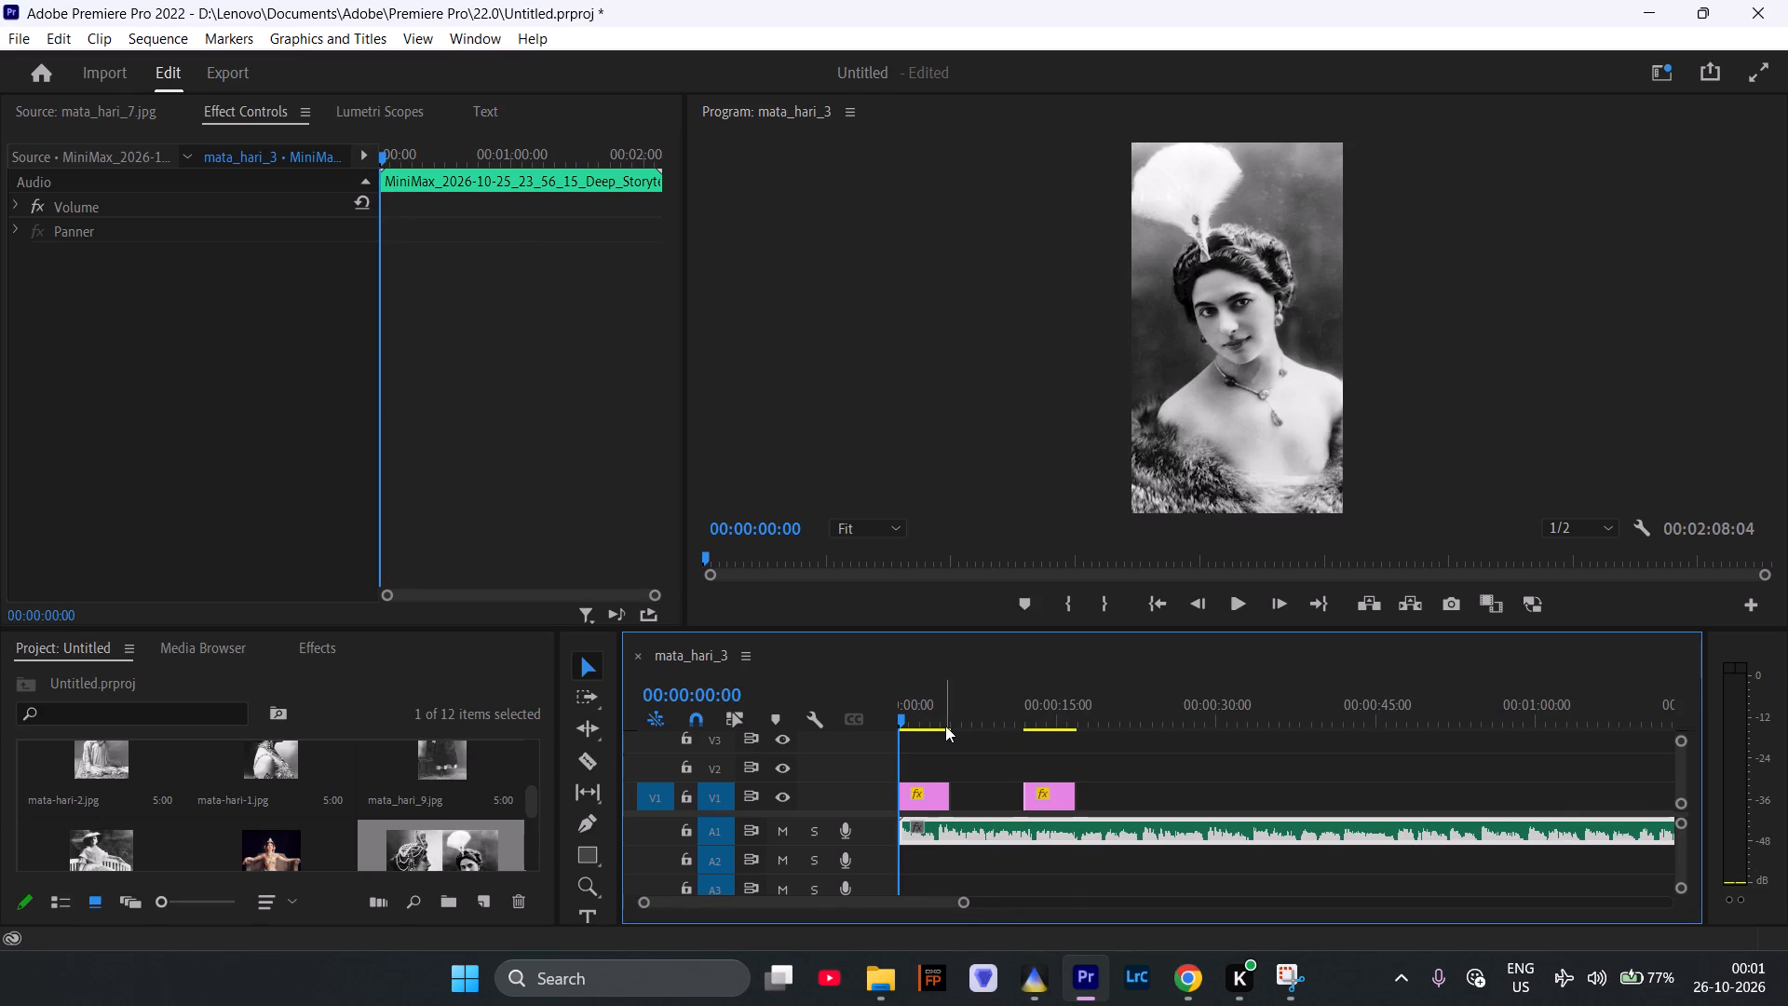
pyautogui.click(945, 726)
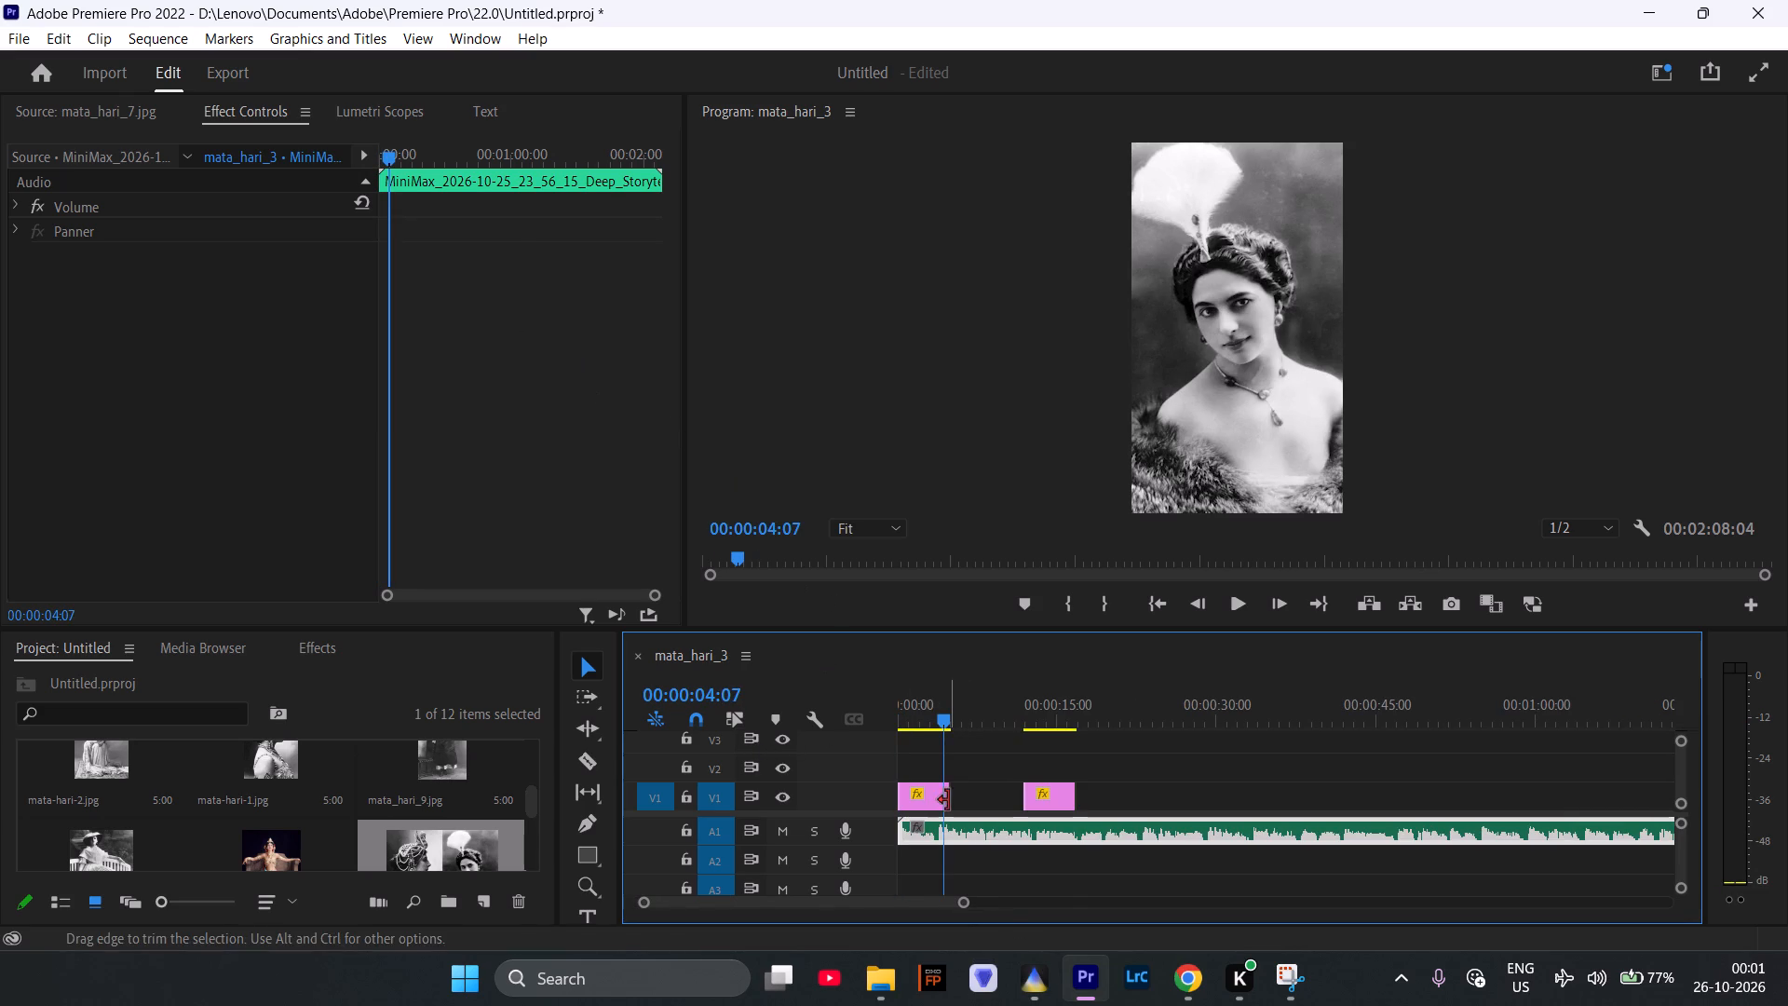
pyautogui.click(927, 798)
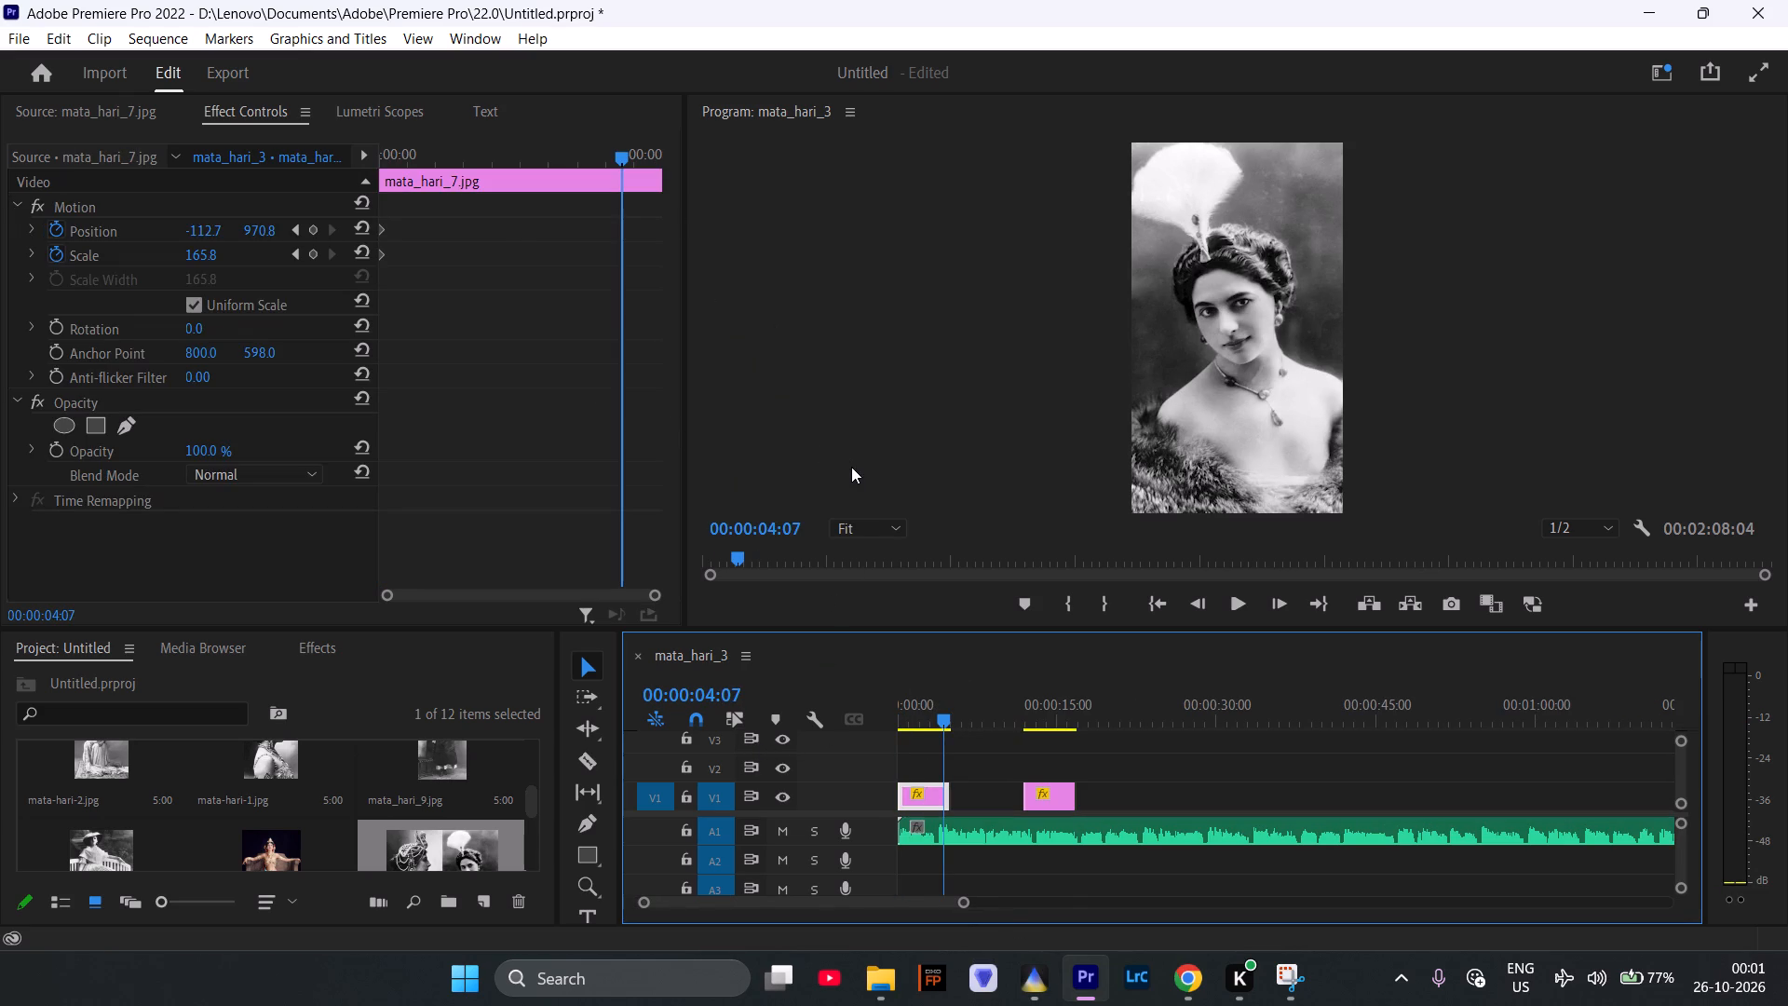
pyautogui.moveTo(626, 153); pyautogui.dragTo(656, 169)
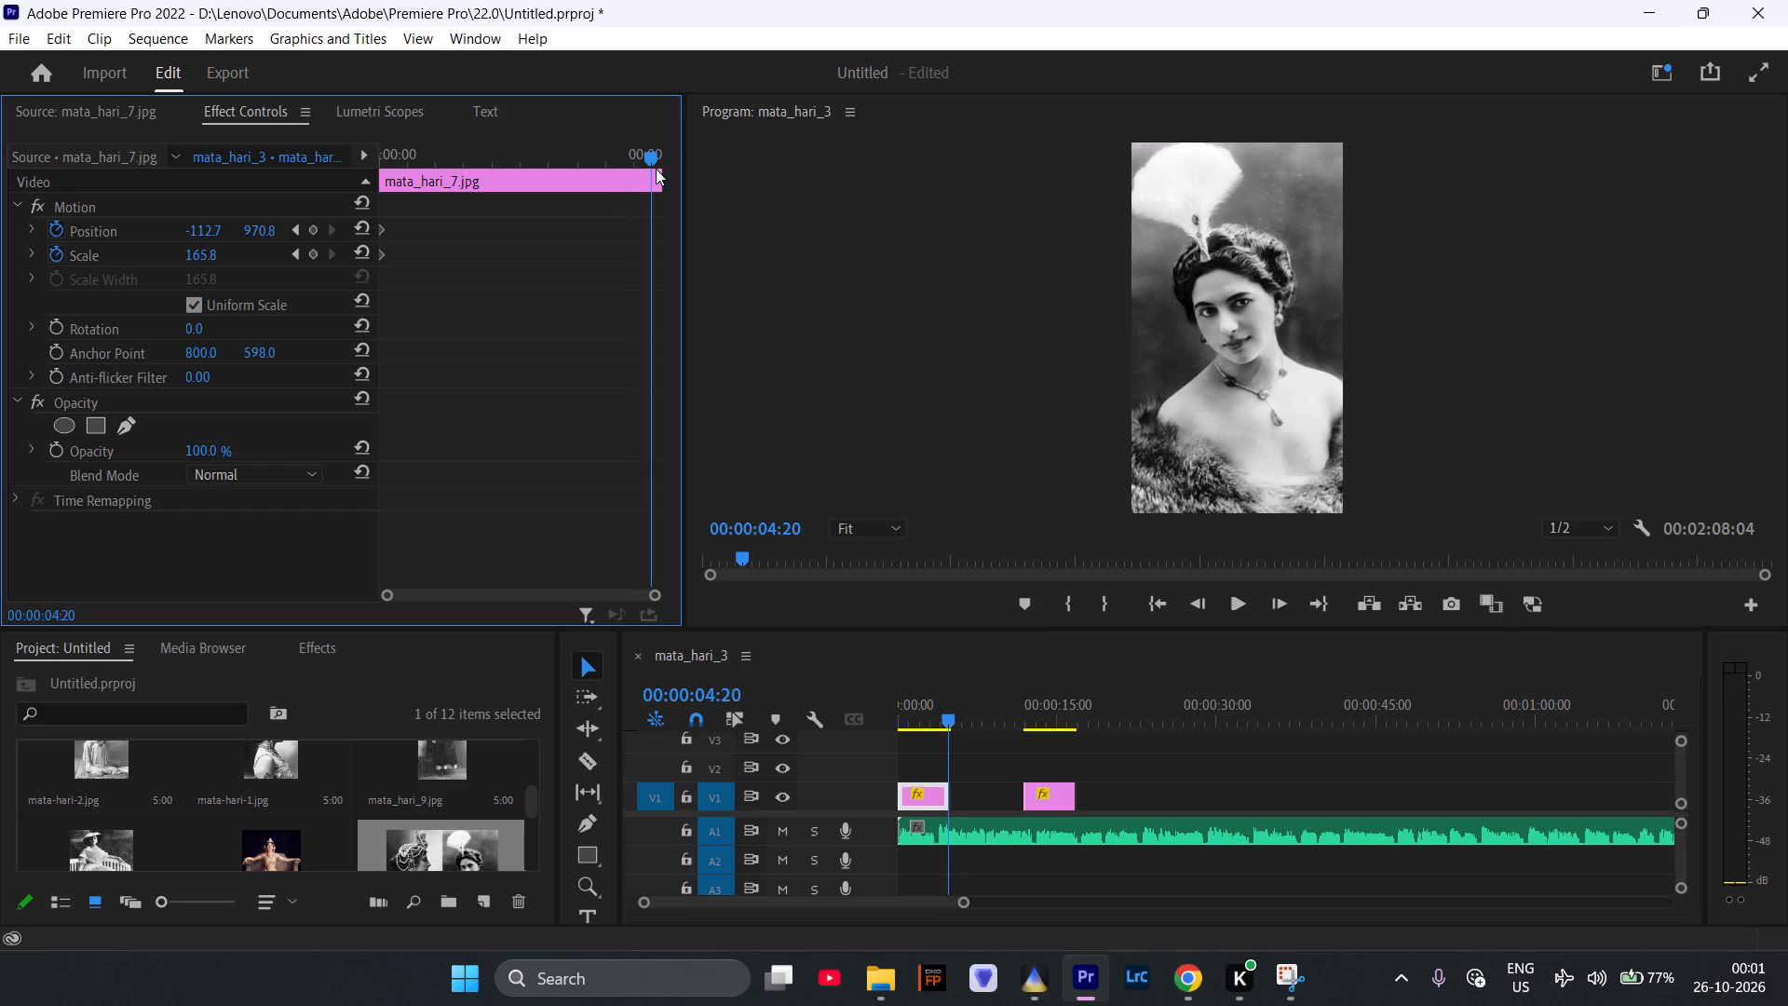
pyautogui.moveTo(656, 169); pyautogui.dragTo(665, 177)
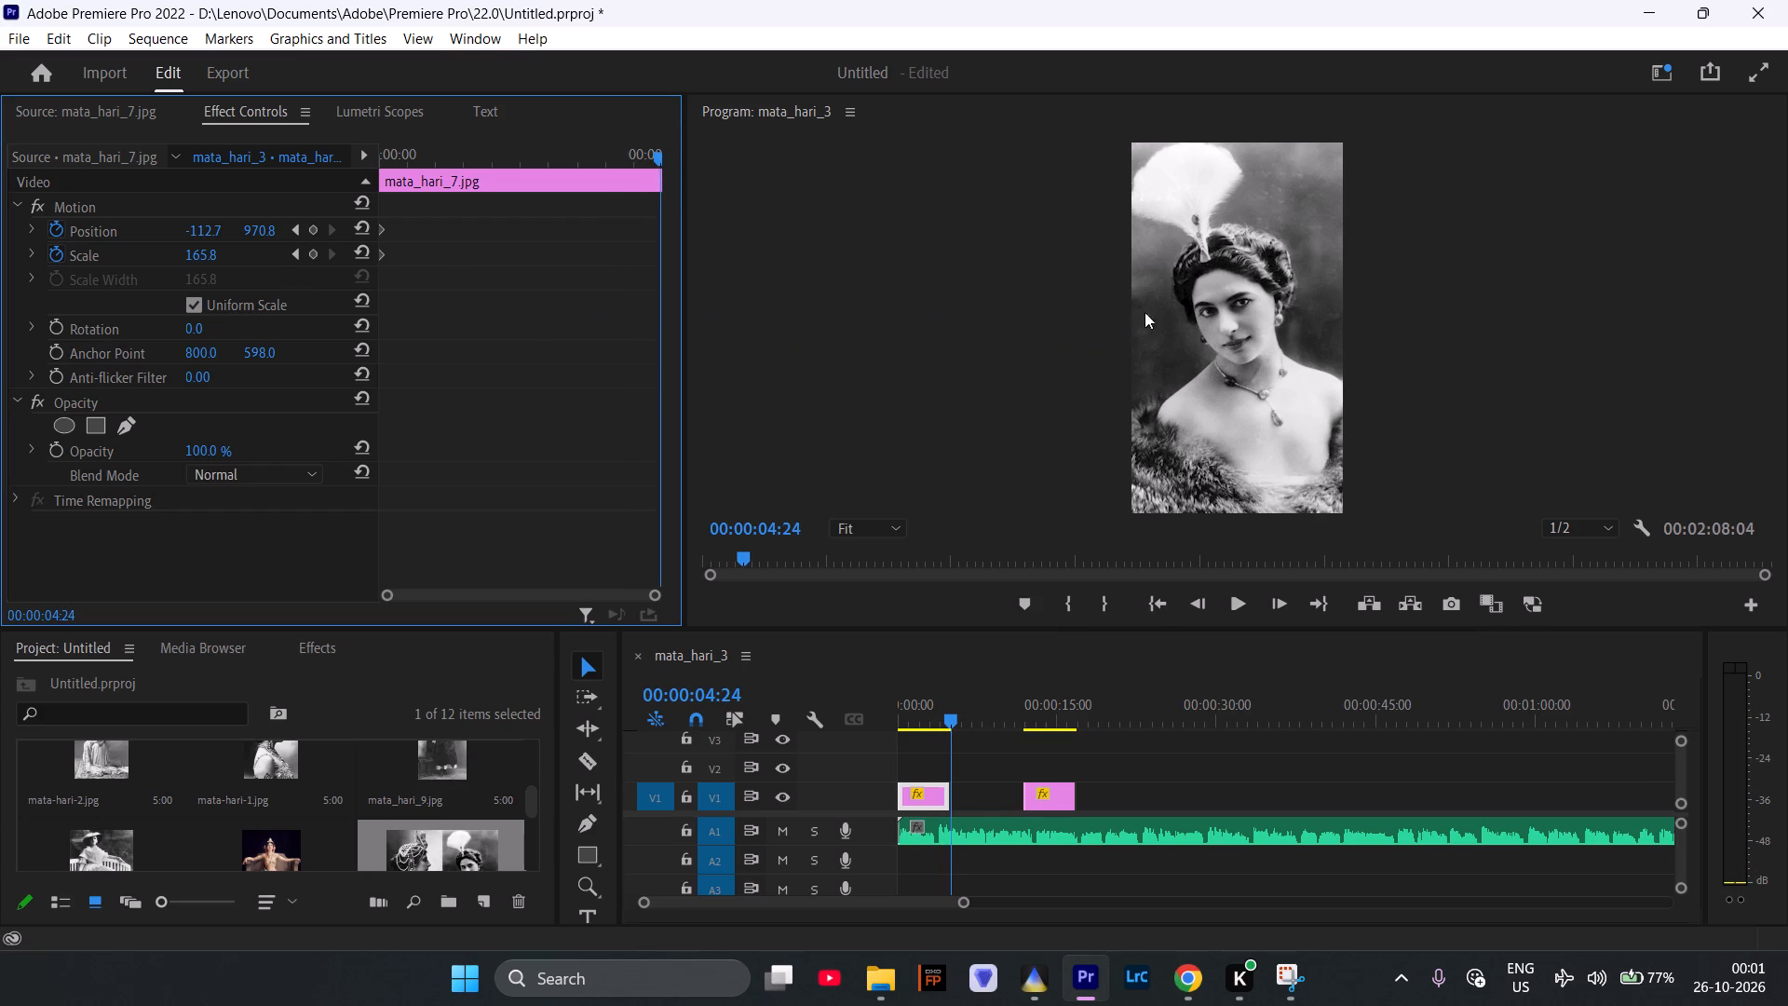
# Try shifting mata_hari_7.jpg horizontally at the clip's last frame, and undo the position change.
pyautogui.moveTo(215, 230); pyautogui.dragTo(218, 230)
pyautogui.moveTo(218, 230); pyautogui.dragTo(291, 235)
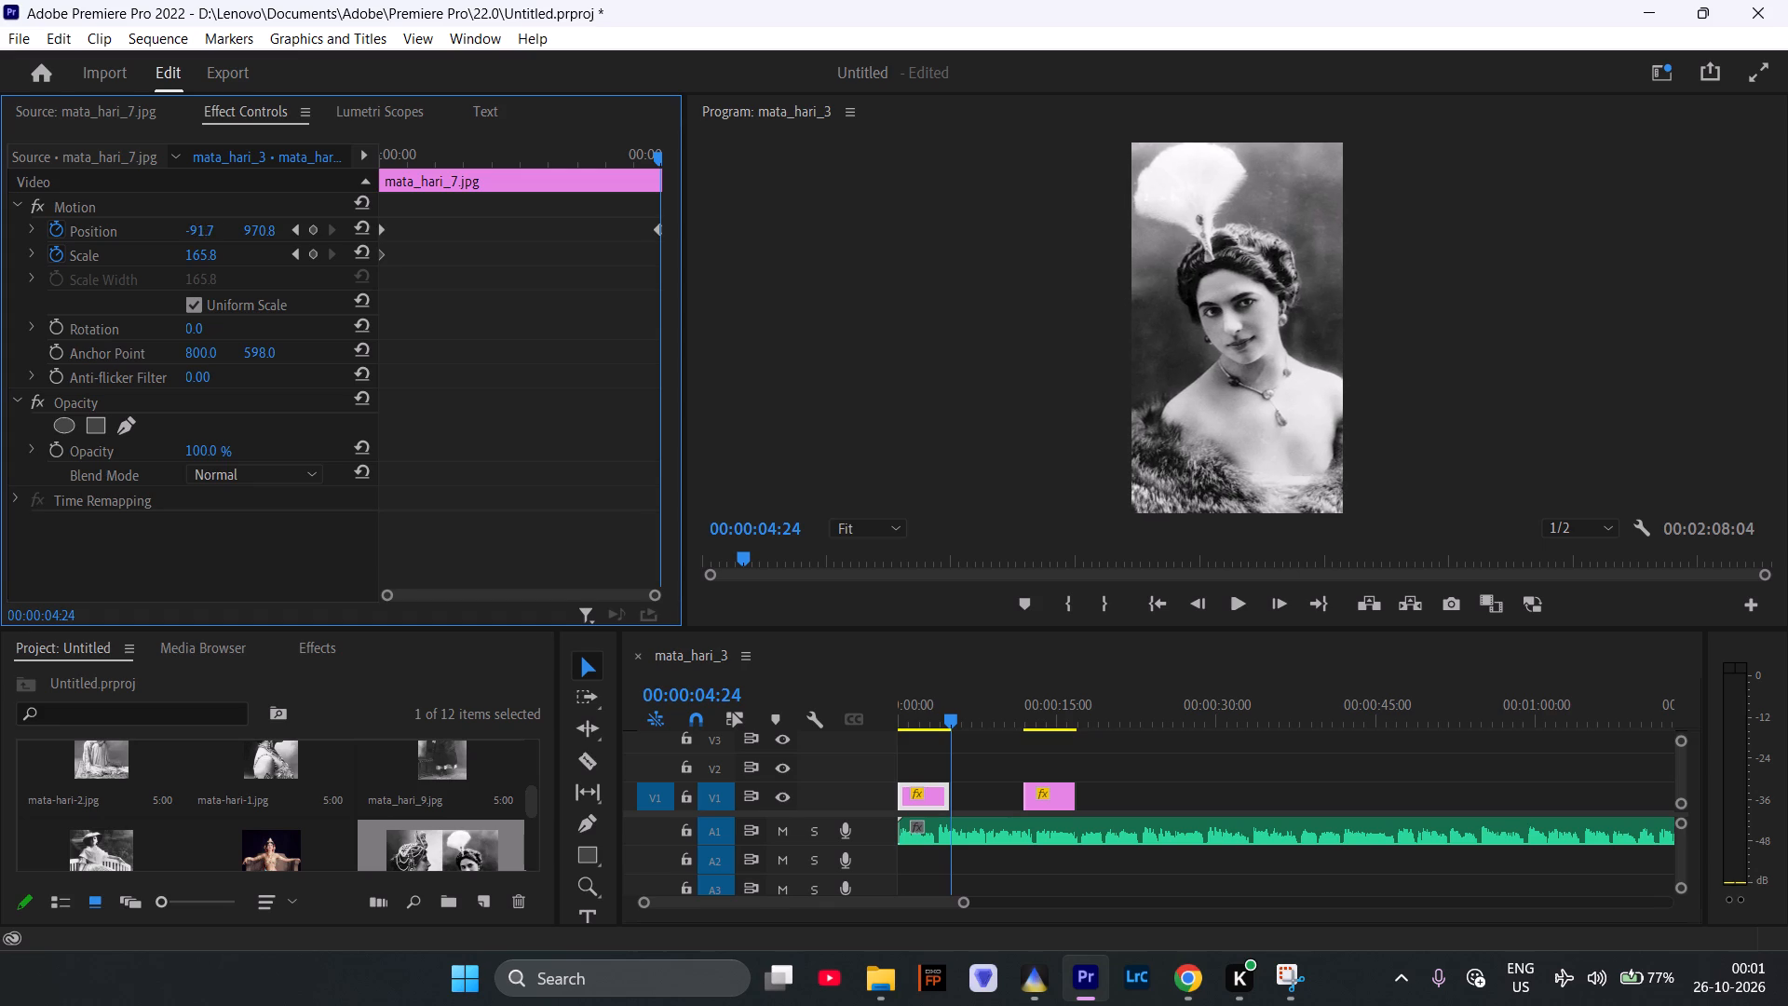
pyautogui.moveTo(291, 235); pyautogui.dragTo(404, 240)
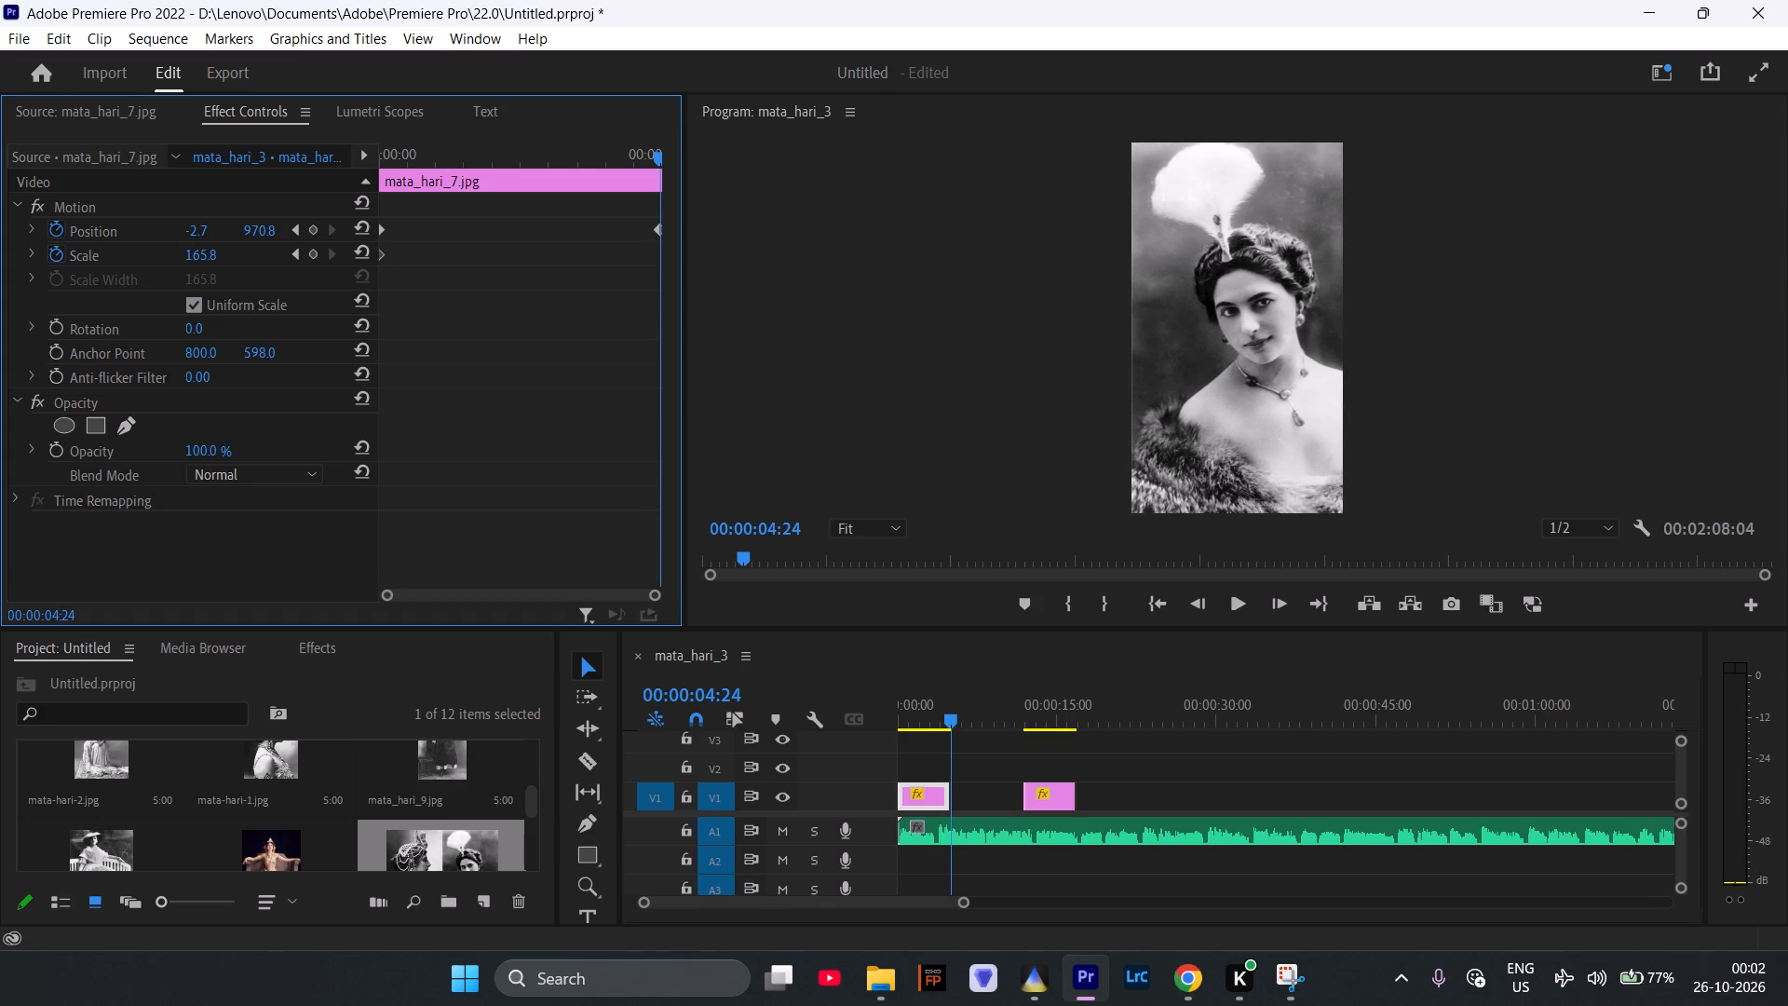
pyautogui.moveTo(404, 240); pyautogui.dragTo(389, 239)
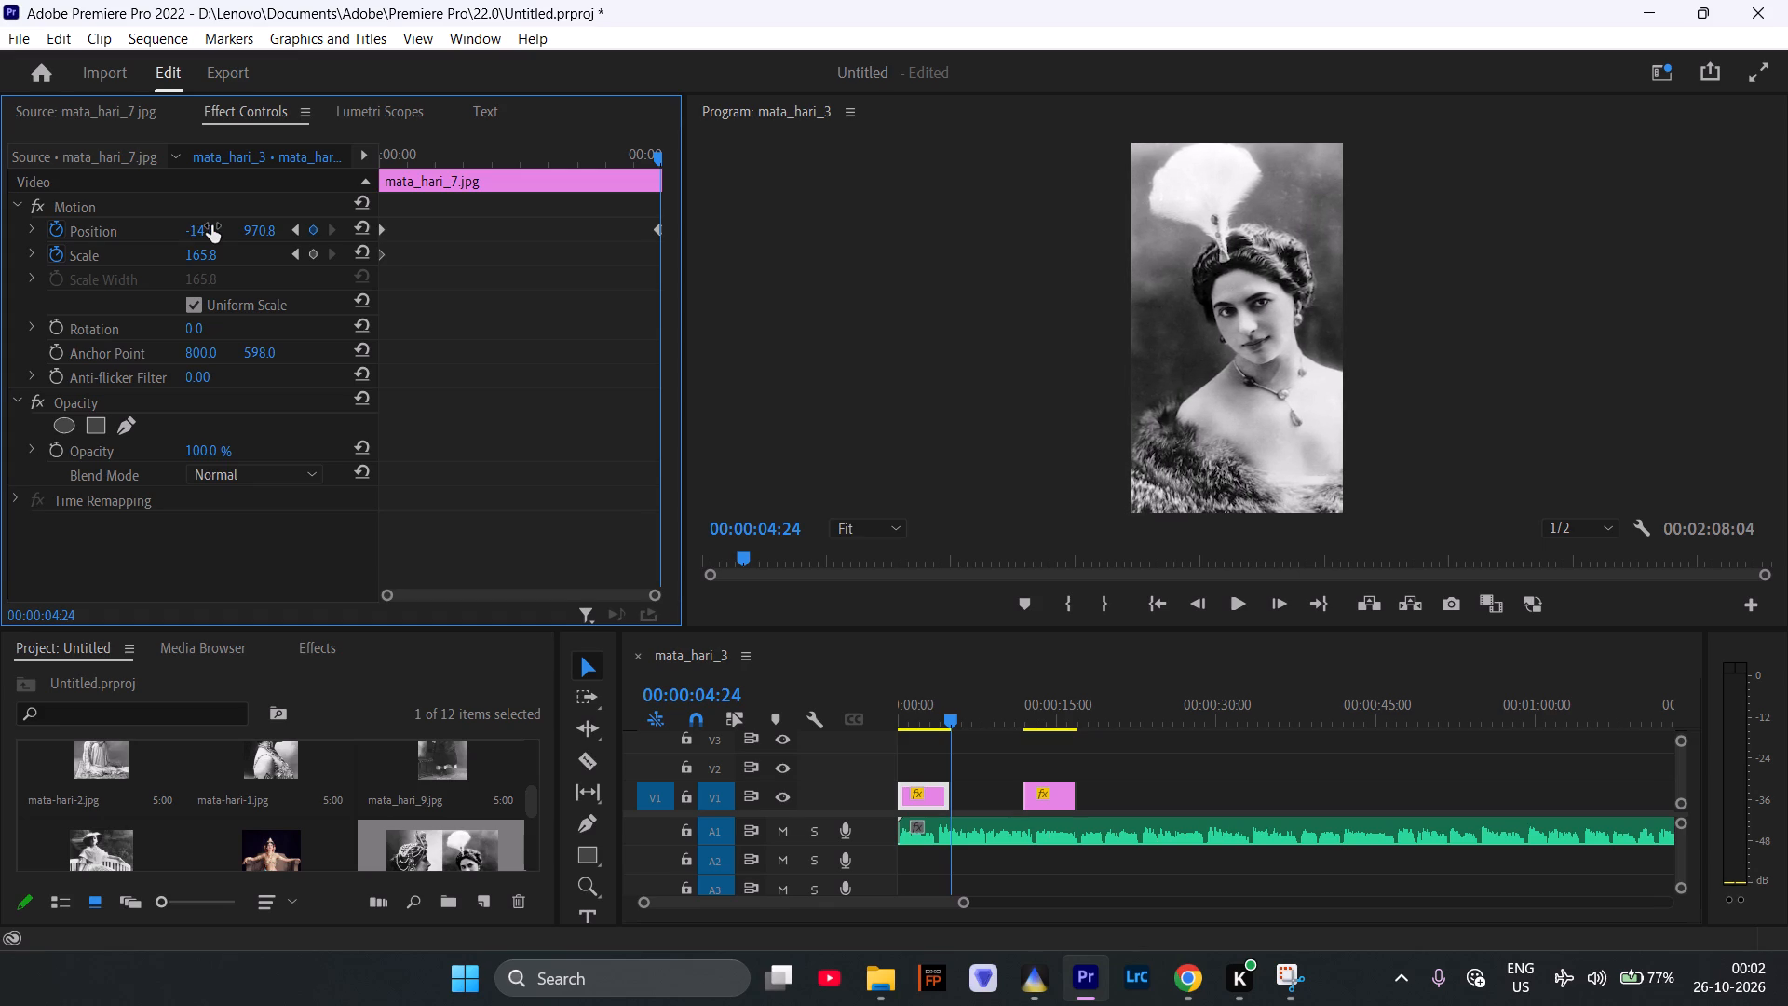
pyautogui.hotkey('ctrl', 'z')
# Keyframe mata_hari_7.jpg's last frame with a scale of about 260.8 and a horizontal position of about -470.7.
pyautogui.moveTo(206, 251); pyautogui.dragTo(297, 255)
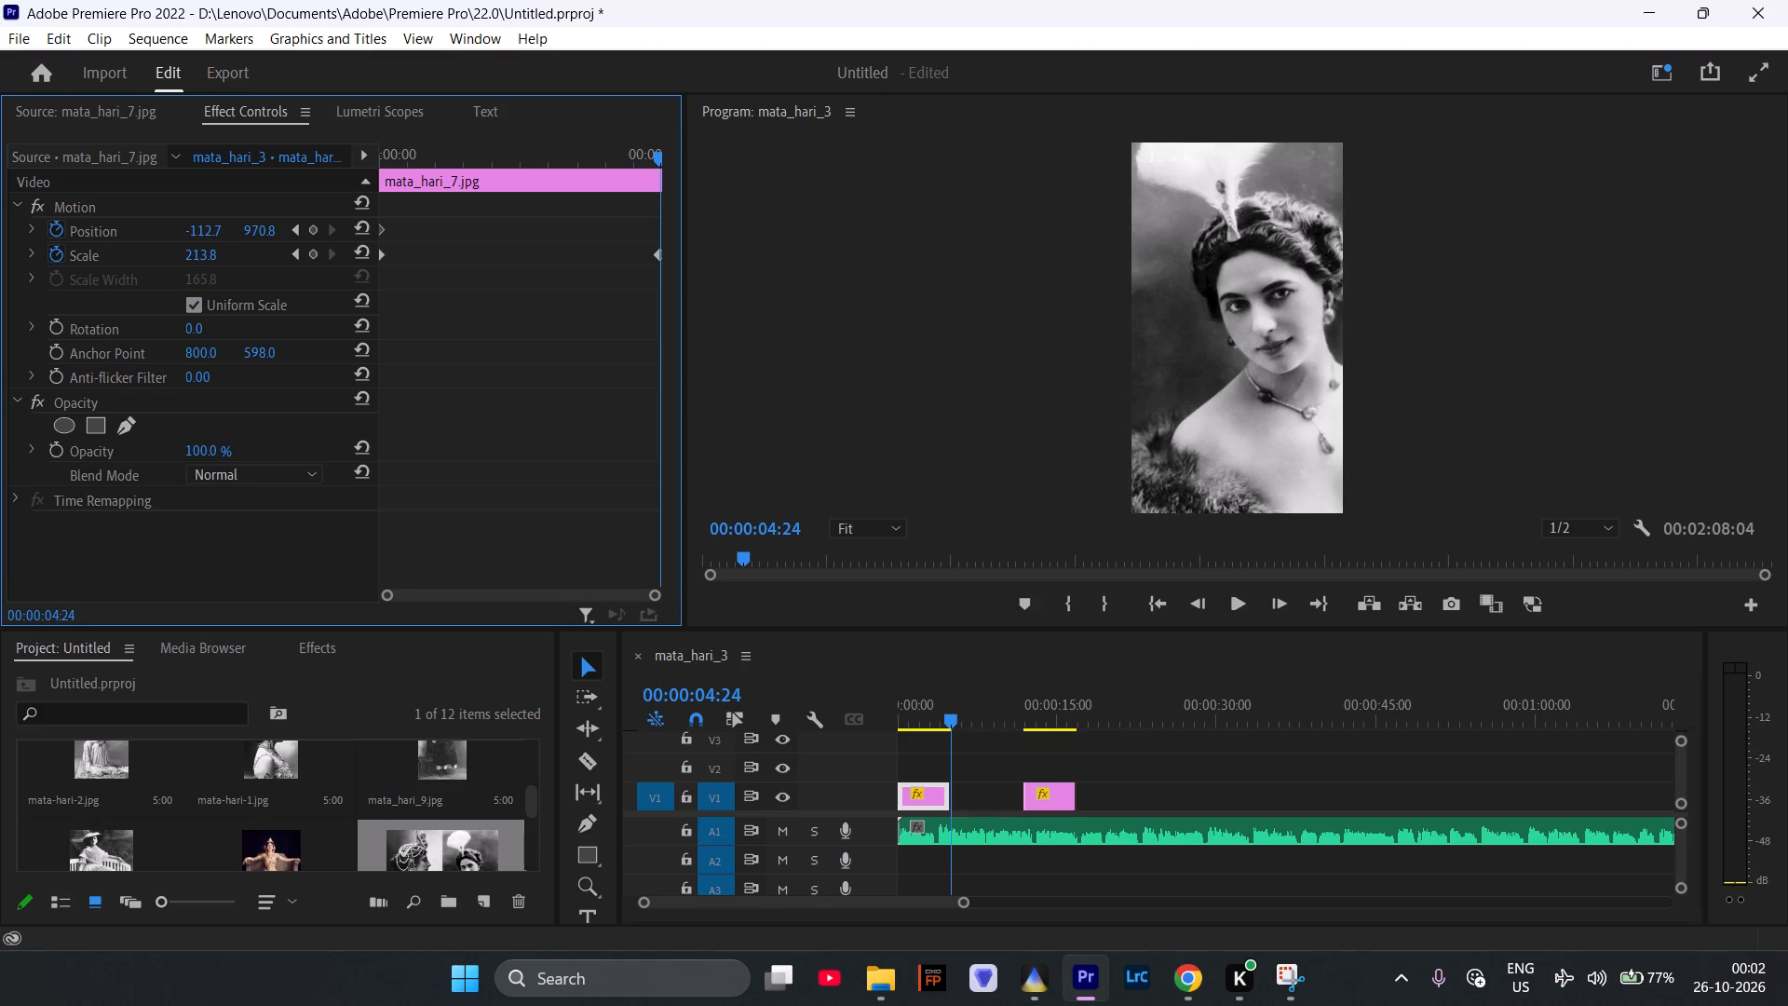
pyautogui.moveTo(297, 255); pyautogui.dragTo(353, 258)
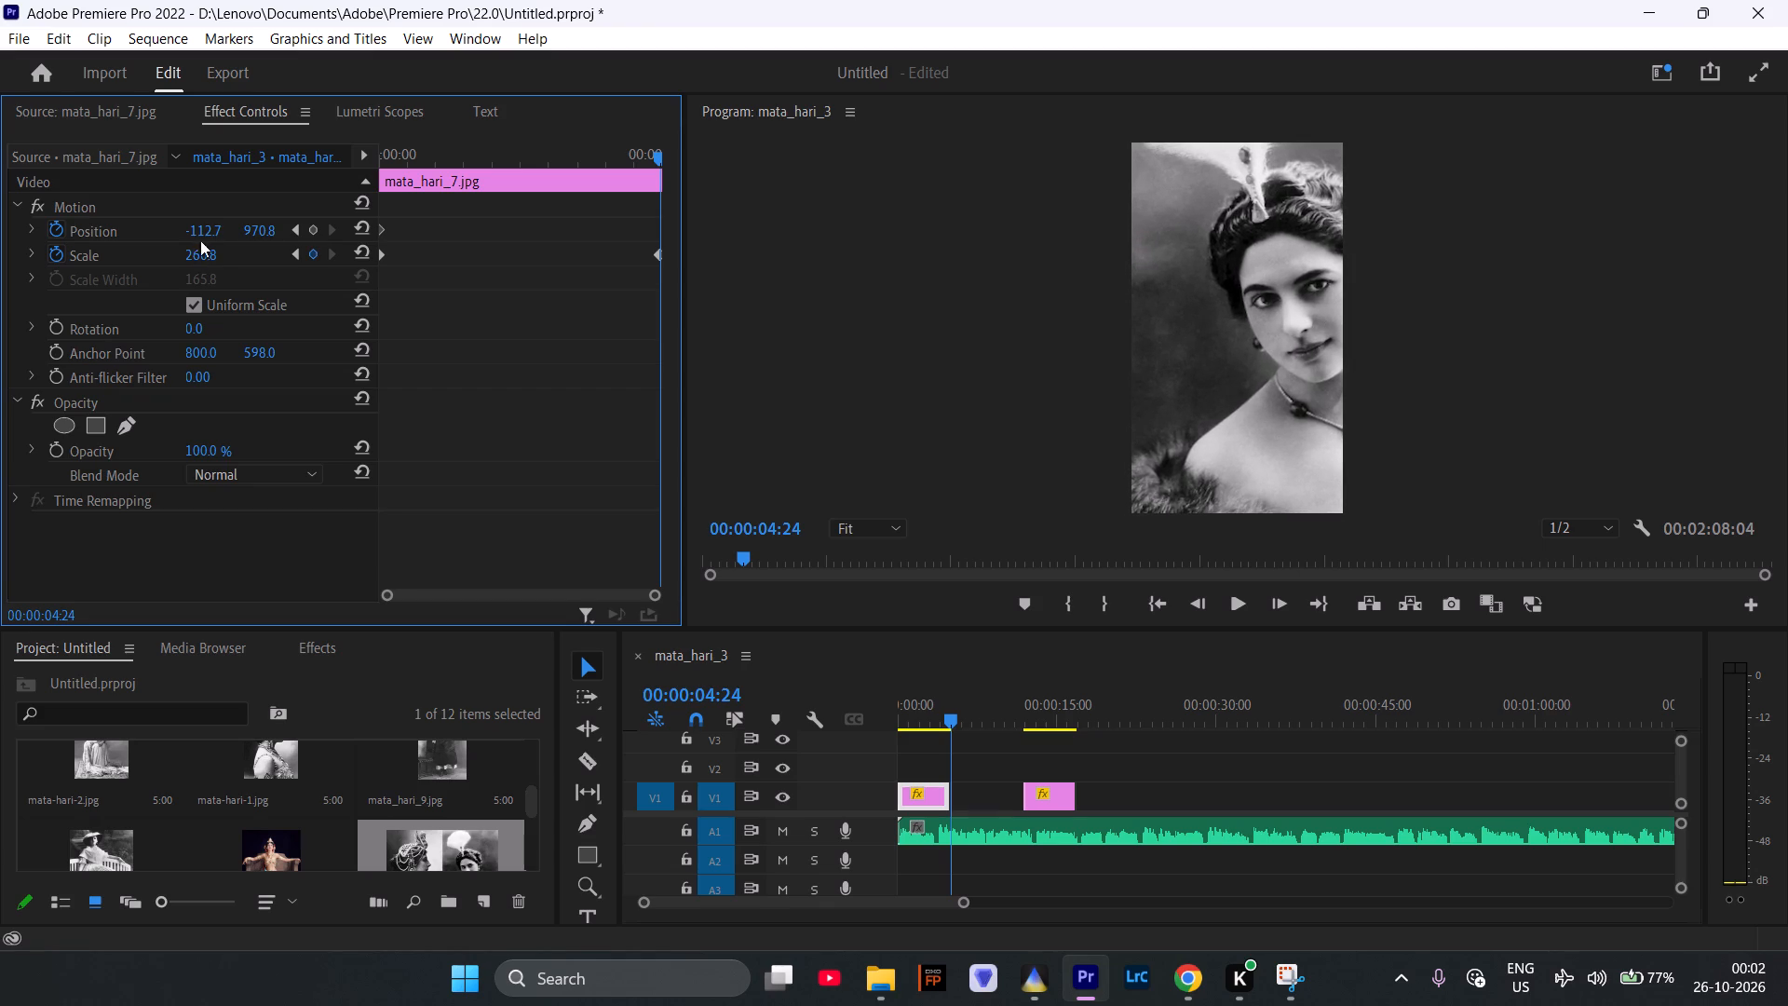
pyautogui.moveTo(196, 226); pyautogui.dragTo(137, 224)
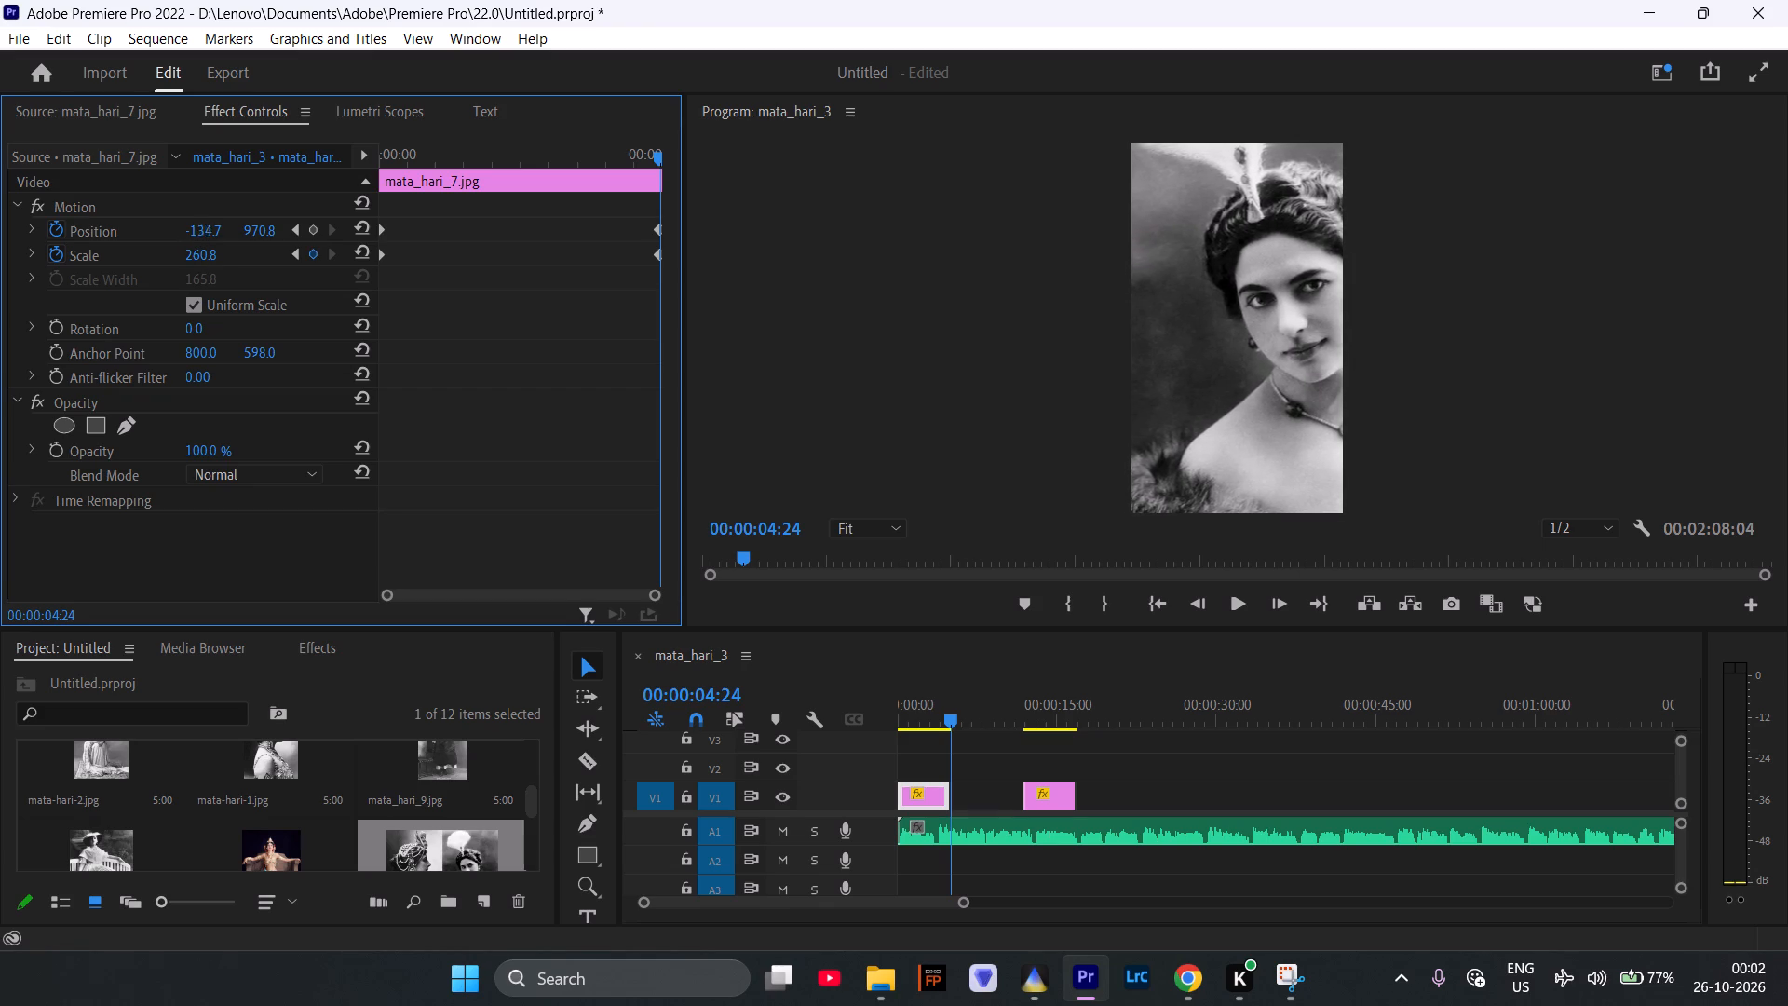
pyautogui.moveTo(137, 224); pyautogui.dragTo(159, 226)
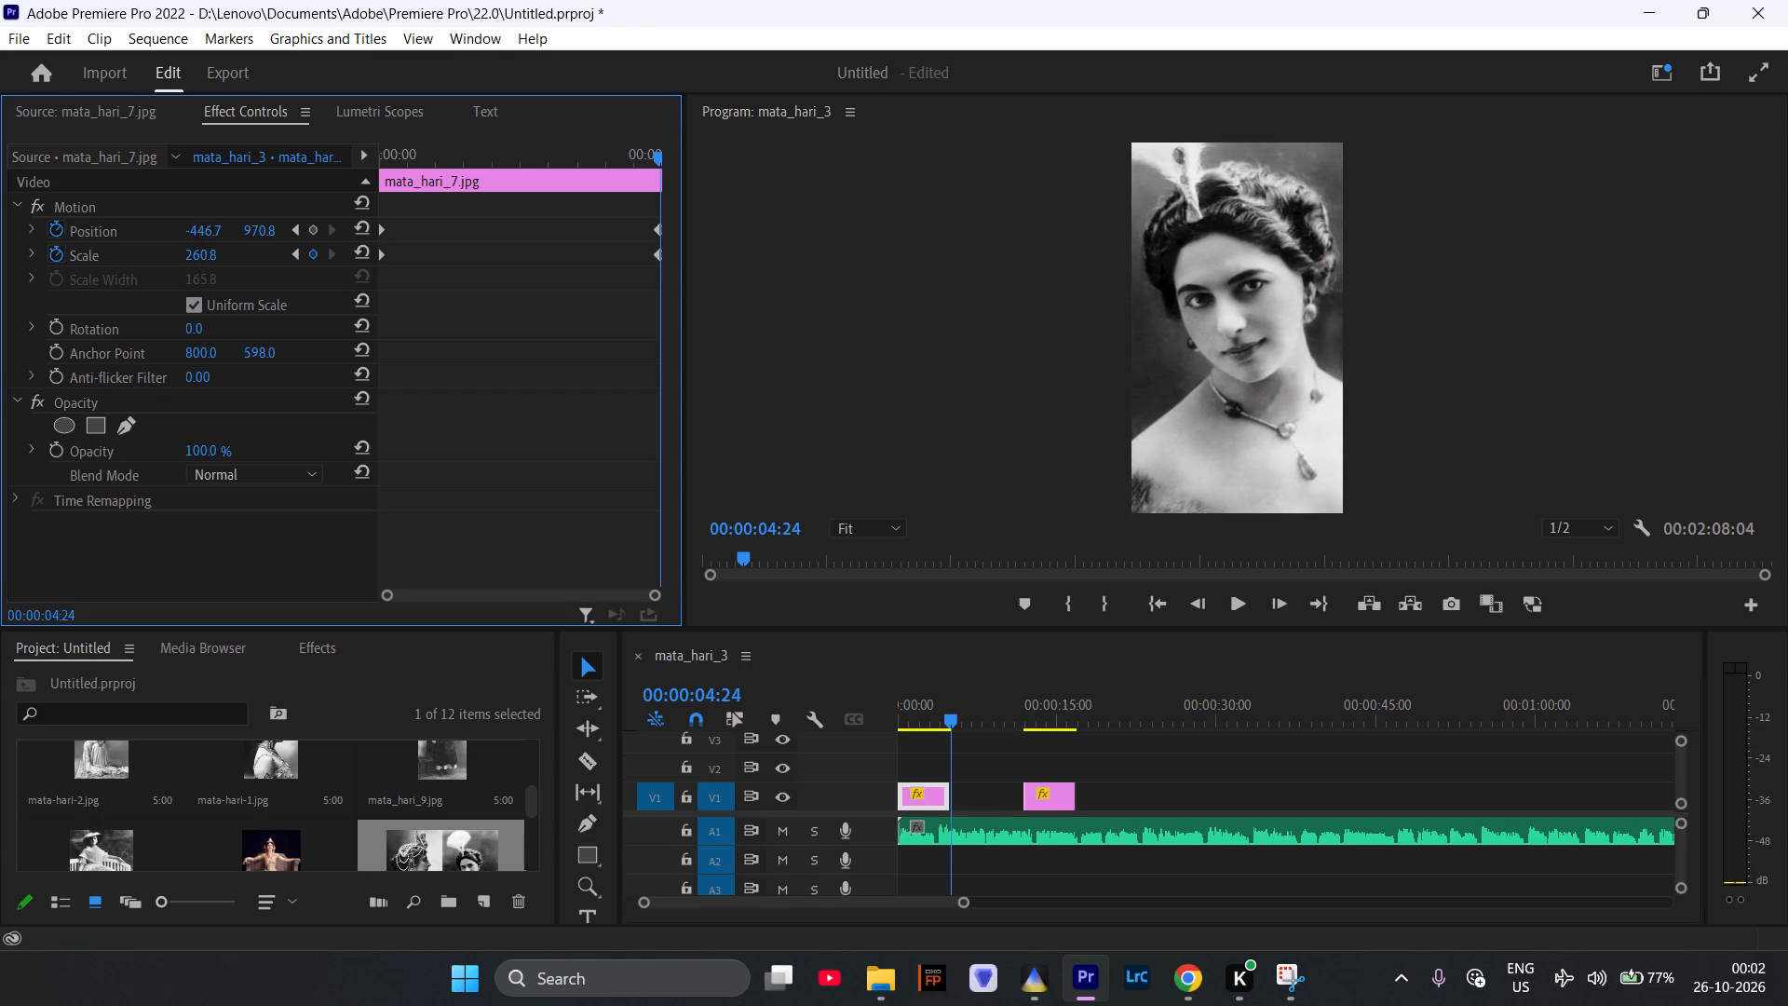
pyautogui.moveTo(159, 226); pyautogui.dragTo(129, 224)
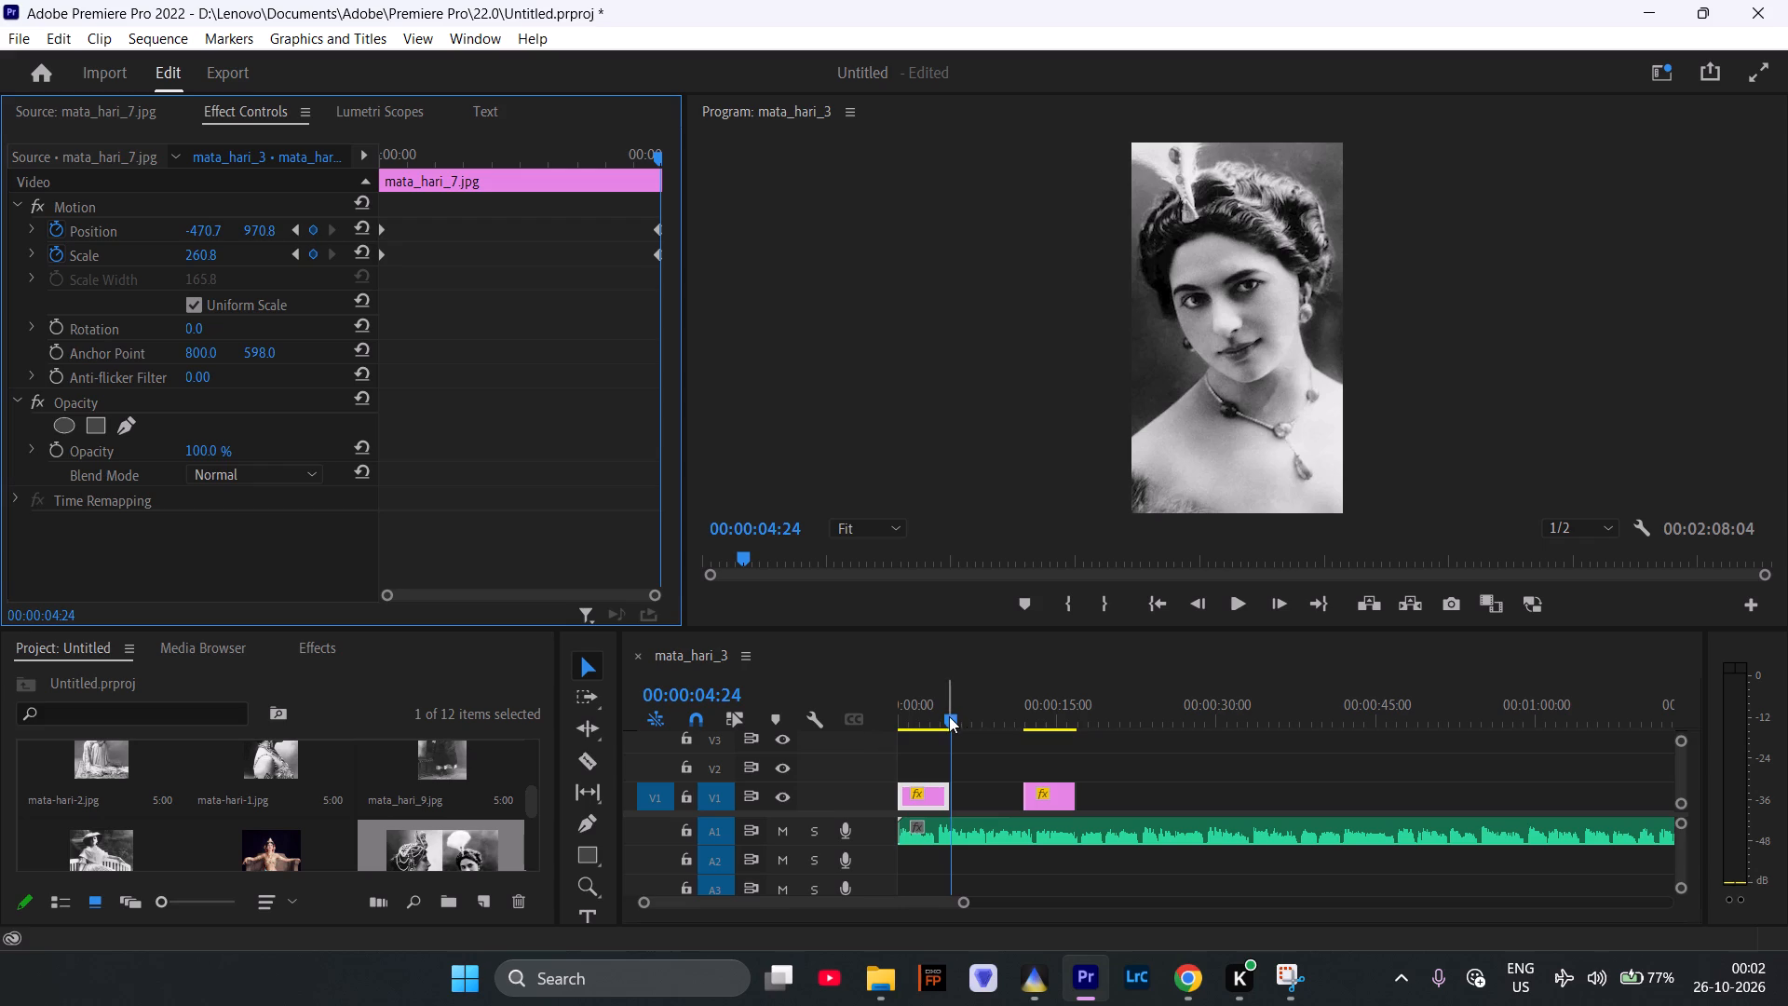
# Play the sequence from the beginning to preview the mata_hari_7.jpg animation against the voiceover, stopping at 00:00:03:19.
pyautogui.moveTo(949, 716); pyautogui.dragTo(829, 727)
pyautogui.click(1240, 596)
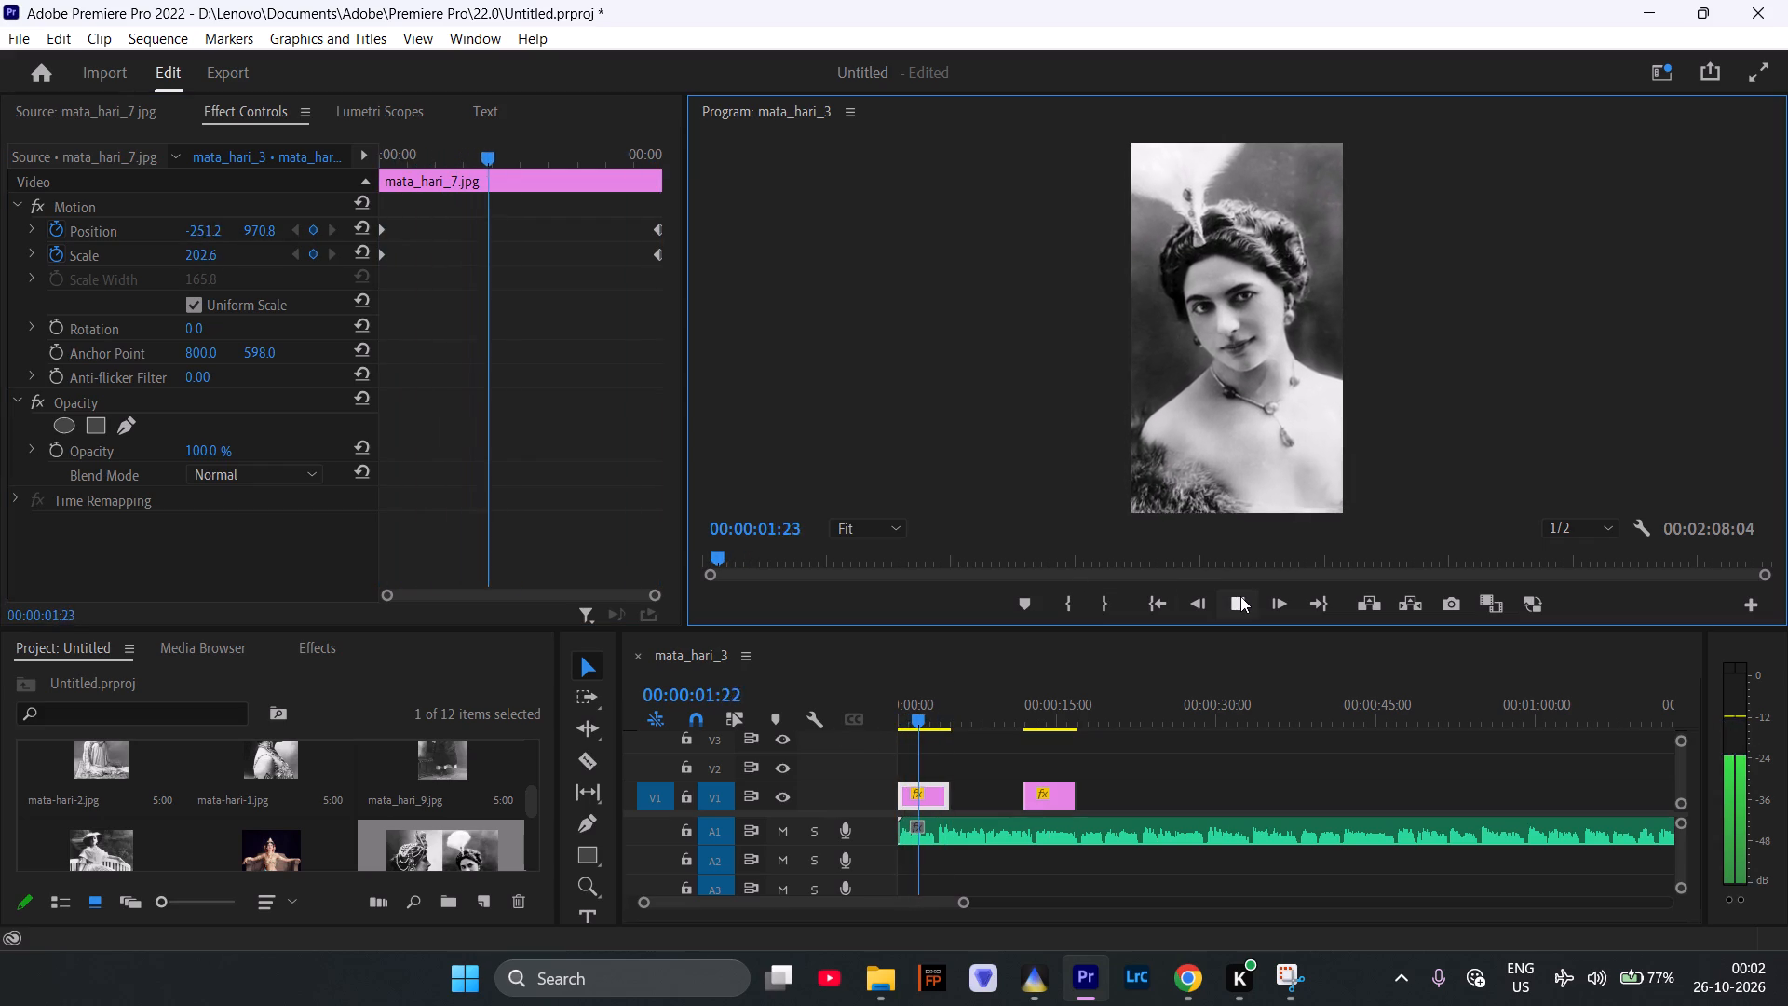
pyautogui.click(1240, 596)
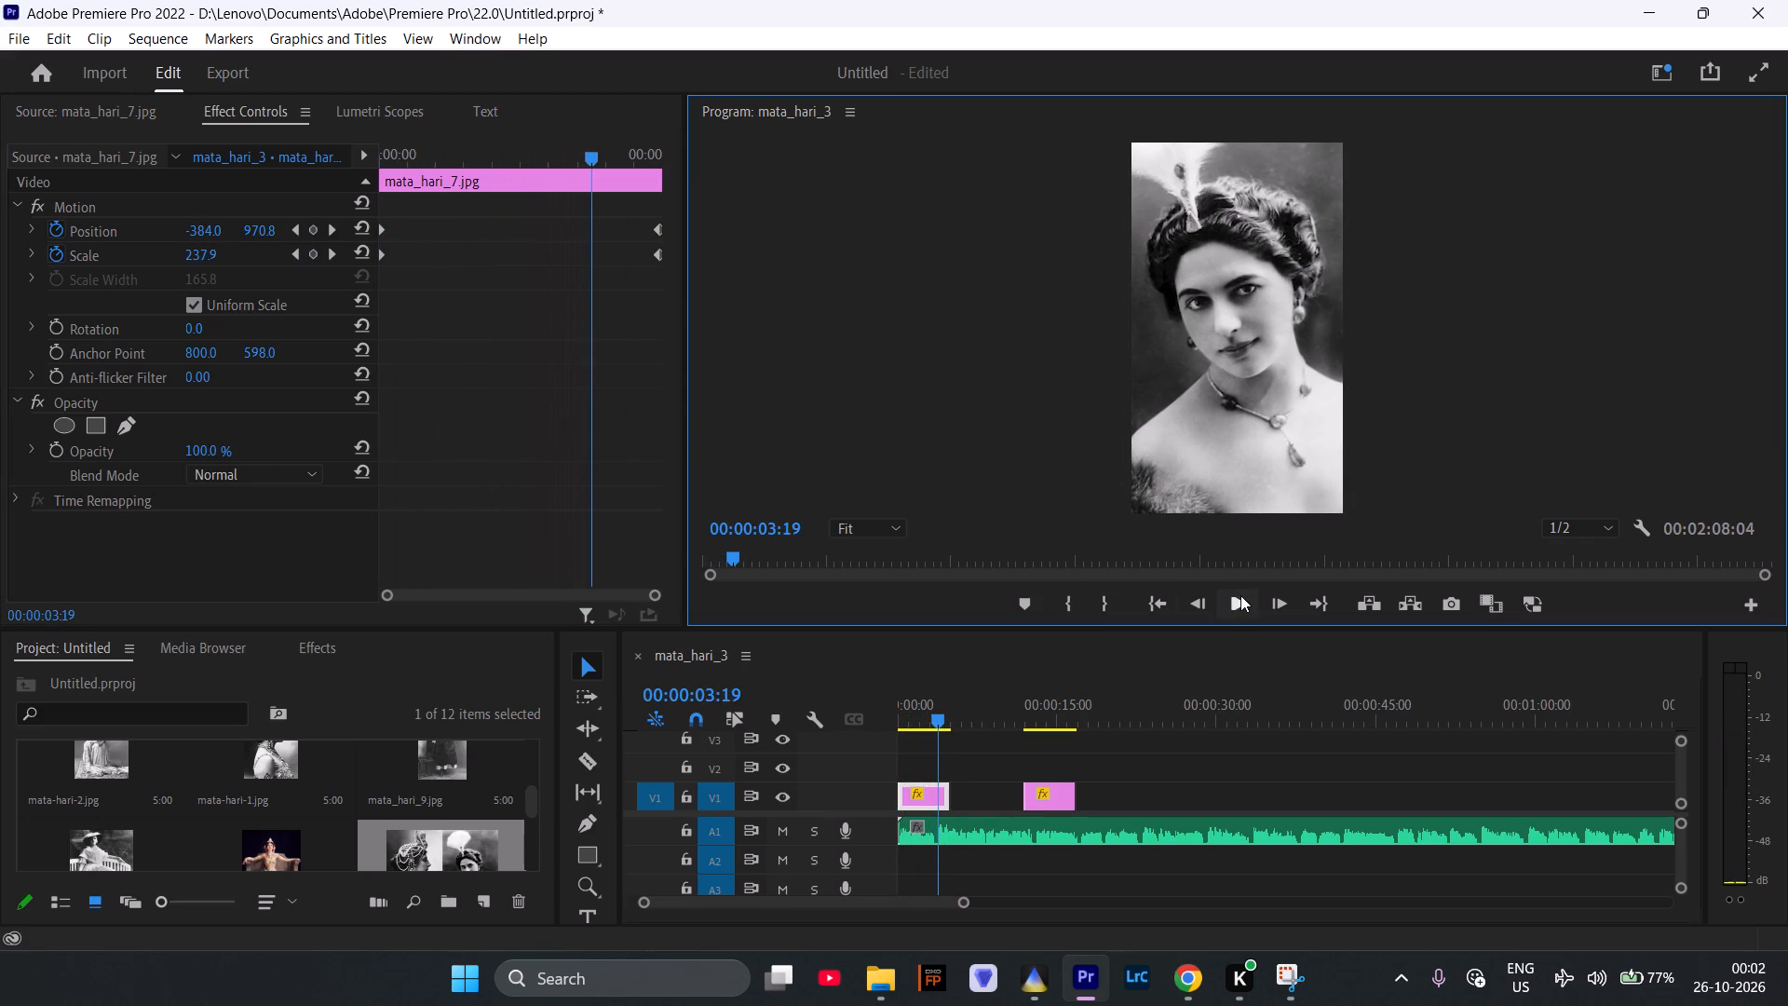
# Move the mata_hari_3.jpg clip earlier on V1 to start at 00:00:03:19, overwriting the end of the mata_hari_7.jpg clip.
pyautogui.scroll(1, 413, 786)
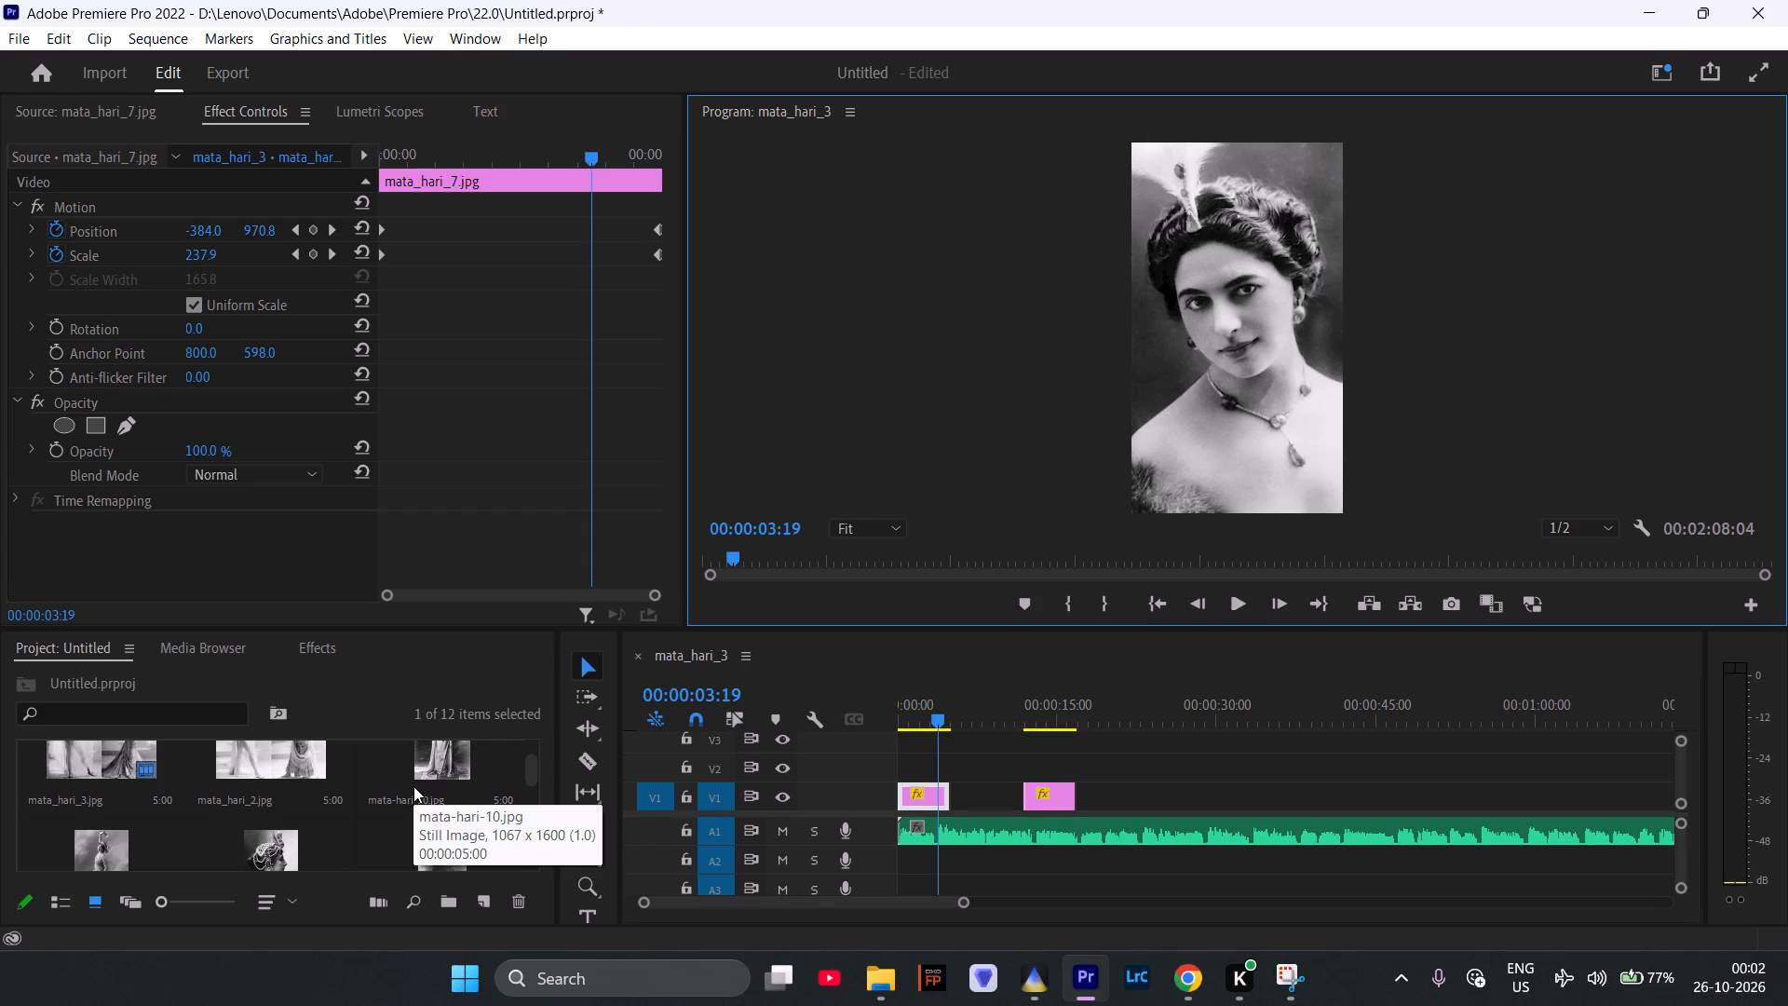
pyautogui.moveTo(1048, 797); pyautogui.dragTo(960, 806)
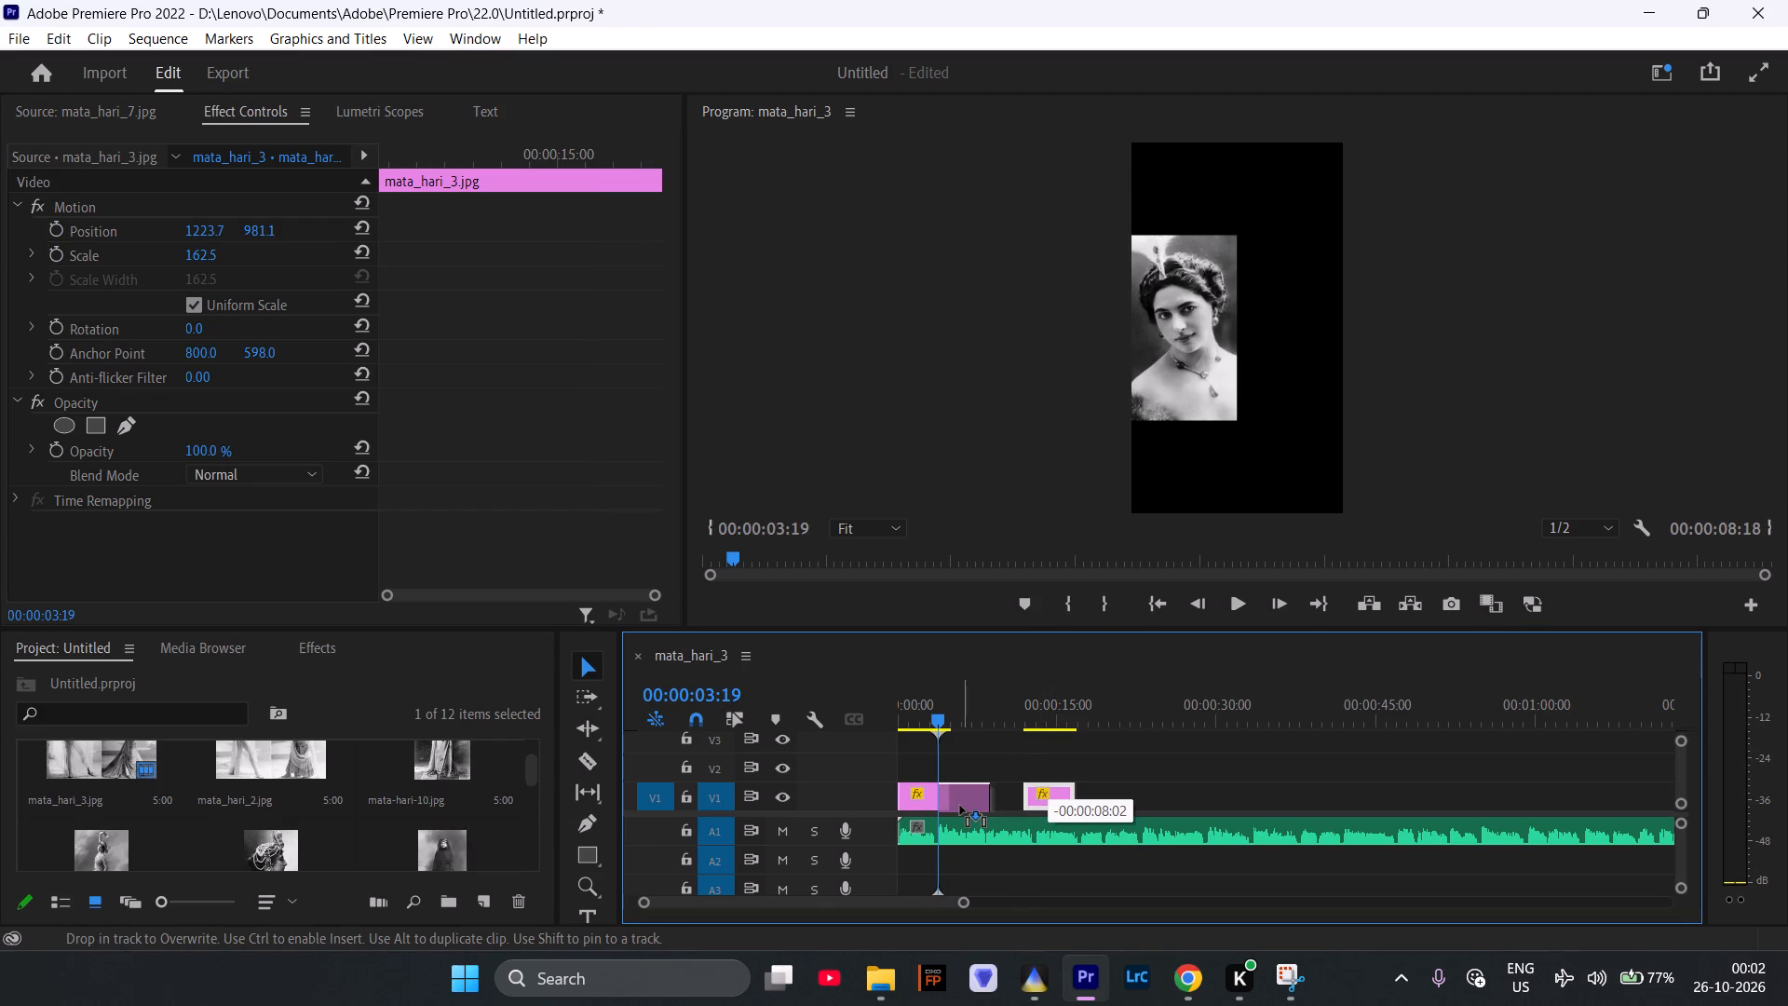
pyautogui.moveTo(960, 806); pyautogui.dragTo(960, 807)
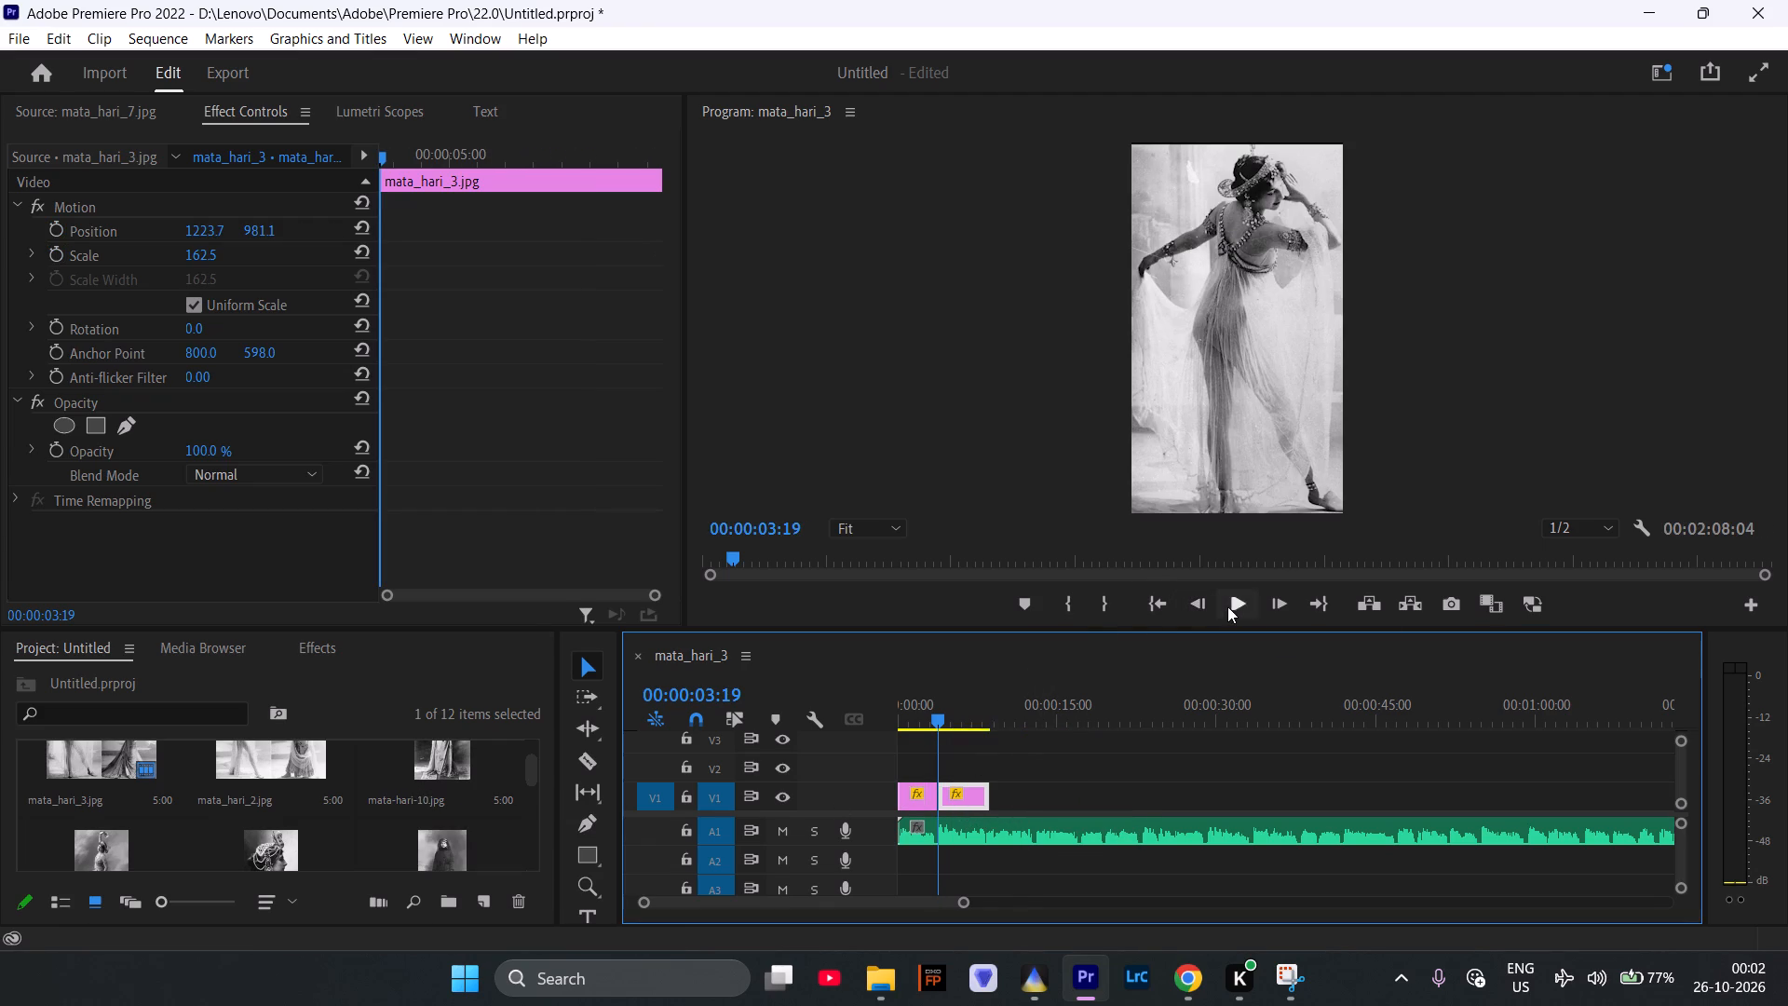
# Play the sequence from the start of the mata_hari_3.jpg clip to check it against the voiceover.
pyautogui.click(1228, 606)
pyautogui.click(1228, 605)
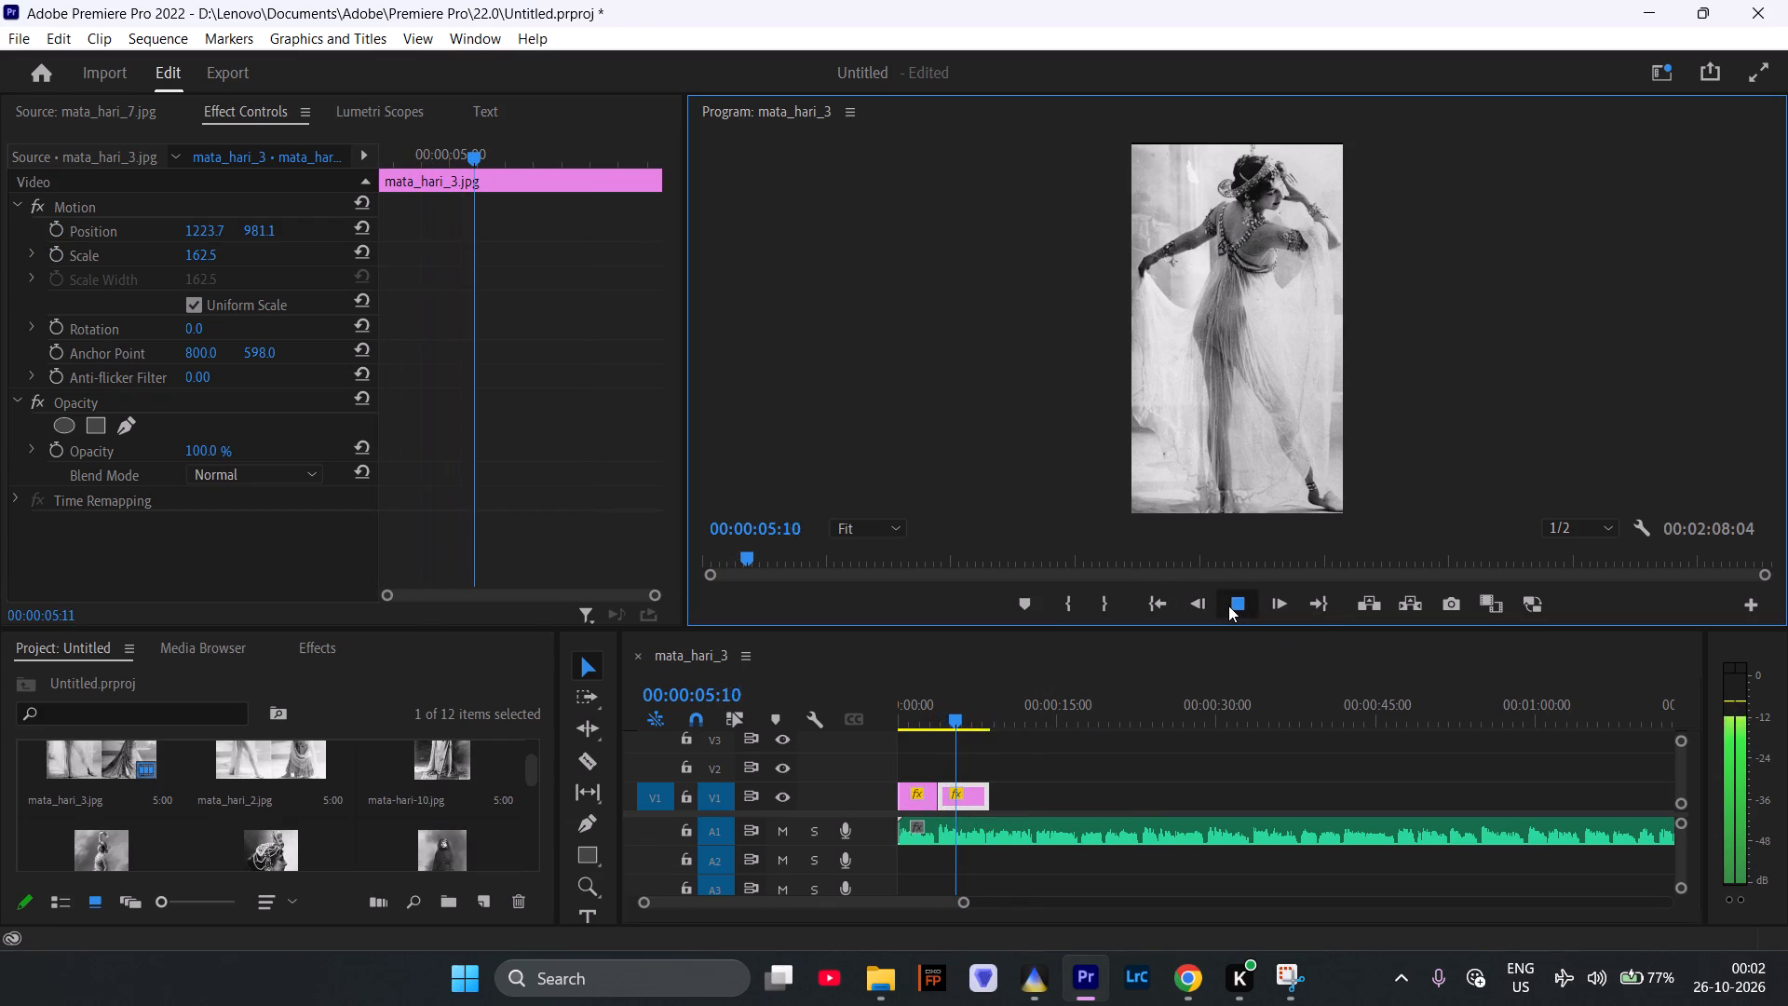
# Enable keyframing for Position only at the first frame of the mata_hari_3.jpg clip, keeping Scale without keyframes.
pyautogui.doubleClick(1180, 375)
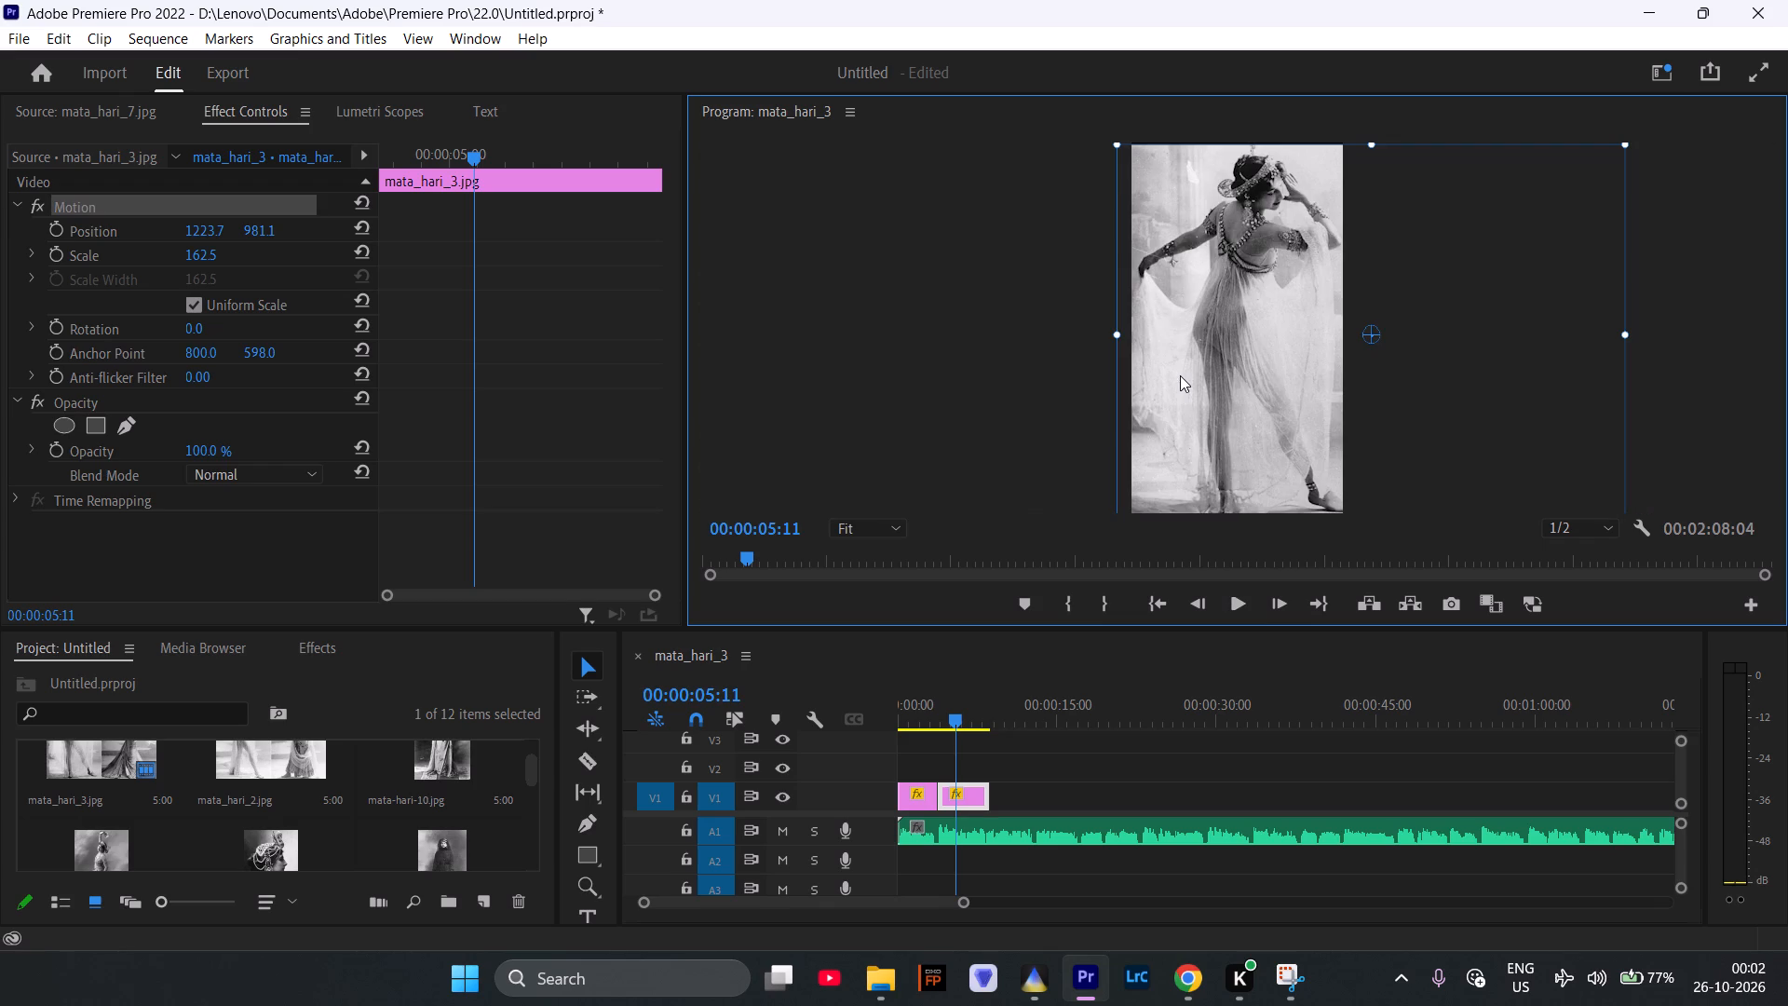
pyautogui.moveTo(473, 156); pyautogui.dragTo(399, 166)
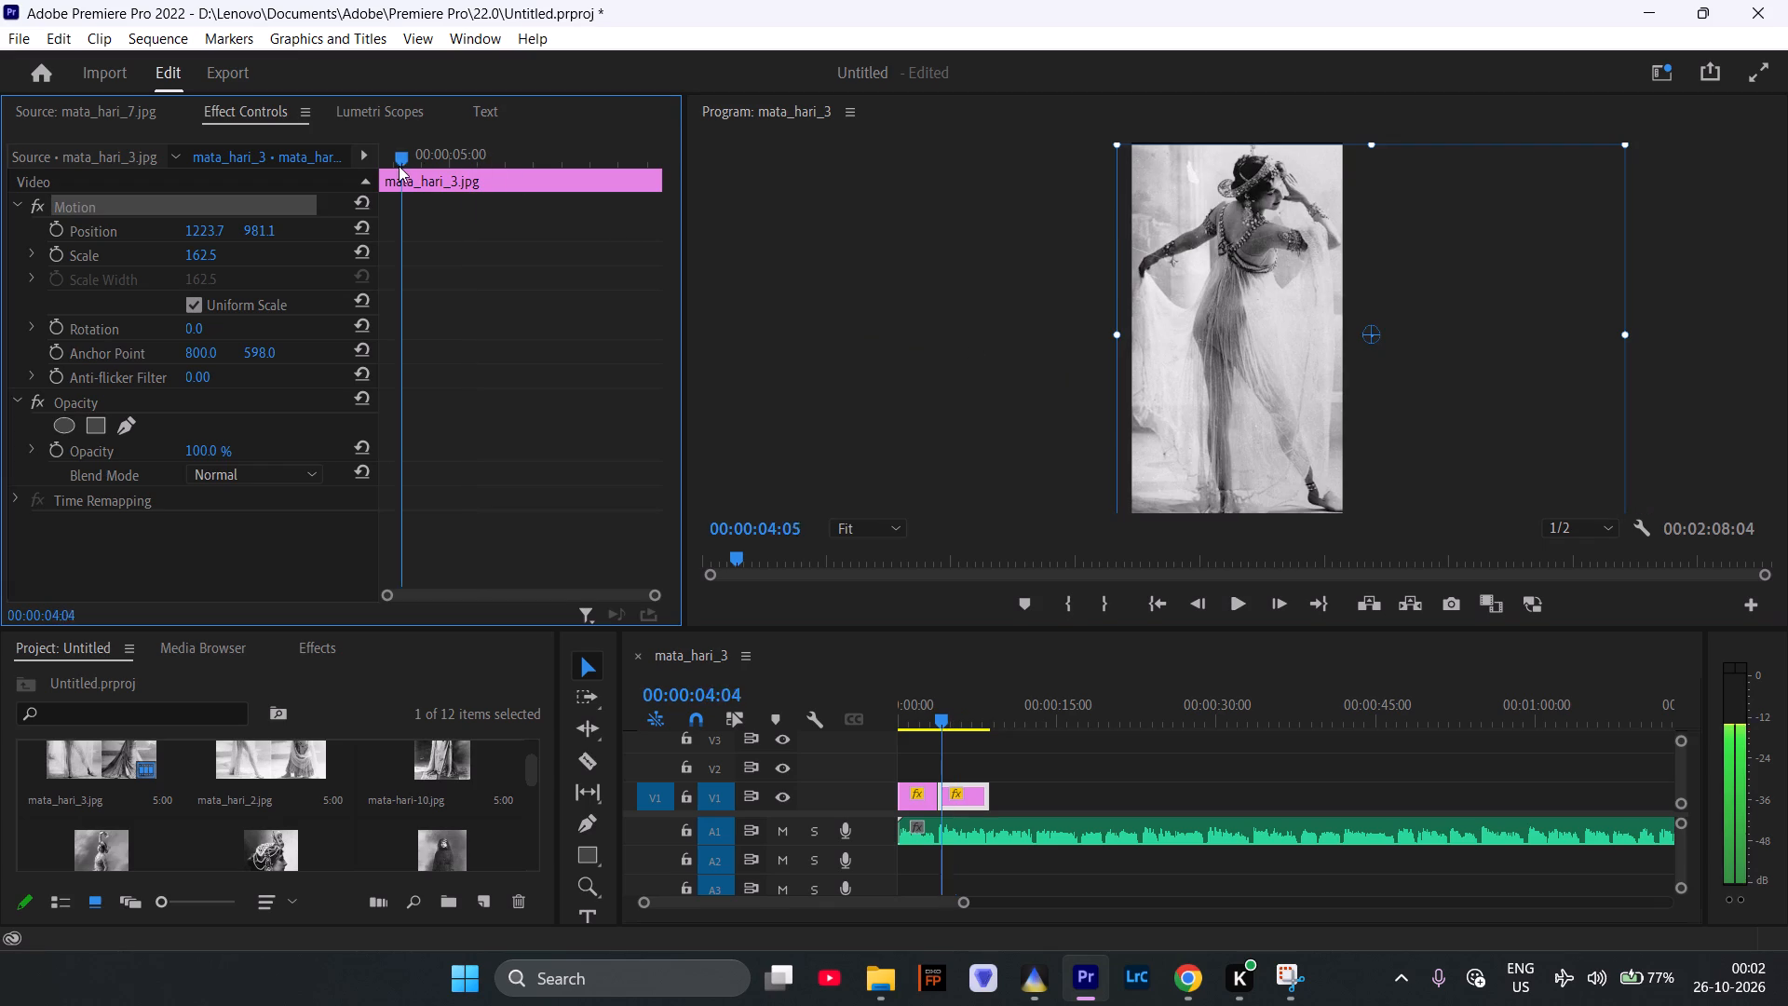
pyautogui.moveTo(399, 166); pyautogui.dragTo(373, 170)
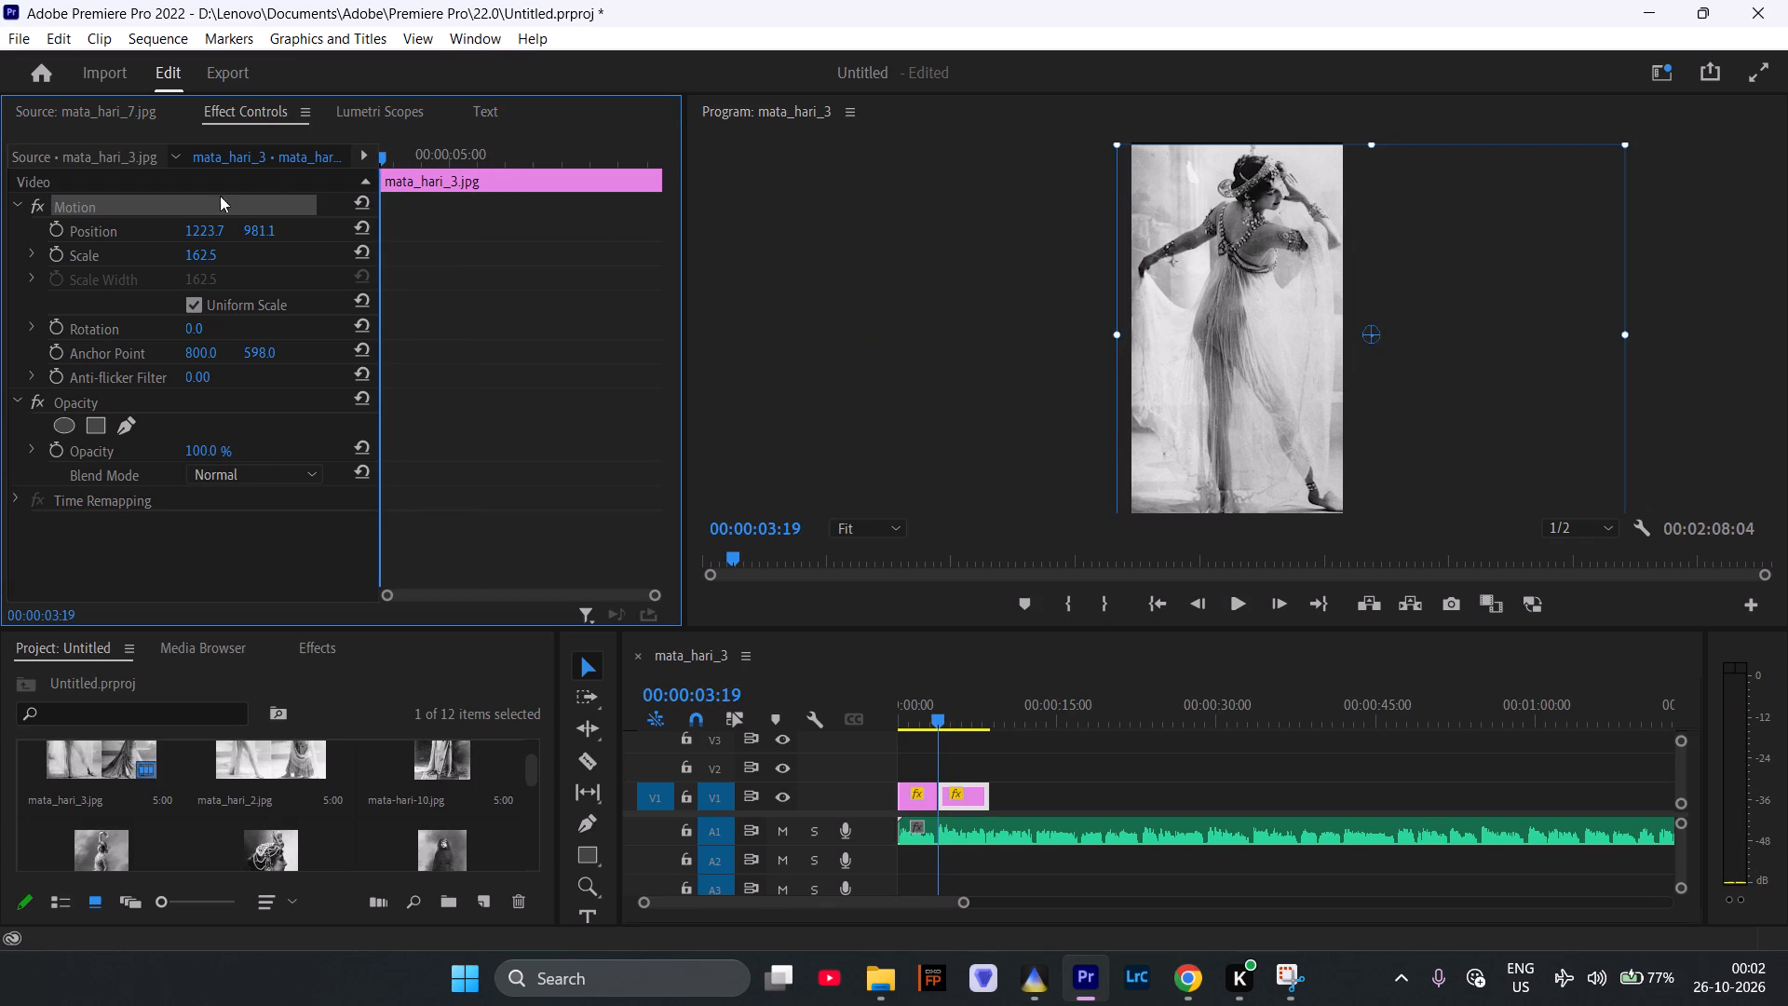
pyautogui.click(50, 229)
pyautogui.click(53, 248)
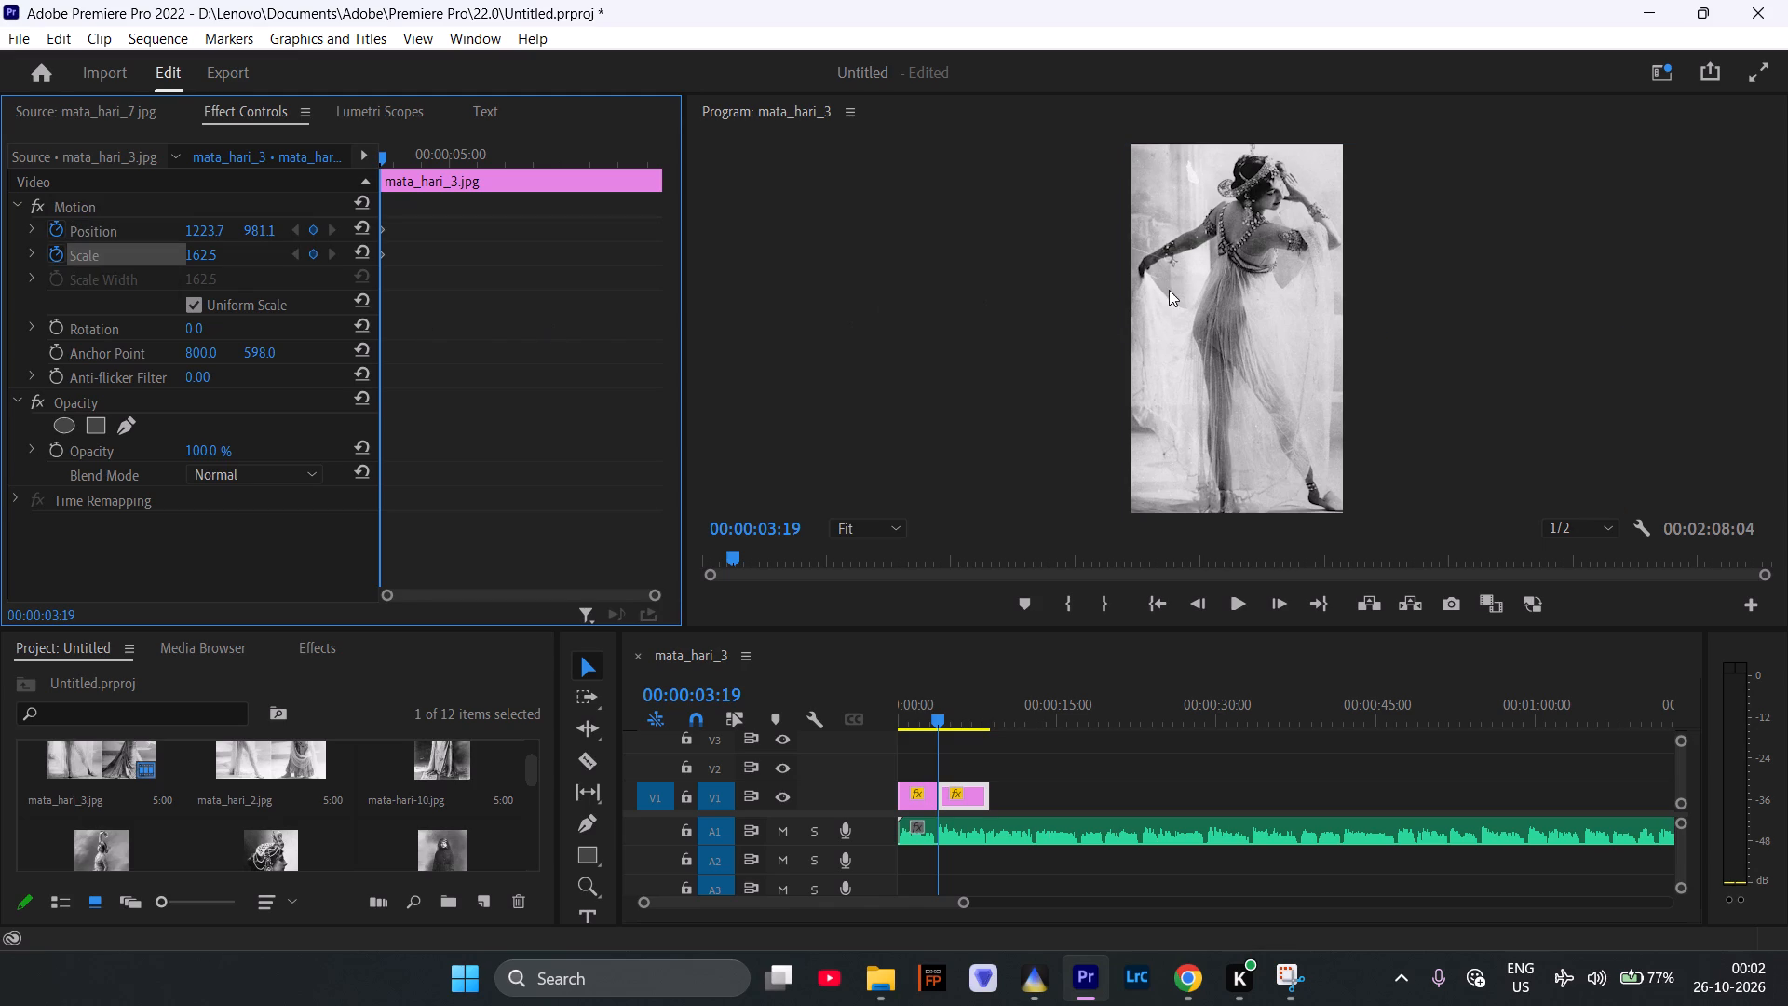
pyautogui.click(57, 254)
pyautogui.click(994, 511)
# Add a Position keyframe of about -154.6, 939.3 at the last frame of the mata_hari_3.jpg clip, 00:00:08:18, panning to the other figure.
pyautogui.doubleClick(1202, 299)
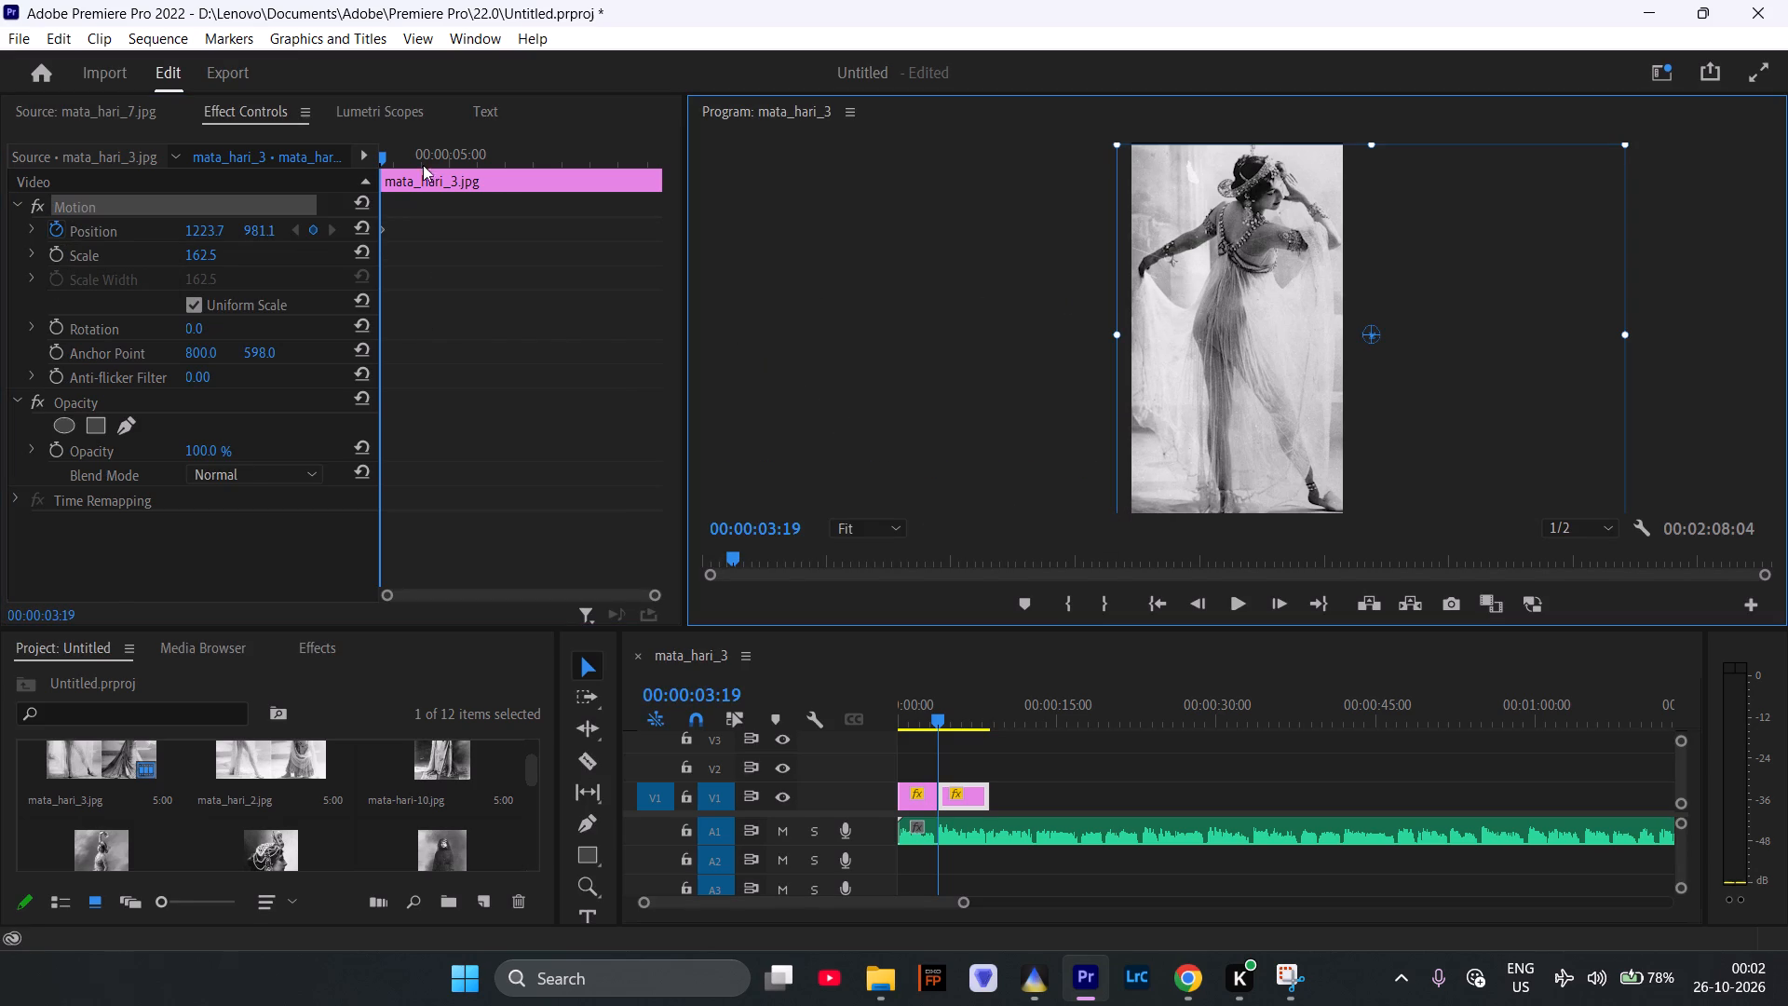
pyautogui.moveTo(381, 156); pyautogui.dragTo(679, 177)
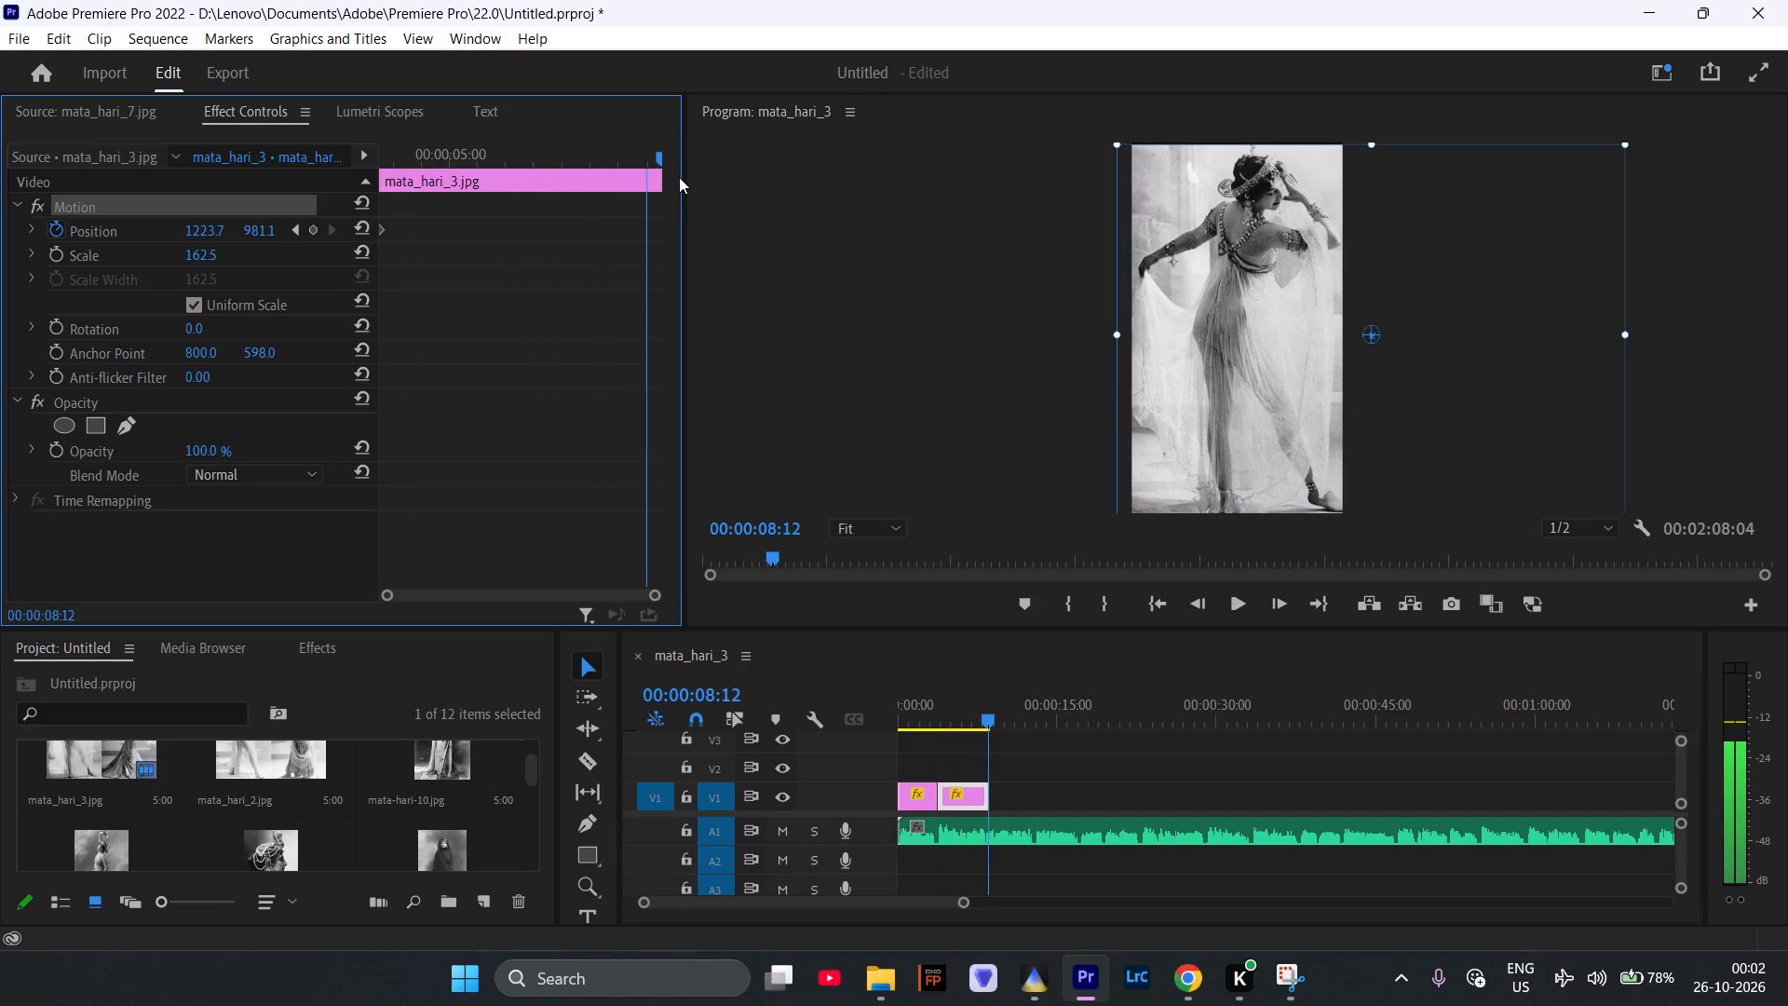
pyautogui.moveTo(679, 177); pyautogui.dragTo(658, 202)
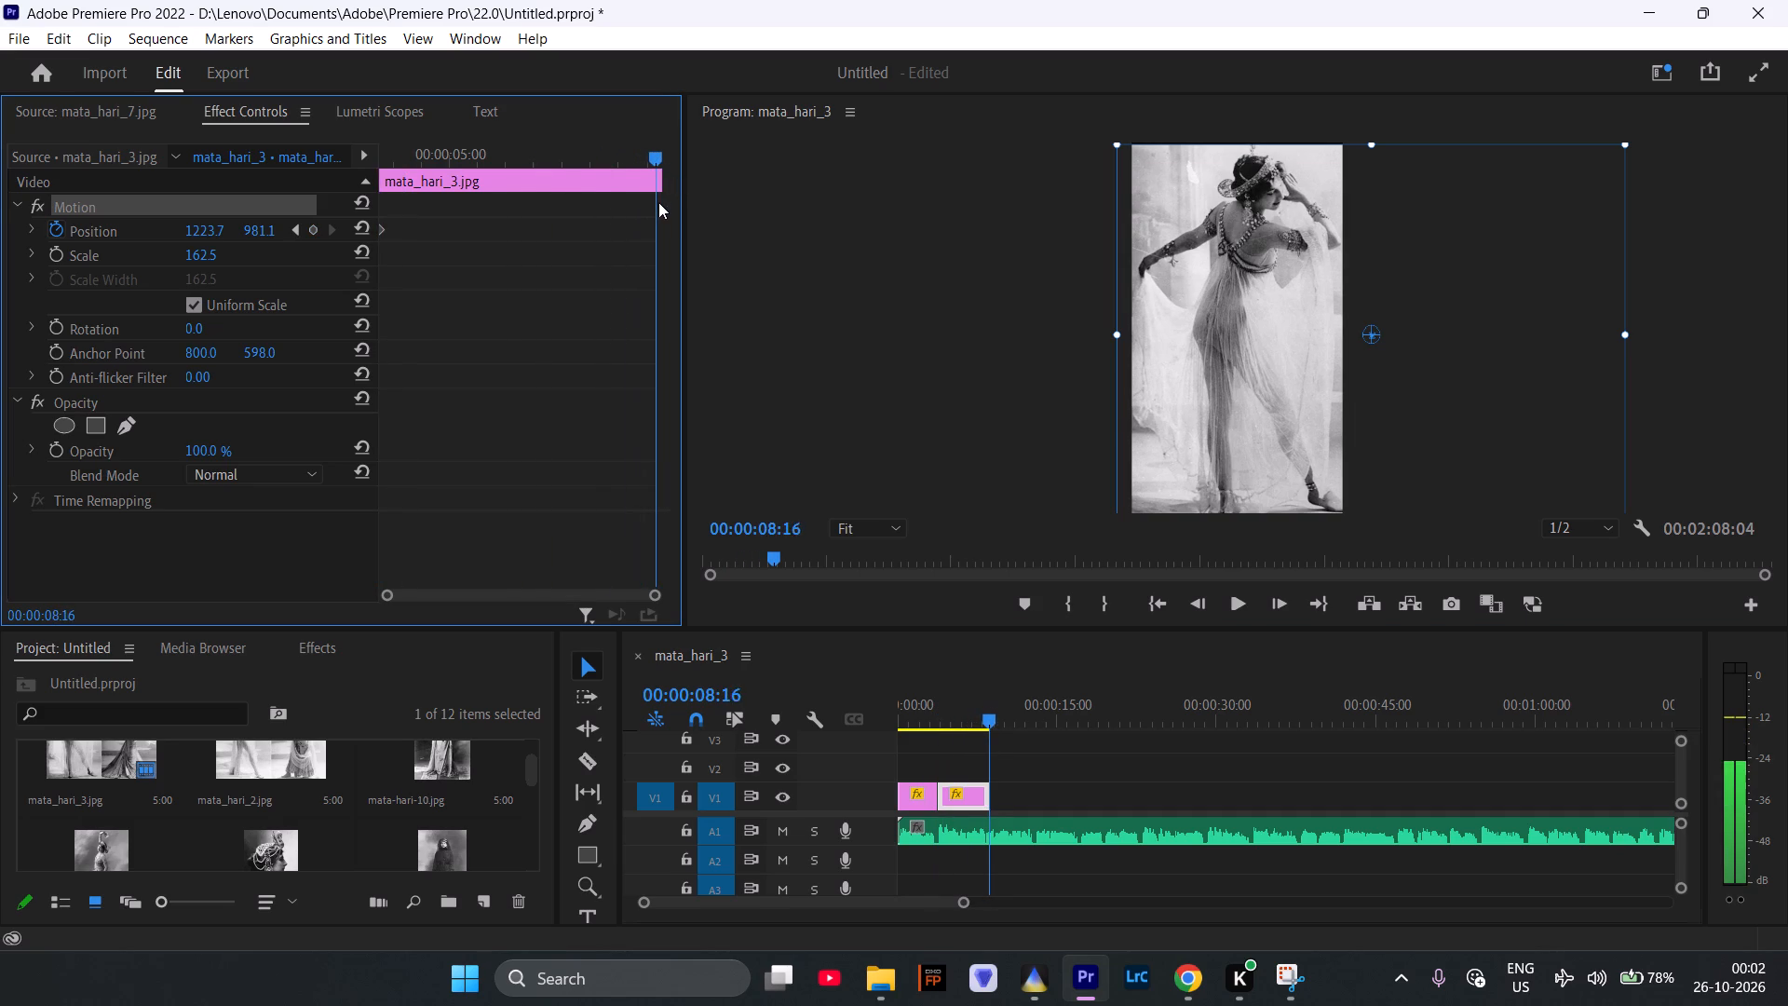
pyautogui.moveTo(658, 202); pyautogui.dragTo(401, 210)
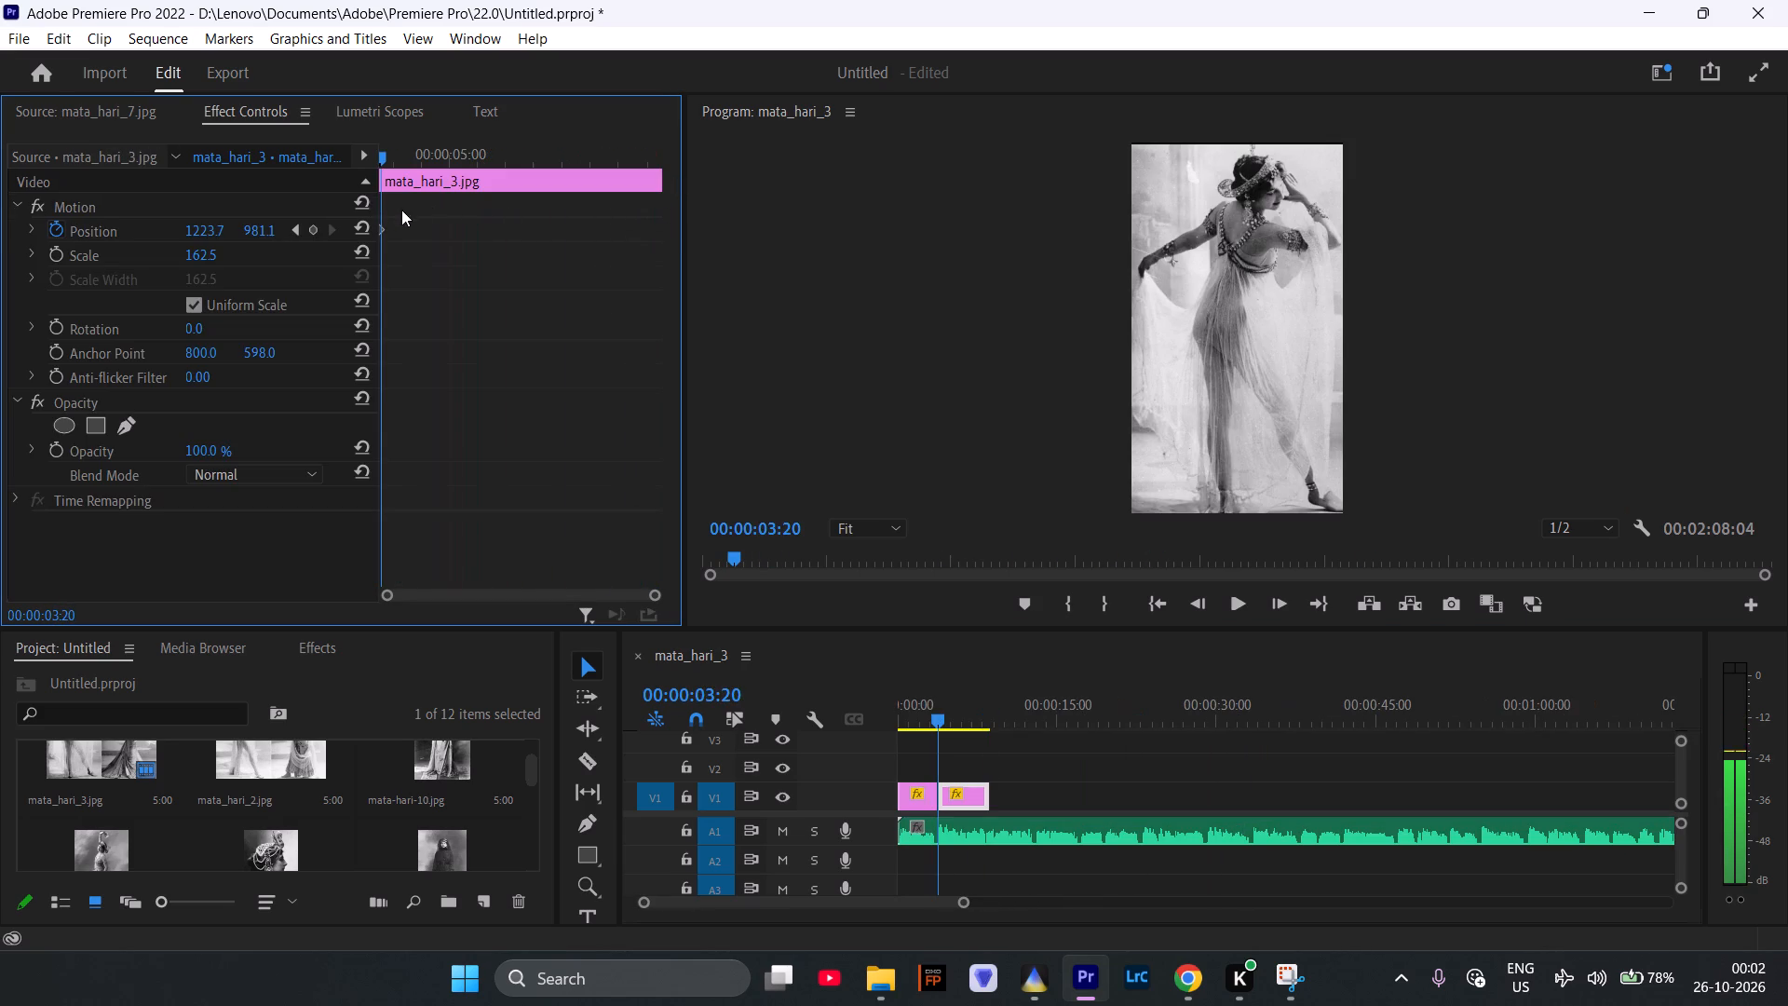
pyautogui.moveTo(401, 210); pyautogui.dragTo(648, 253)
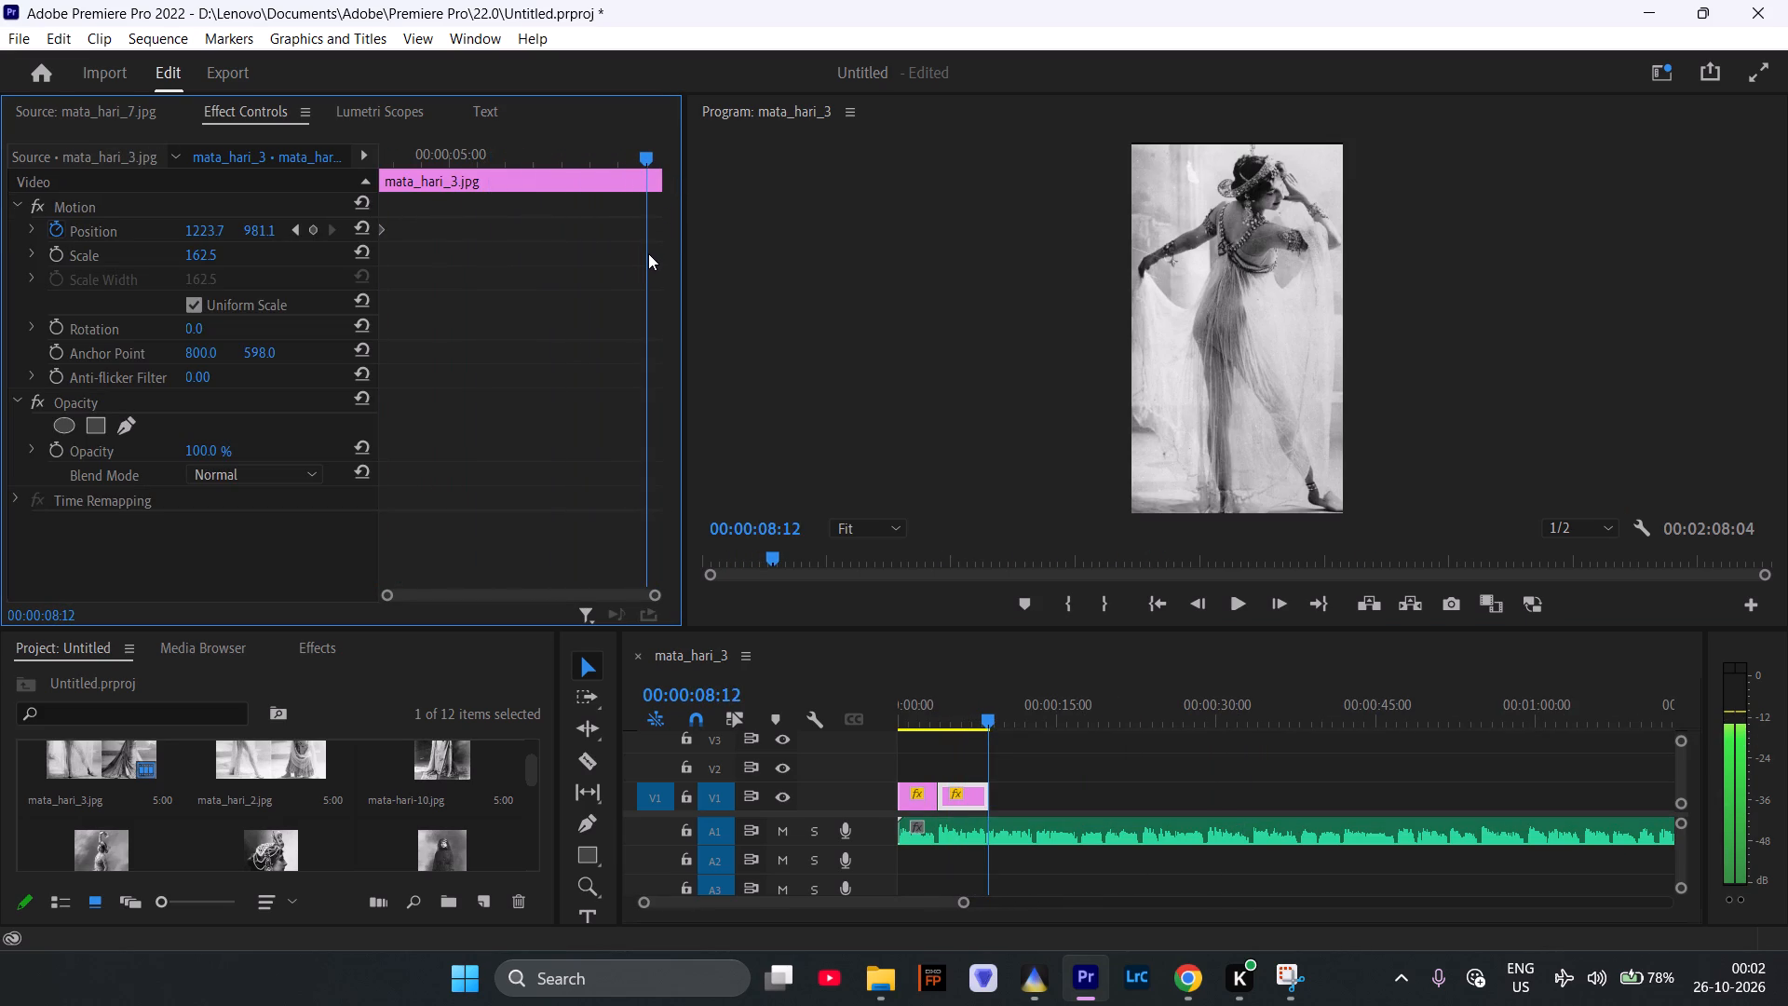
pyautogui.moveTo(648, 253); pyautogui.dragTo(663, 271)
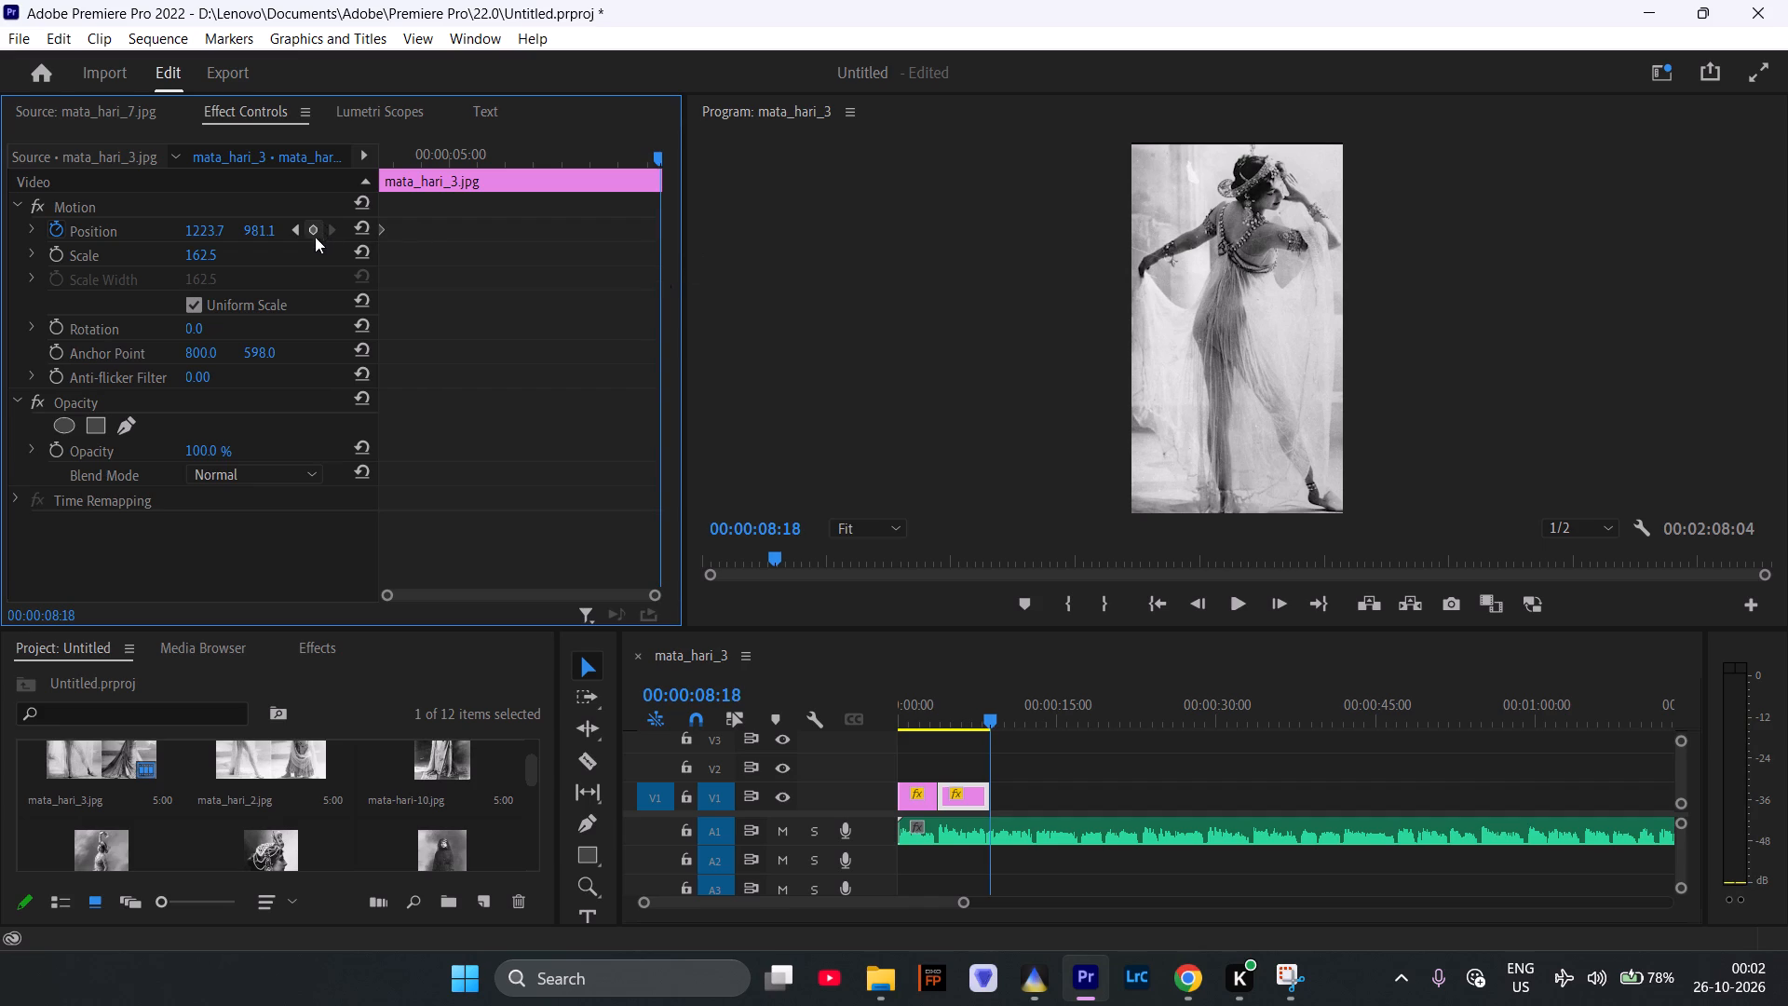
pyautogui.doubleClick(1234, 319)
pyautogui.moveTo(1273, 319); pyautogui.dragTo(1273, 319)
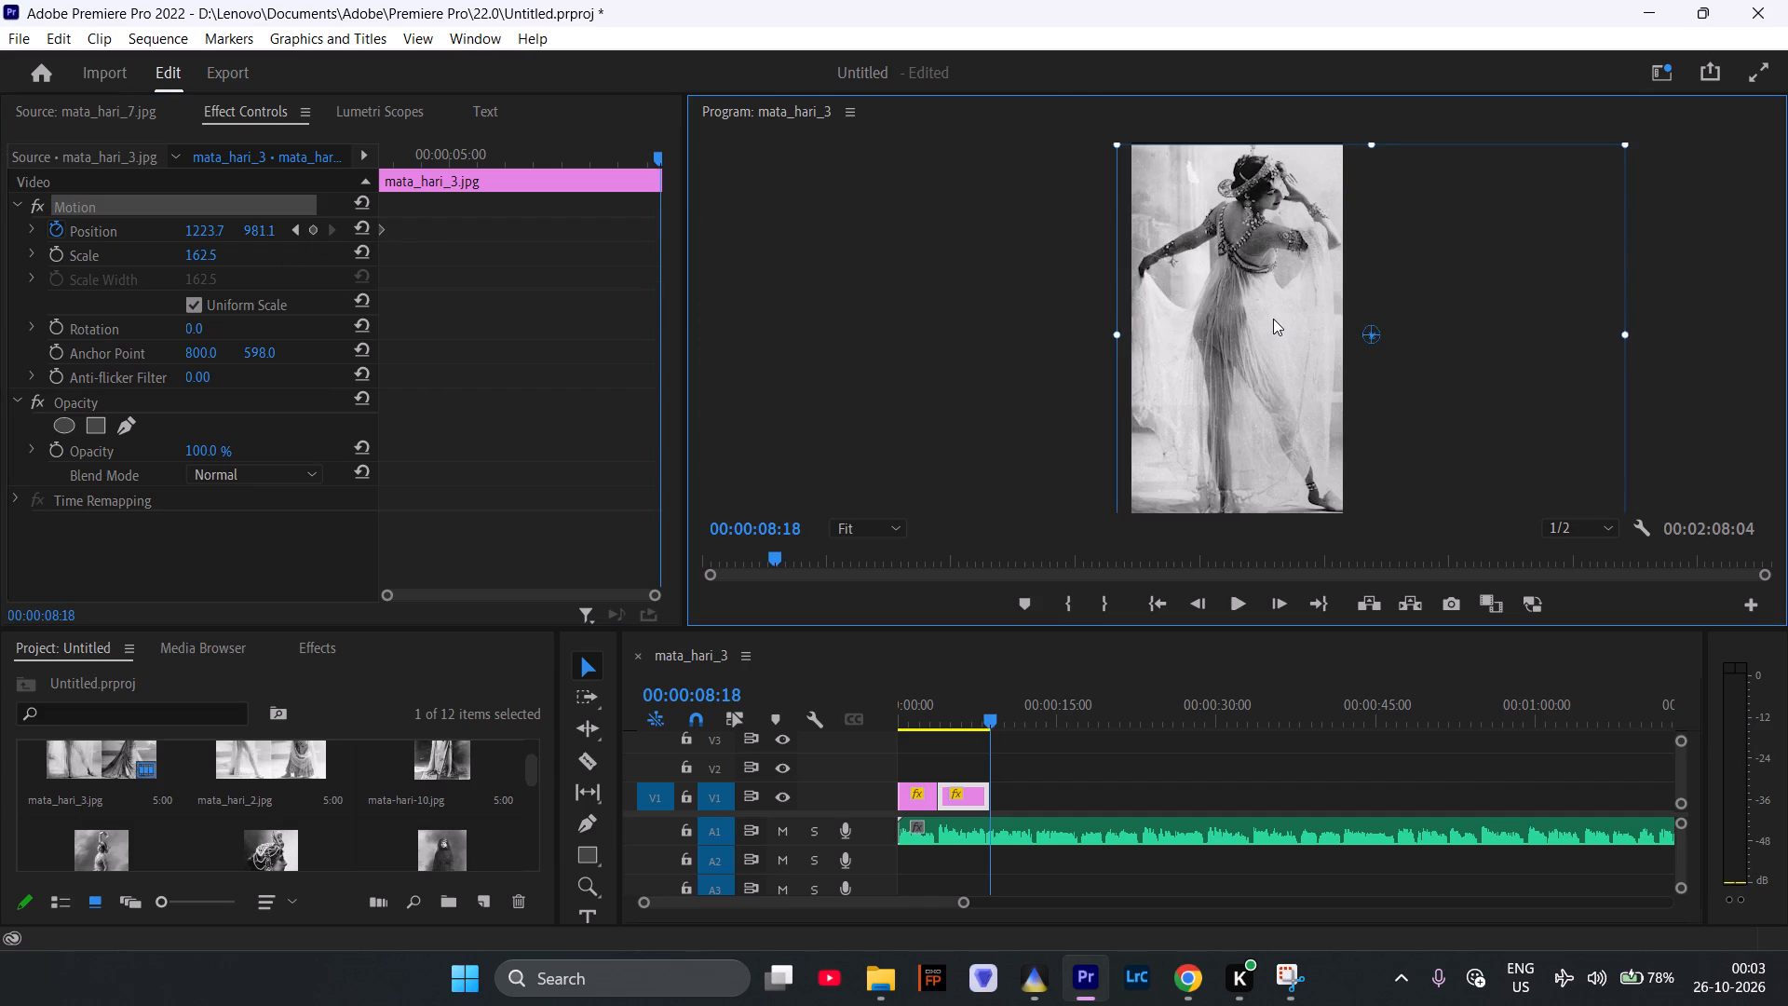
pyautogui.moveTo(1273, 319); pyautogui.dragTo(1017, 311)
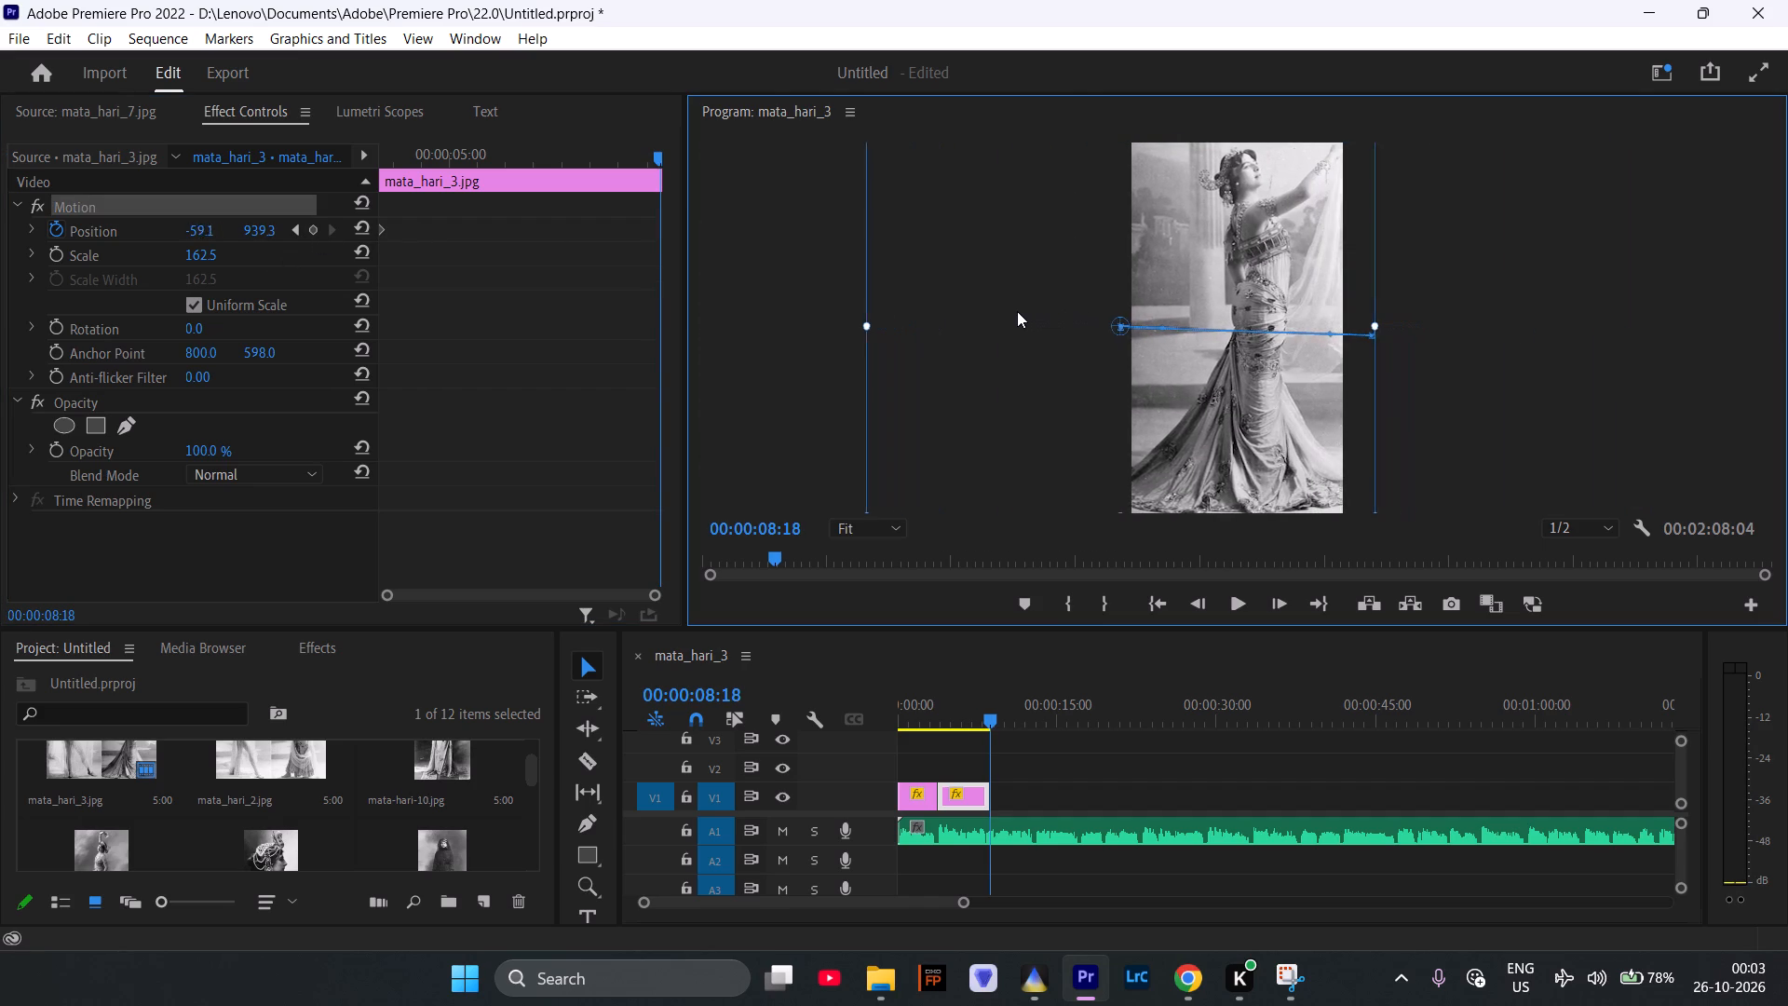
pyautogui.moveTo(1017, 311); pyautogui.dragTo(1009, 312)
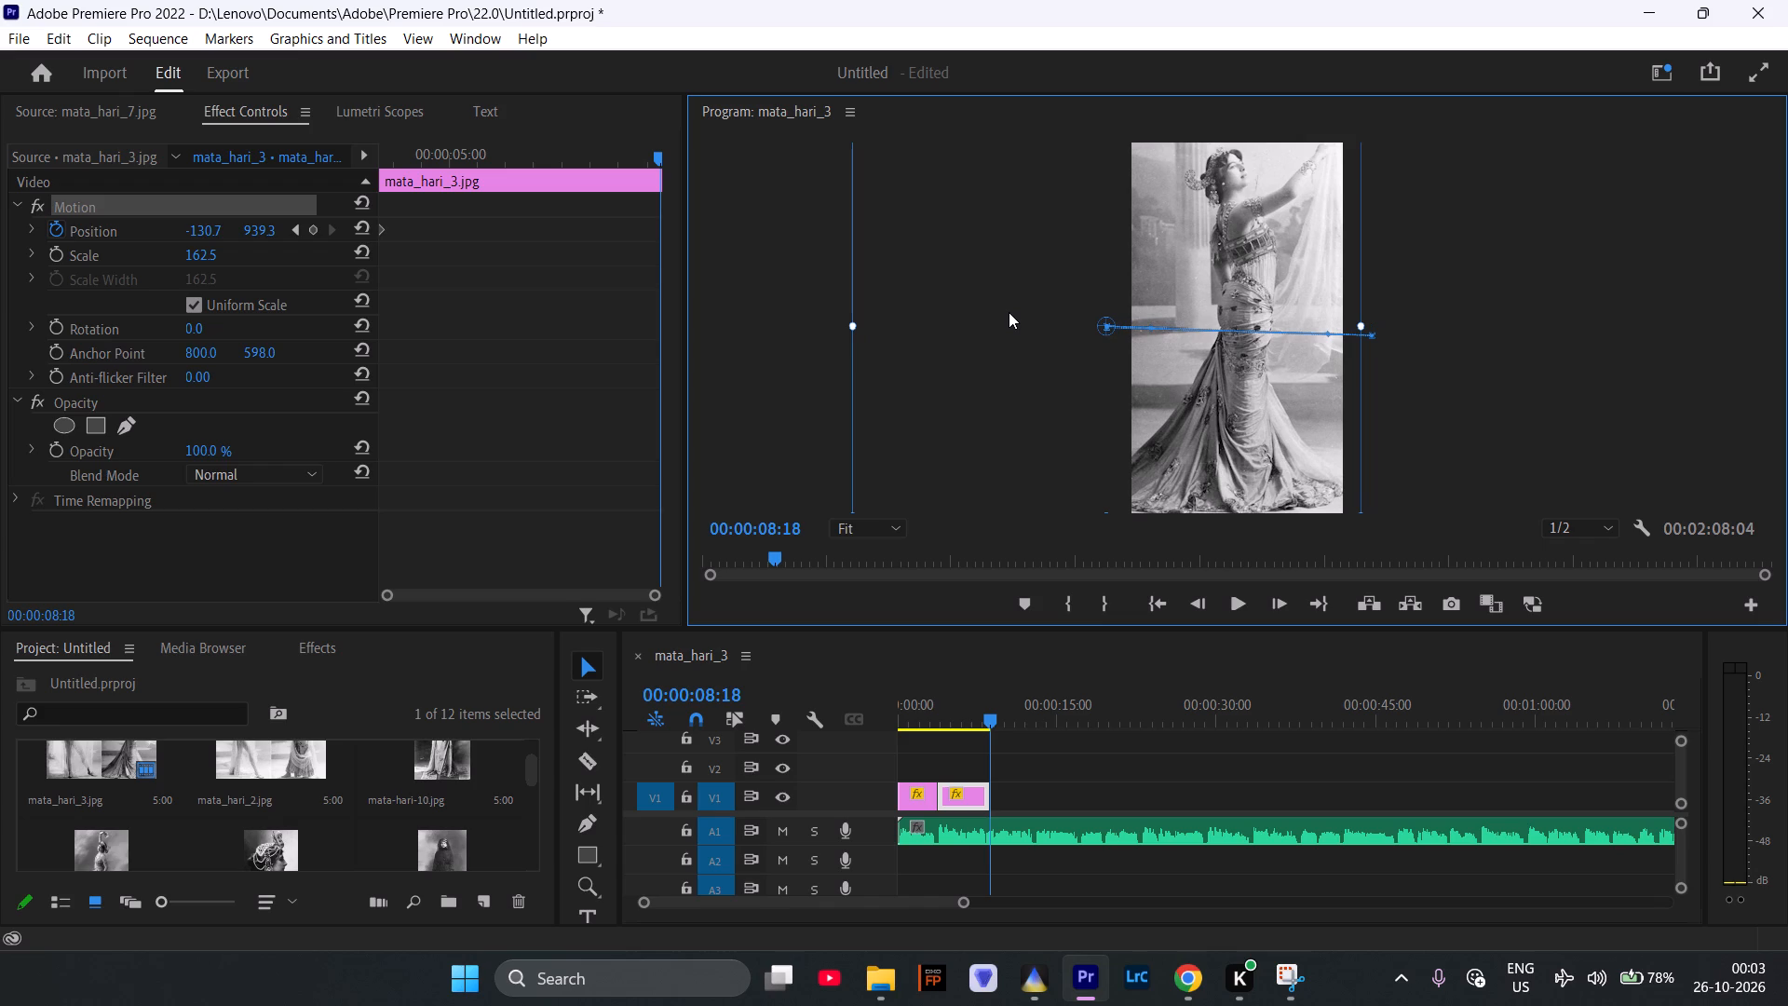
pyautogui.moveTo(1009, 312); pyautogui.dragTo(1004, 312)
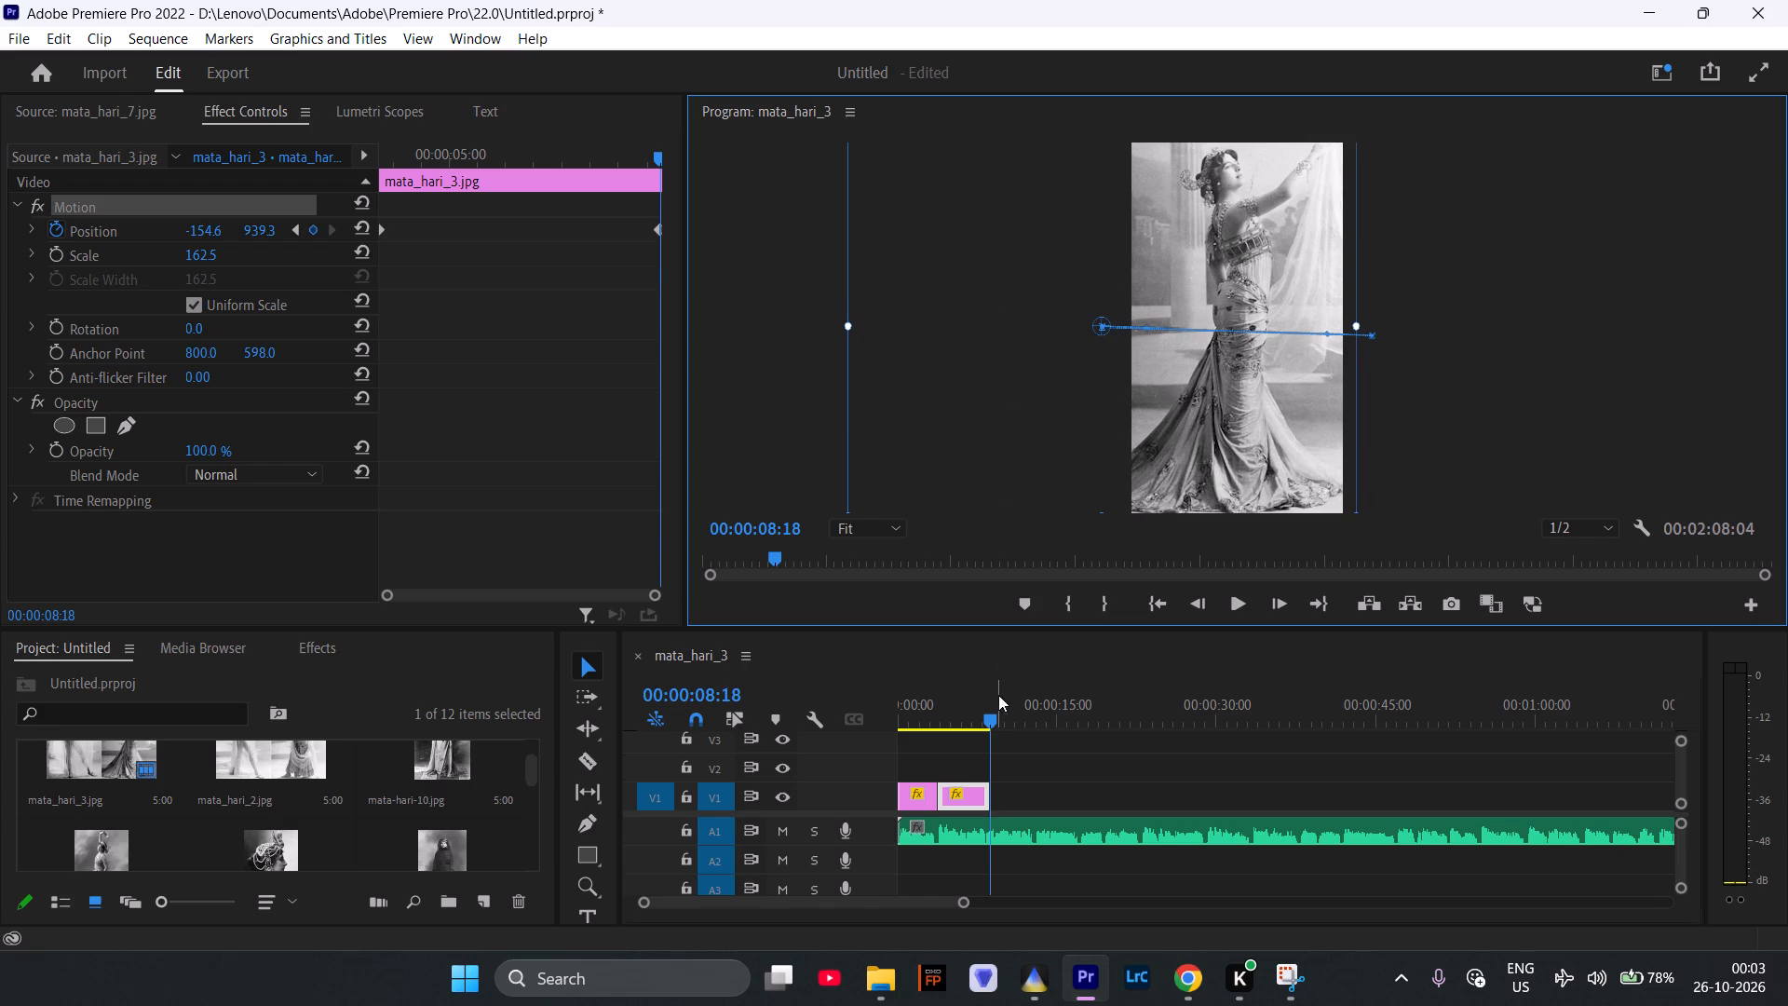
# Play the sequence from the beginning, then replay from the mata_hari_7.jpg clip, to check the mata_hari_3.jpg pan against the voiceover.
pyautogui.moveTo(983, 724); pyautogui.dragTo(838, 742)
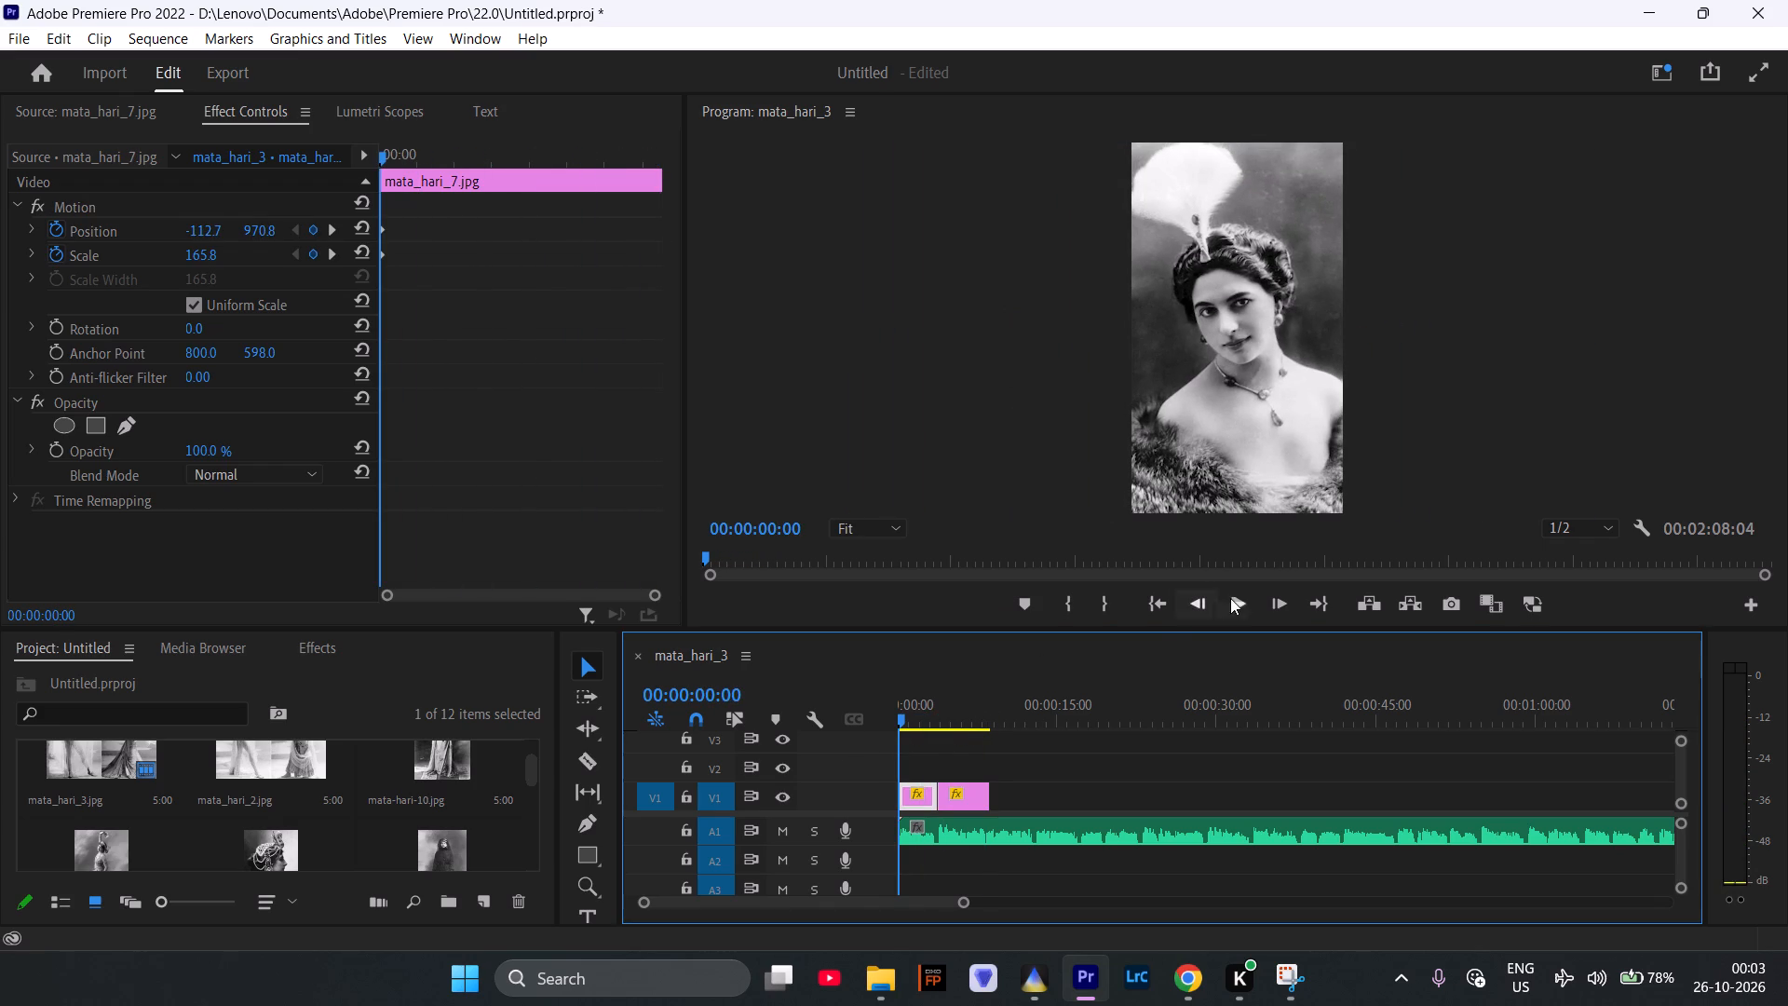
pyautogui.click(1234, 596)
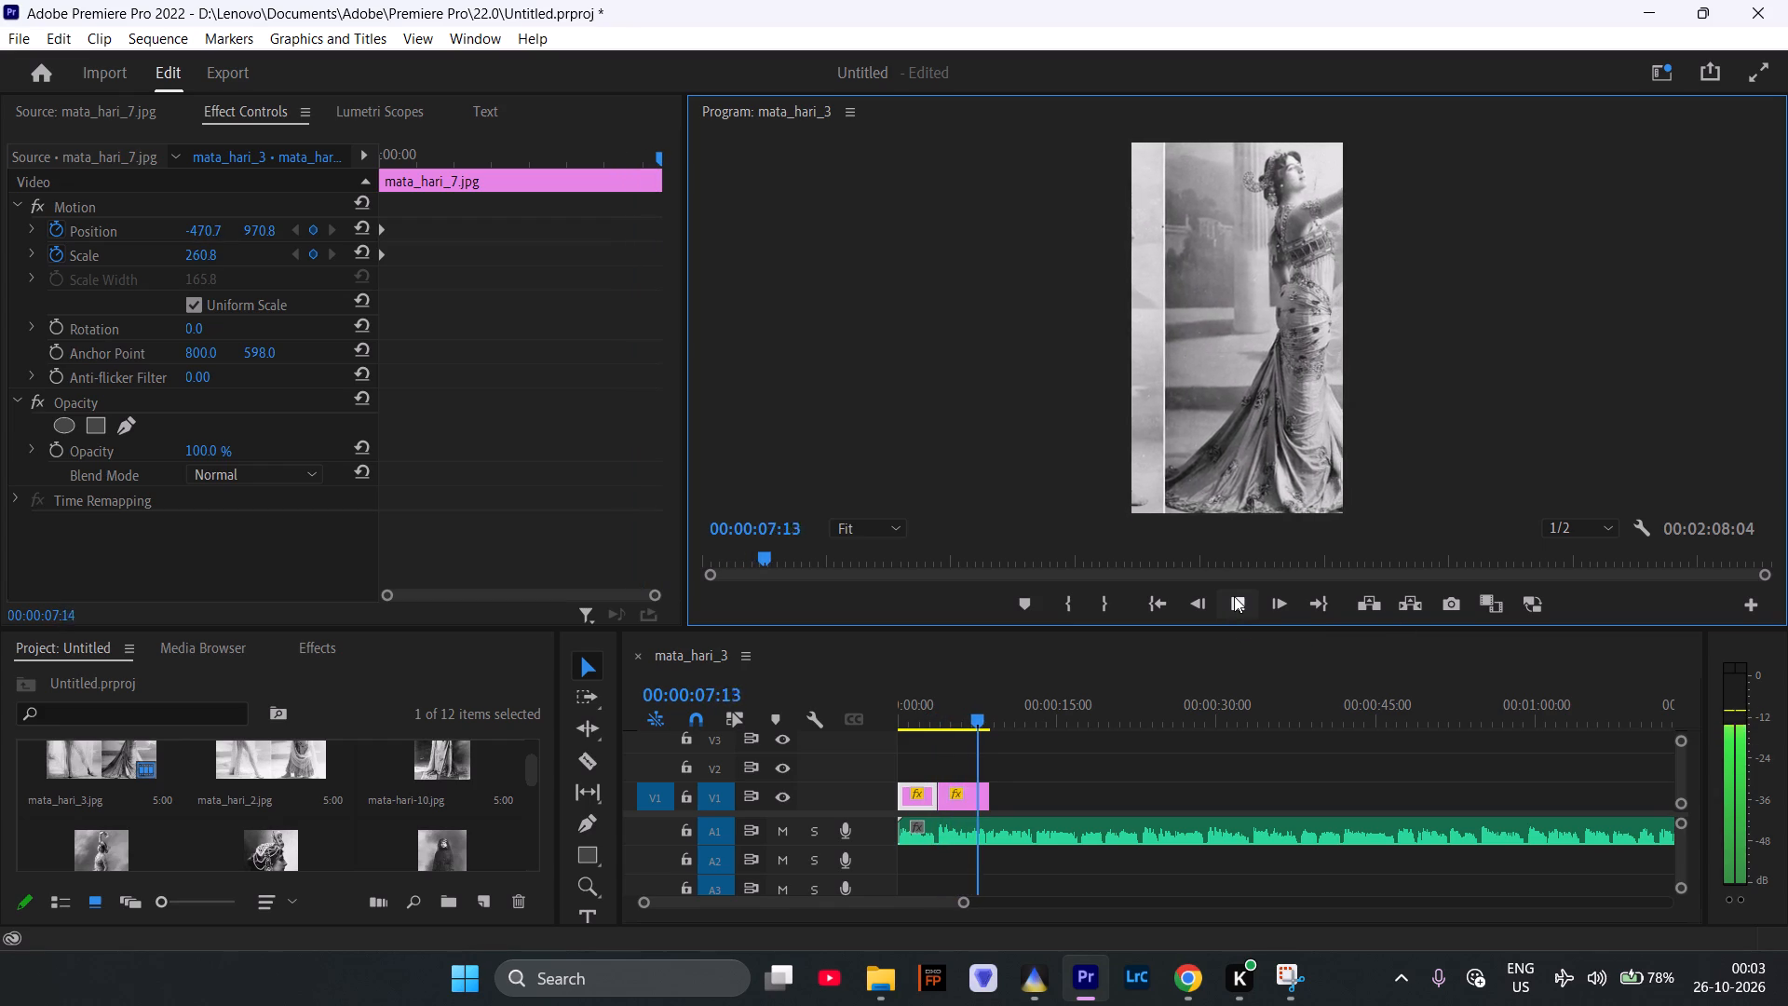
pyautogui.click(1234, 596)
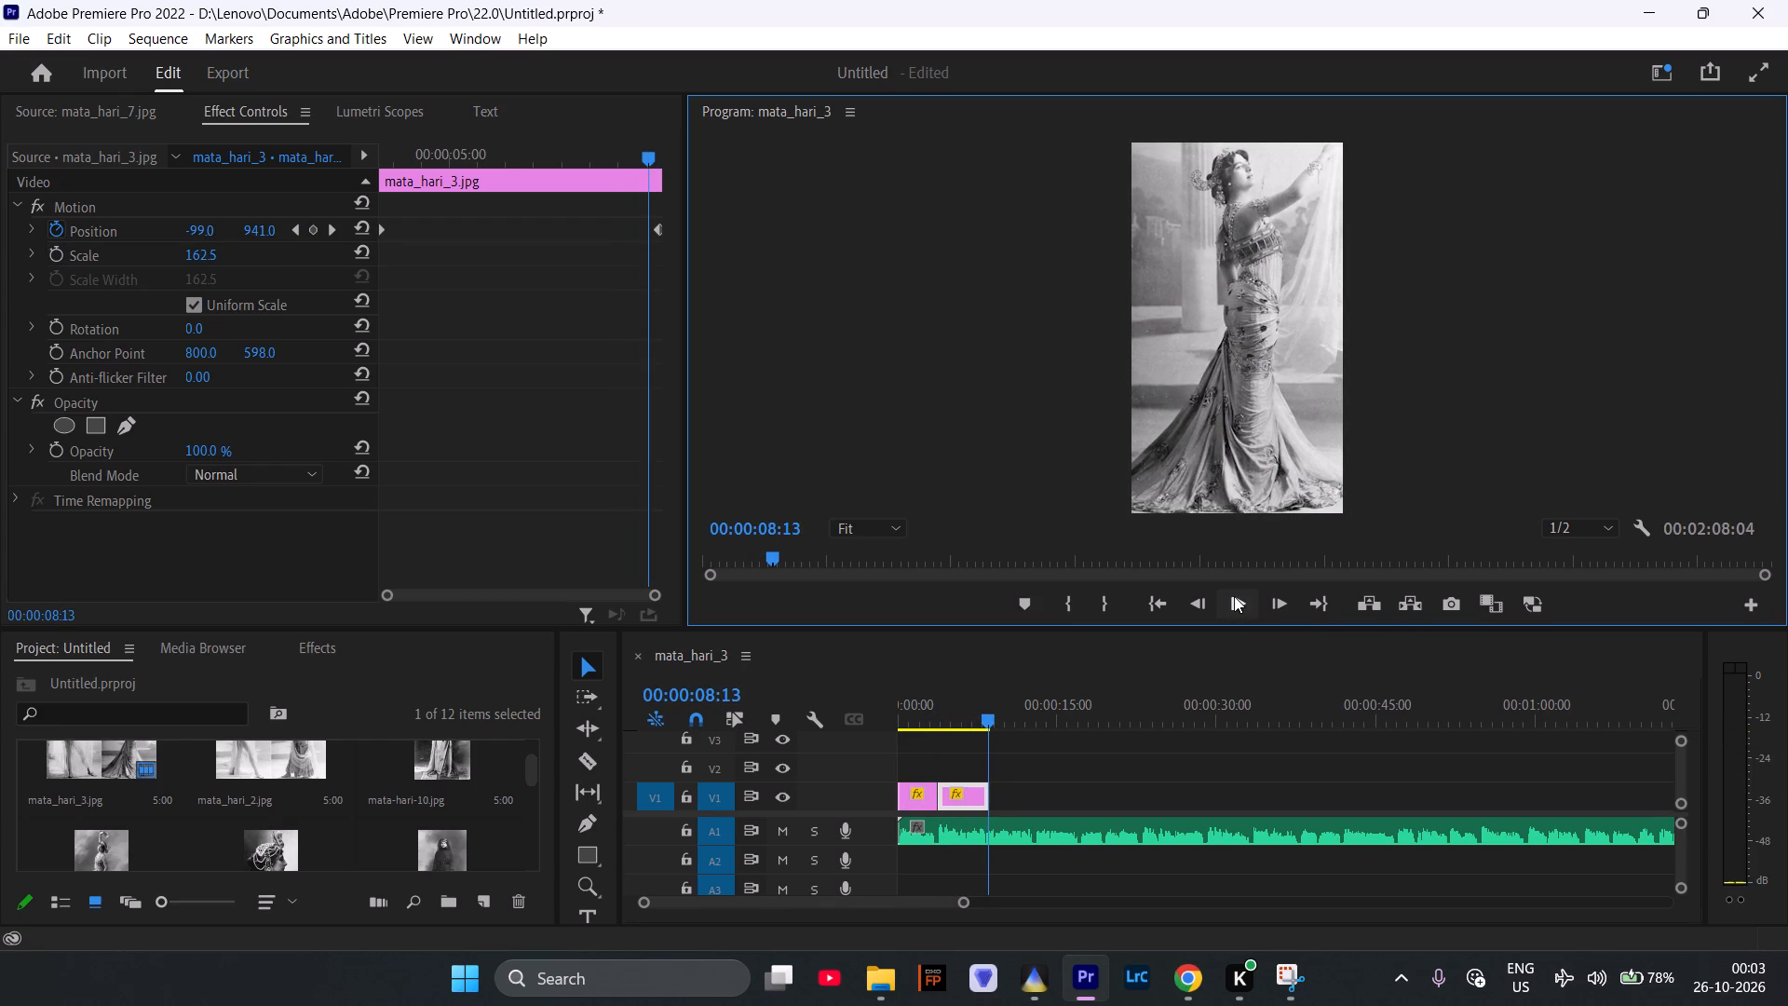
pyautogui.click(1234, 596)
pyautogui.click(1234, 596)
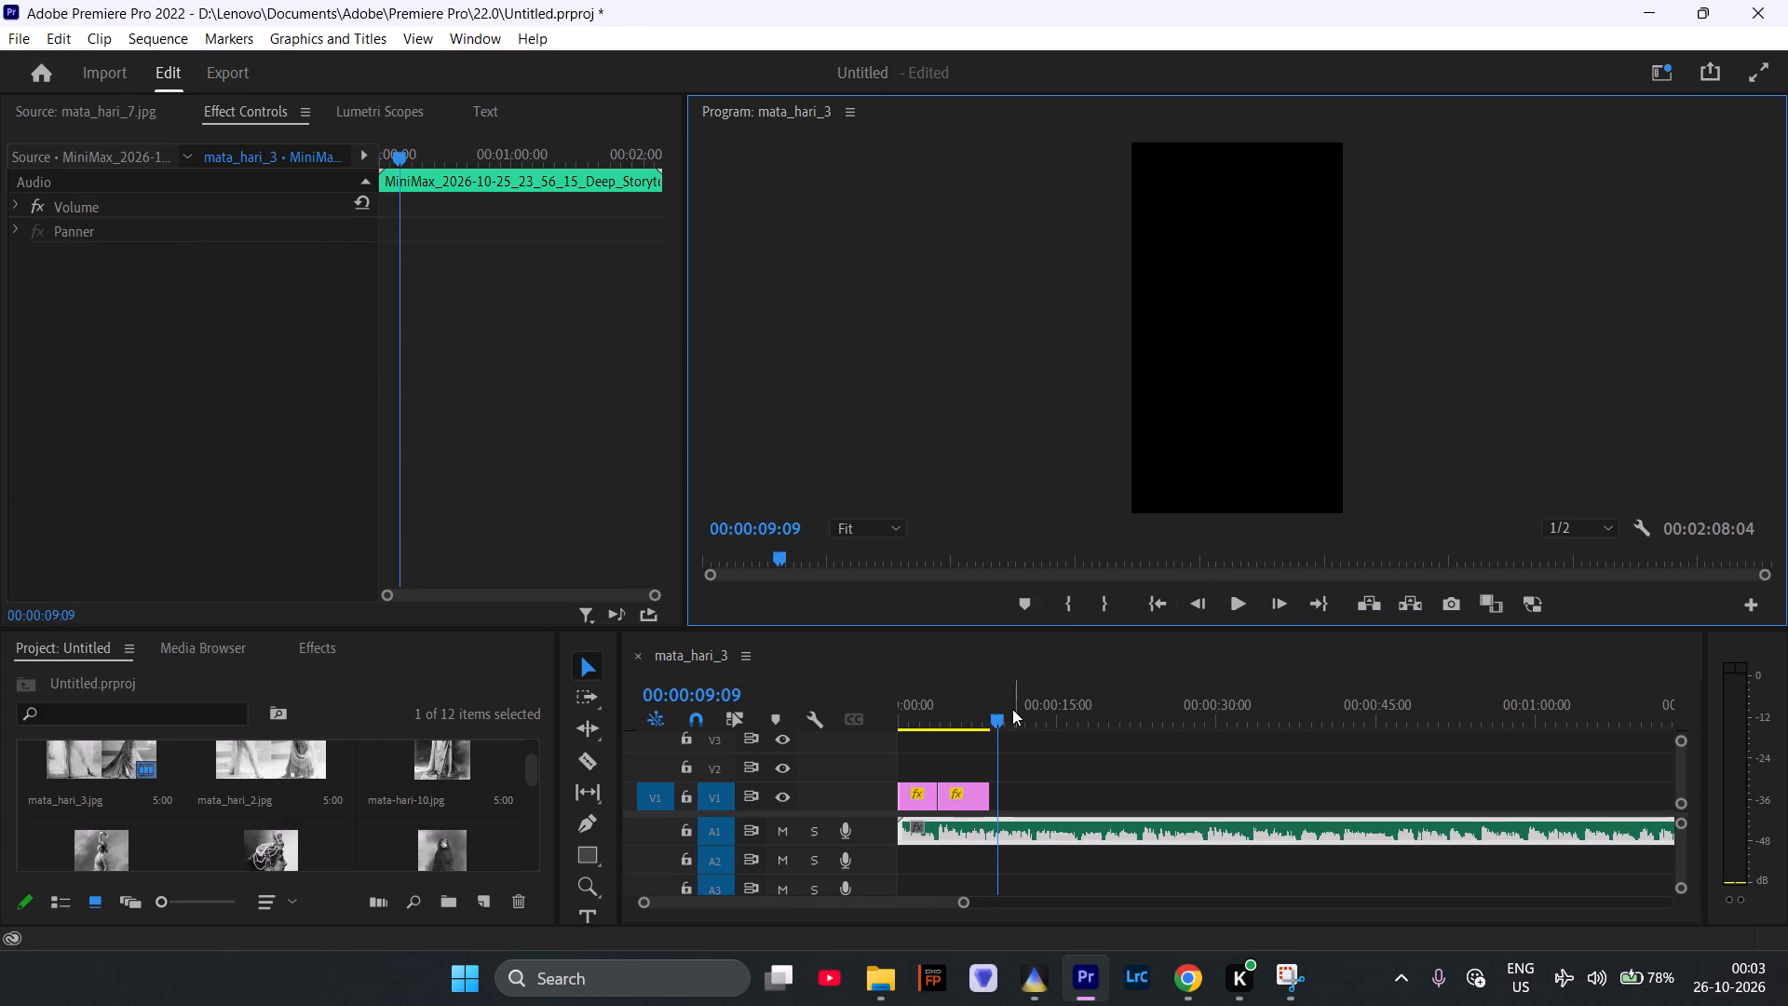
pyautogui.moveTo(995, 714); pyautogui.dragTo(928, 748)
pyautogui.click(1232, 611)
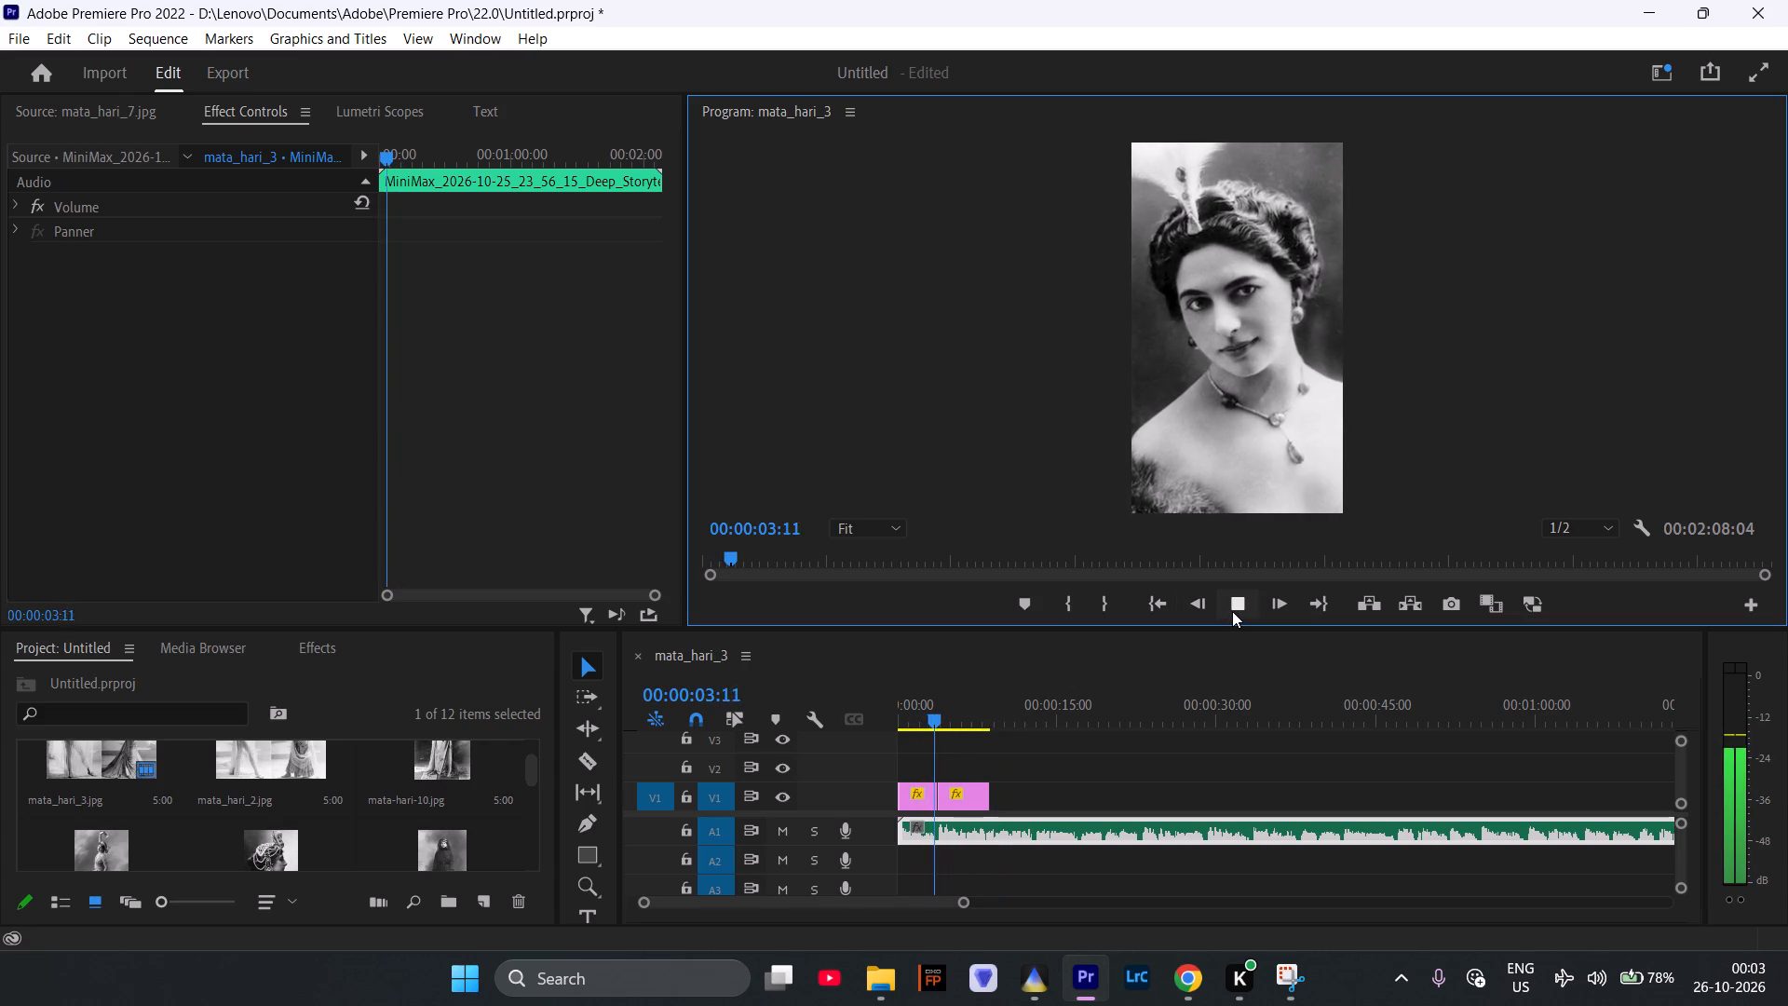
pyautogui.click(1232, 611)
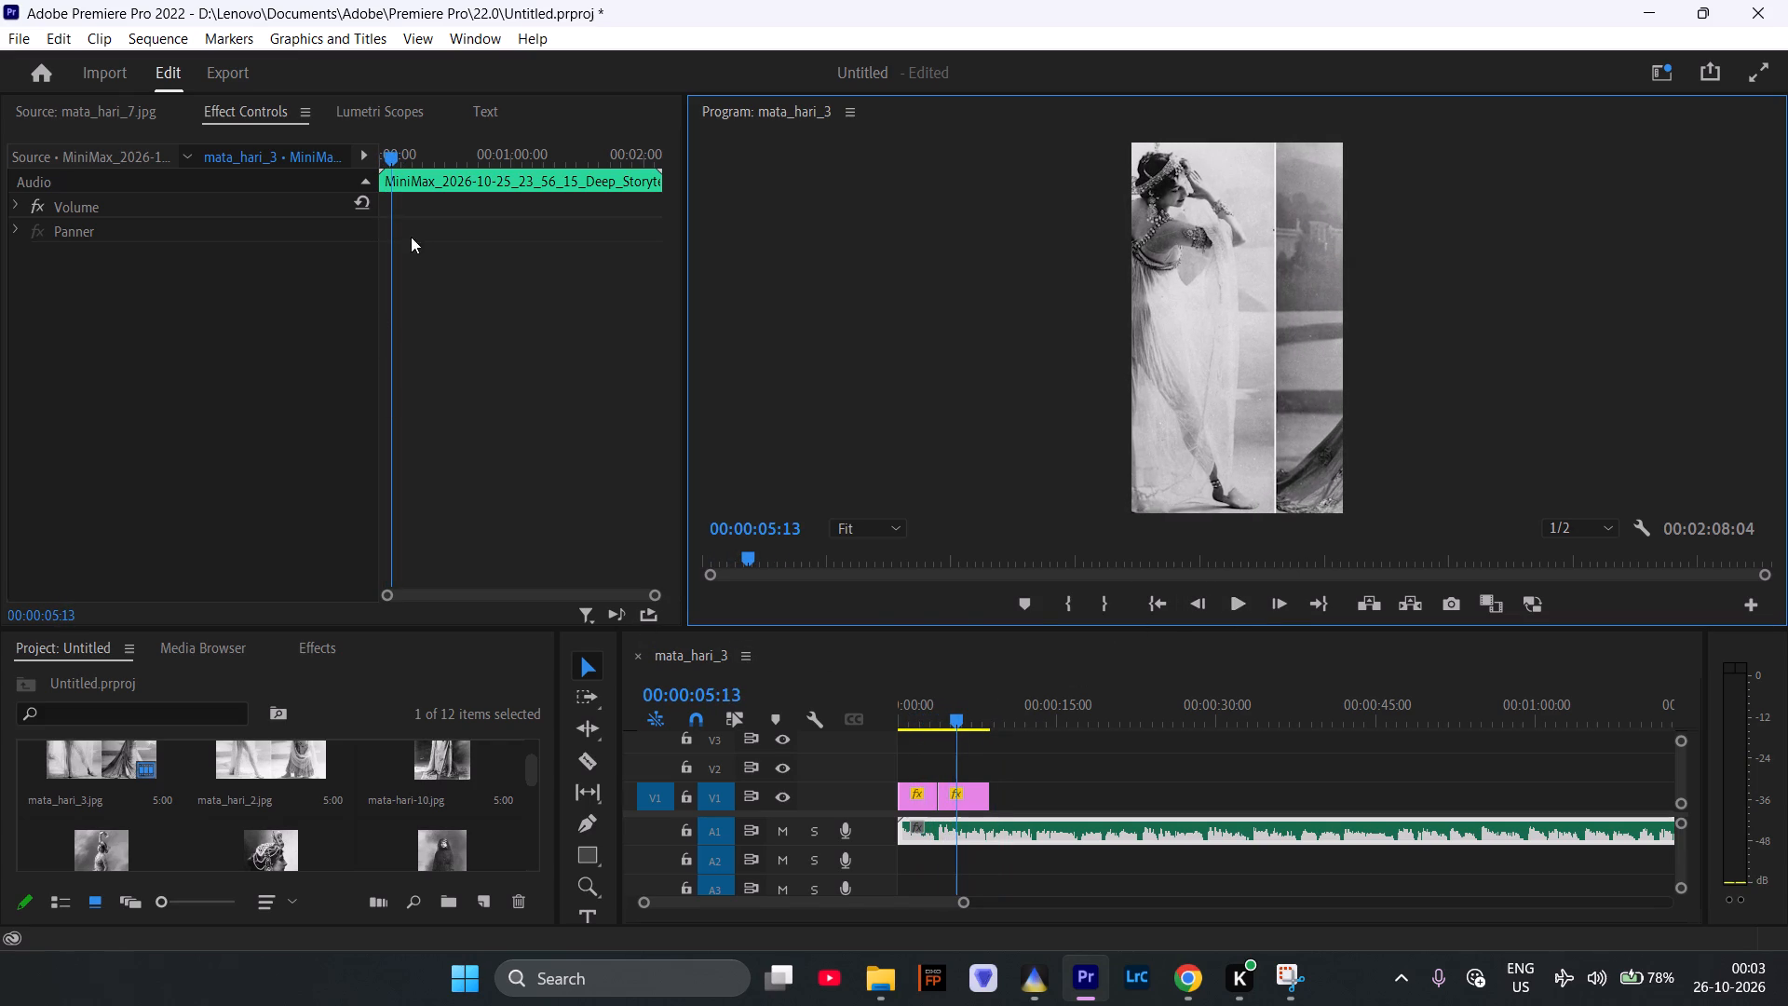
# Move the closing Position keyframe of the mata_hari_3.jpg clip earlier, to about two seconds after the clip's start, for a faster pan.
pyautogui.moveTo(394, 156); pyautogui.dragTo(378, 158)
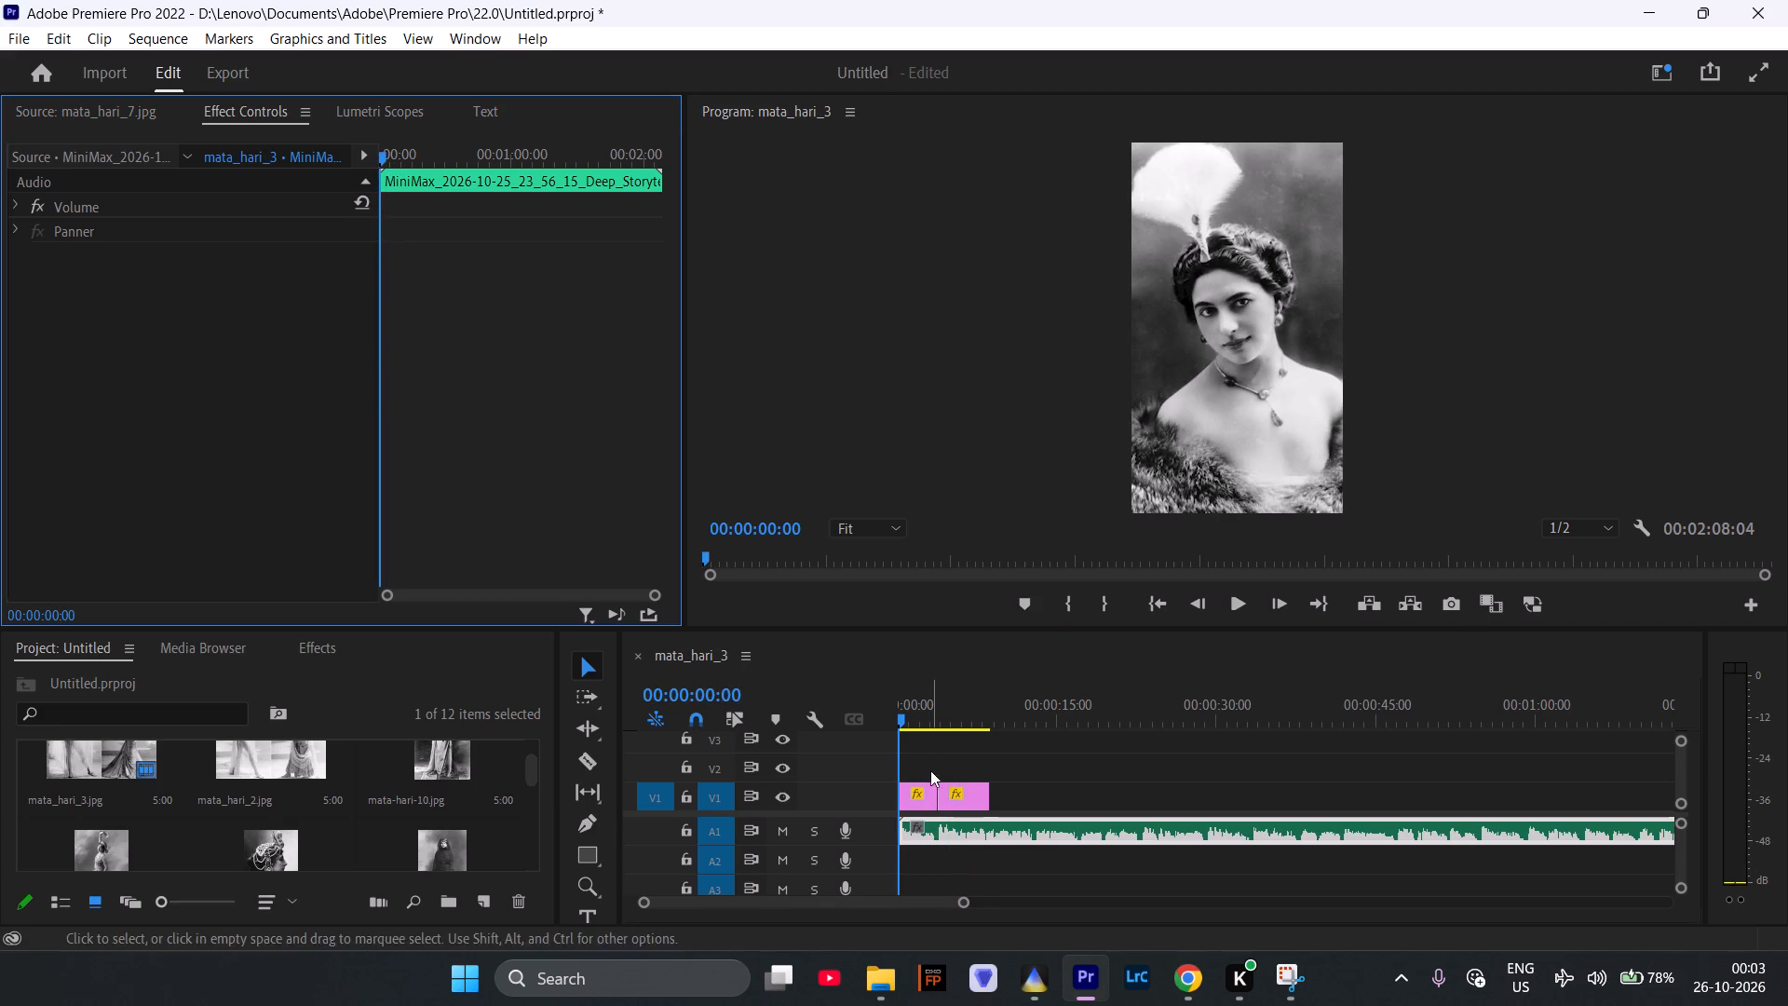
pyautogui.click(963, 805)
pyautogui.click(951, 722)
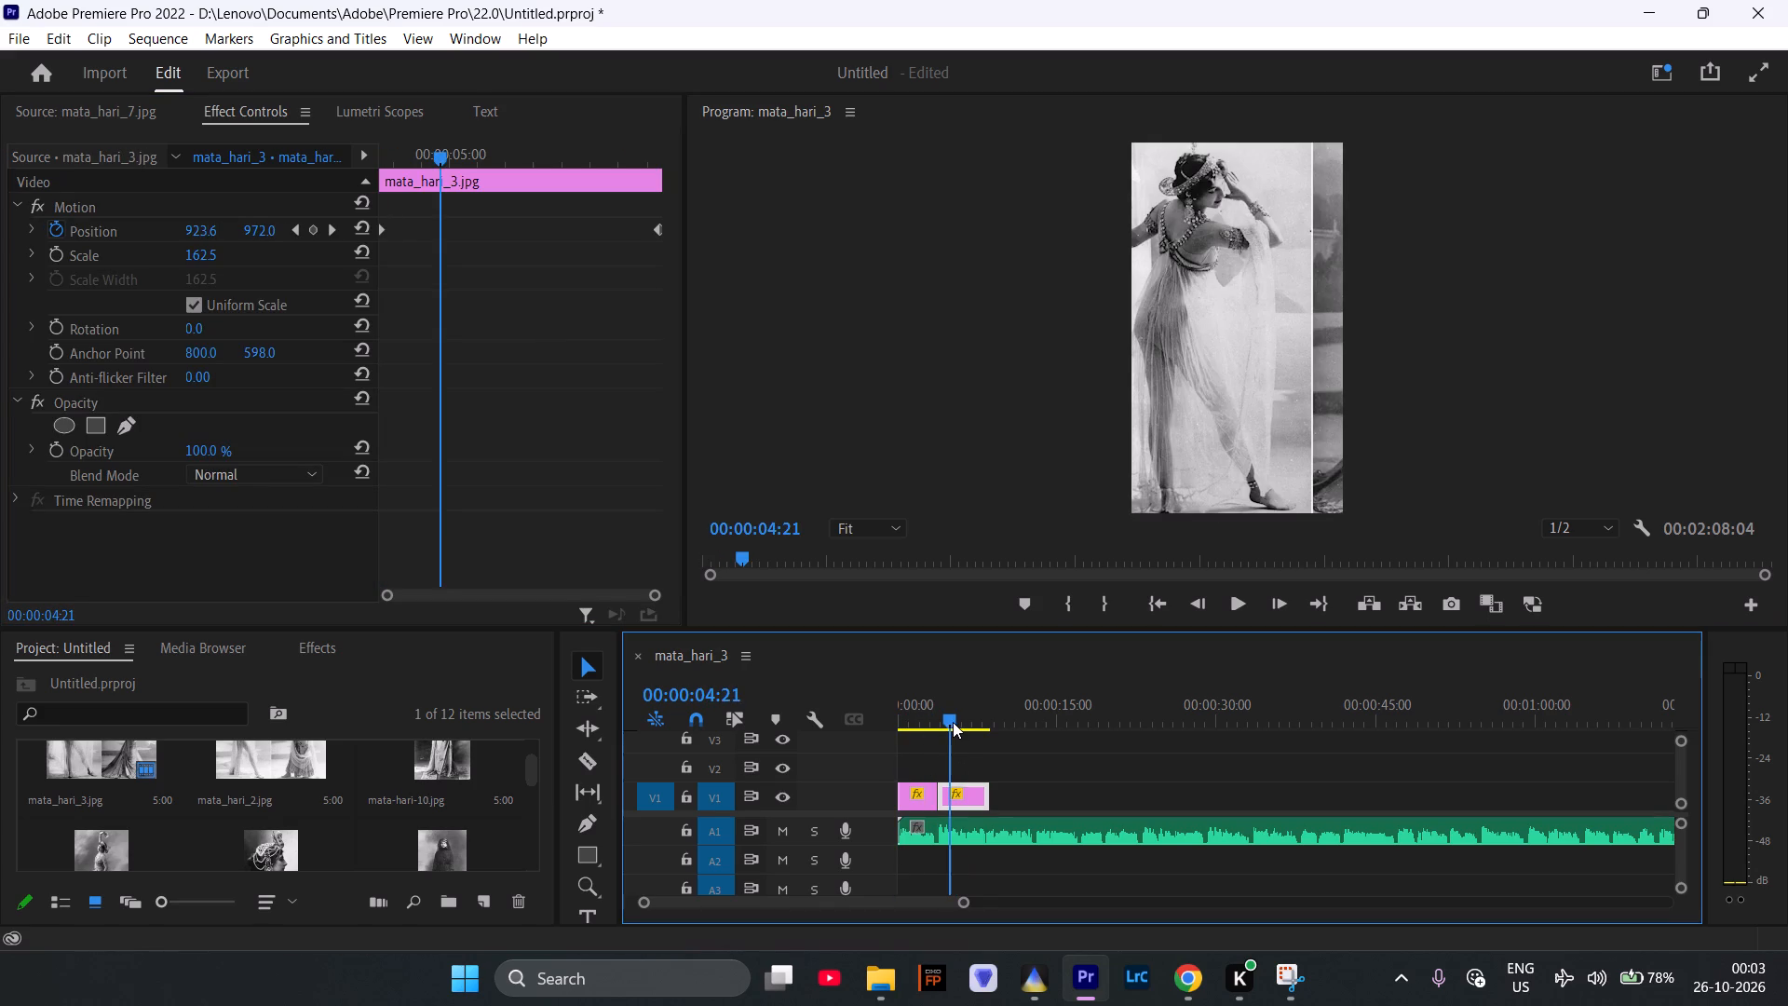
pyautogui.moveTo(658, 228); pyautogui.dragTo(644, 230)
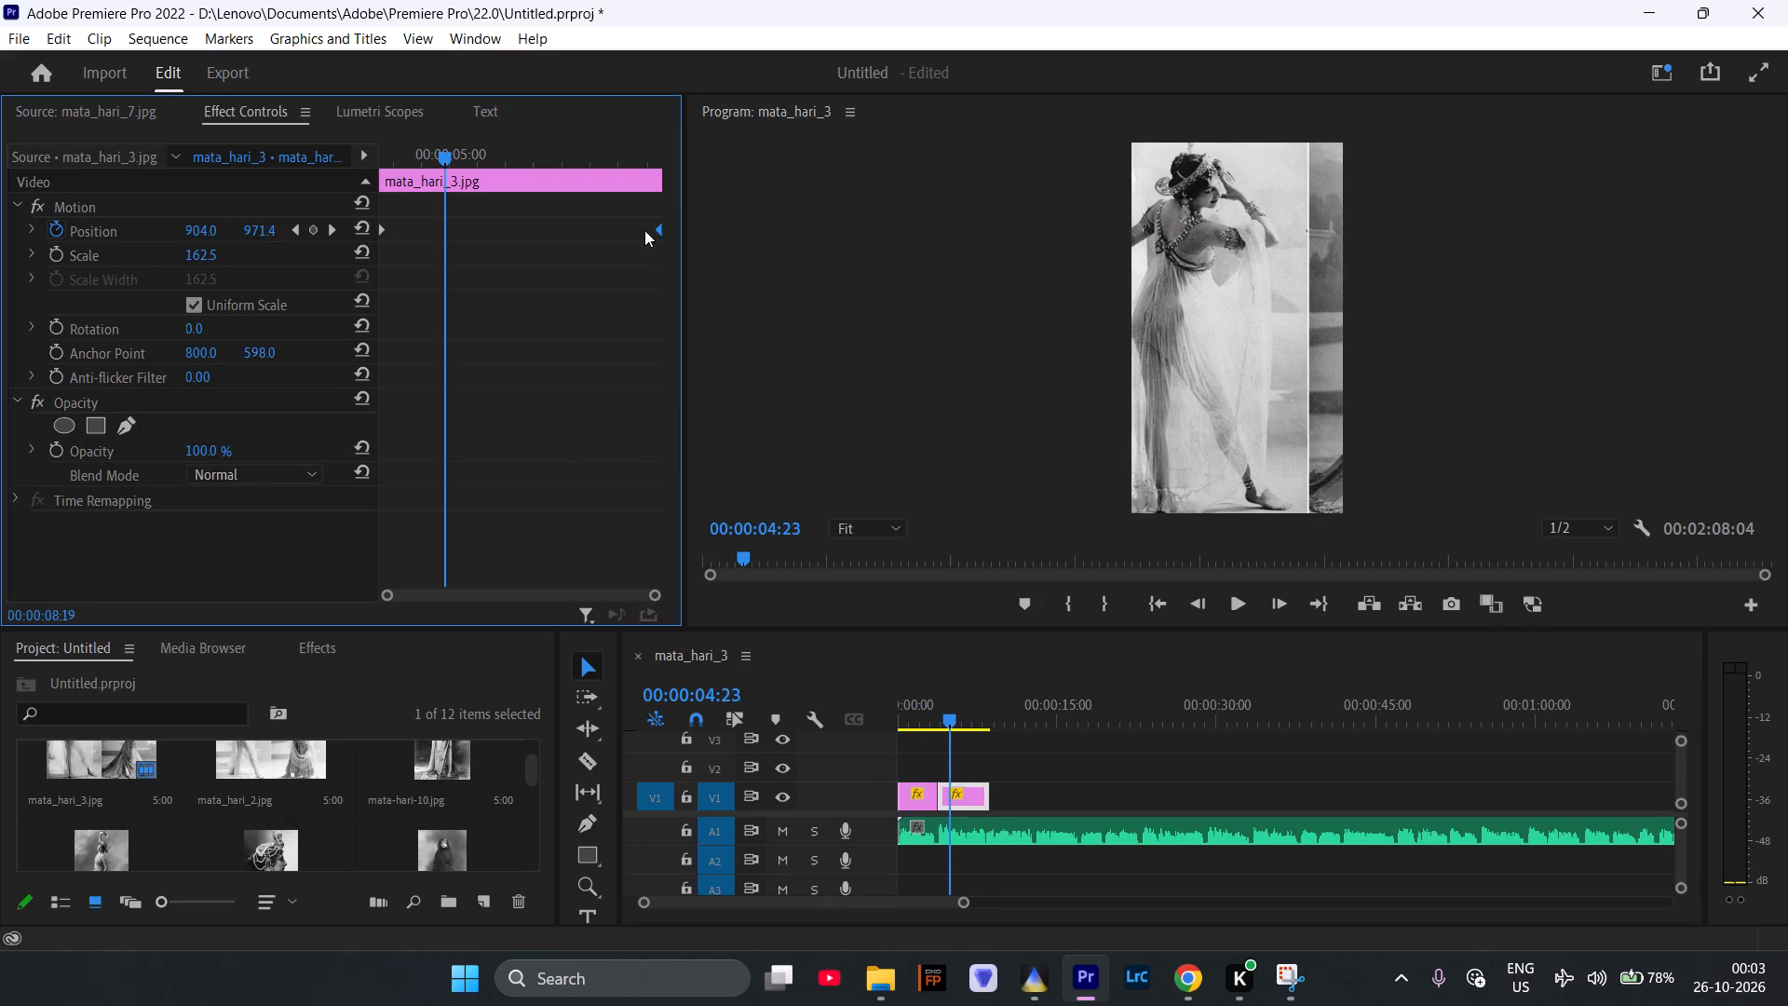
pyautogui.moveTo(644, 230); pyautogui.dragTo(495, 242)
# Play from 00:00:03:07 into the mata_hari_3.jpg clip to check the faster pan, stopping at 00:00:05:22.
pyautogui.moveTo(942, 721); pyautogui.dragTo(926, 730)
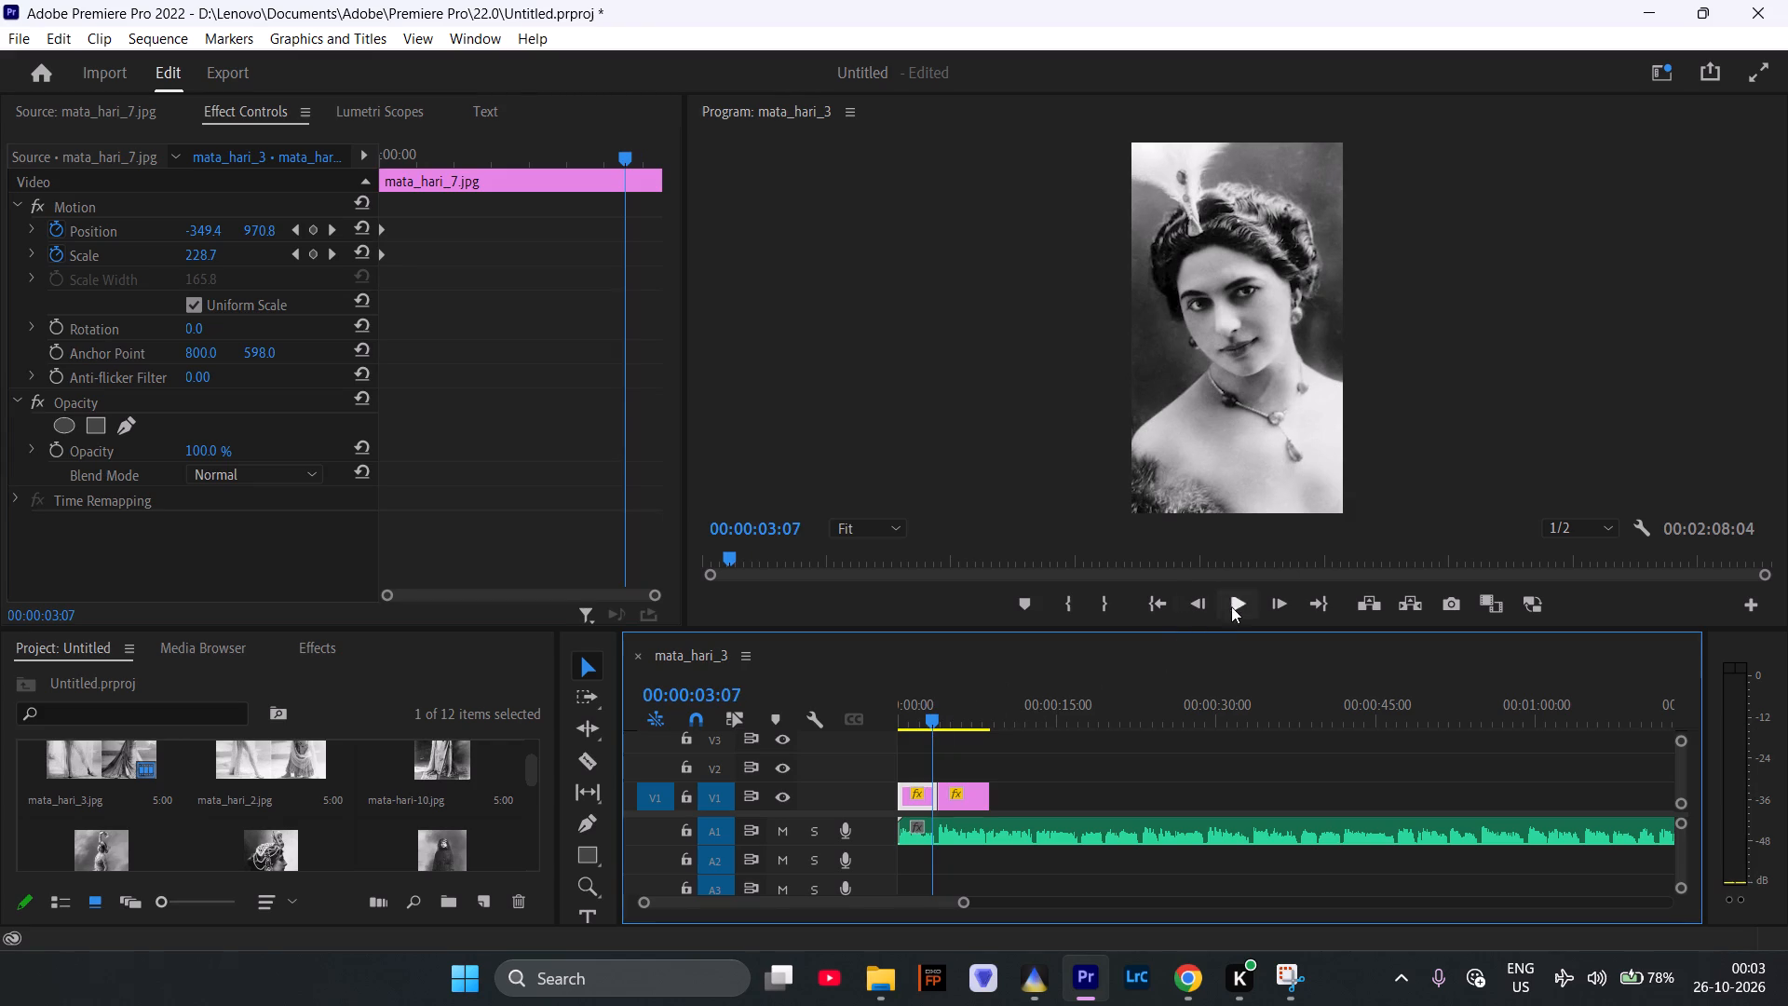
pyautogui.click(1232, 607)
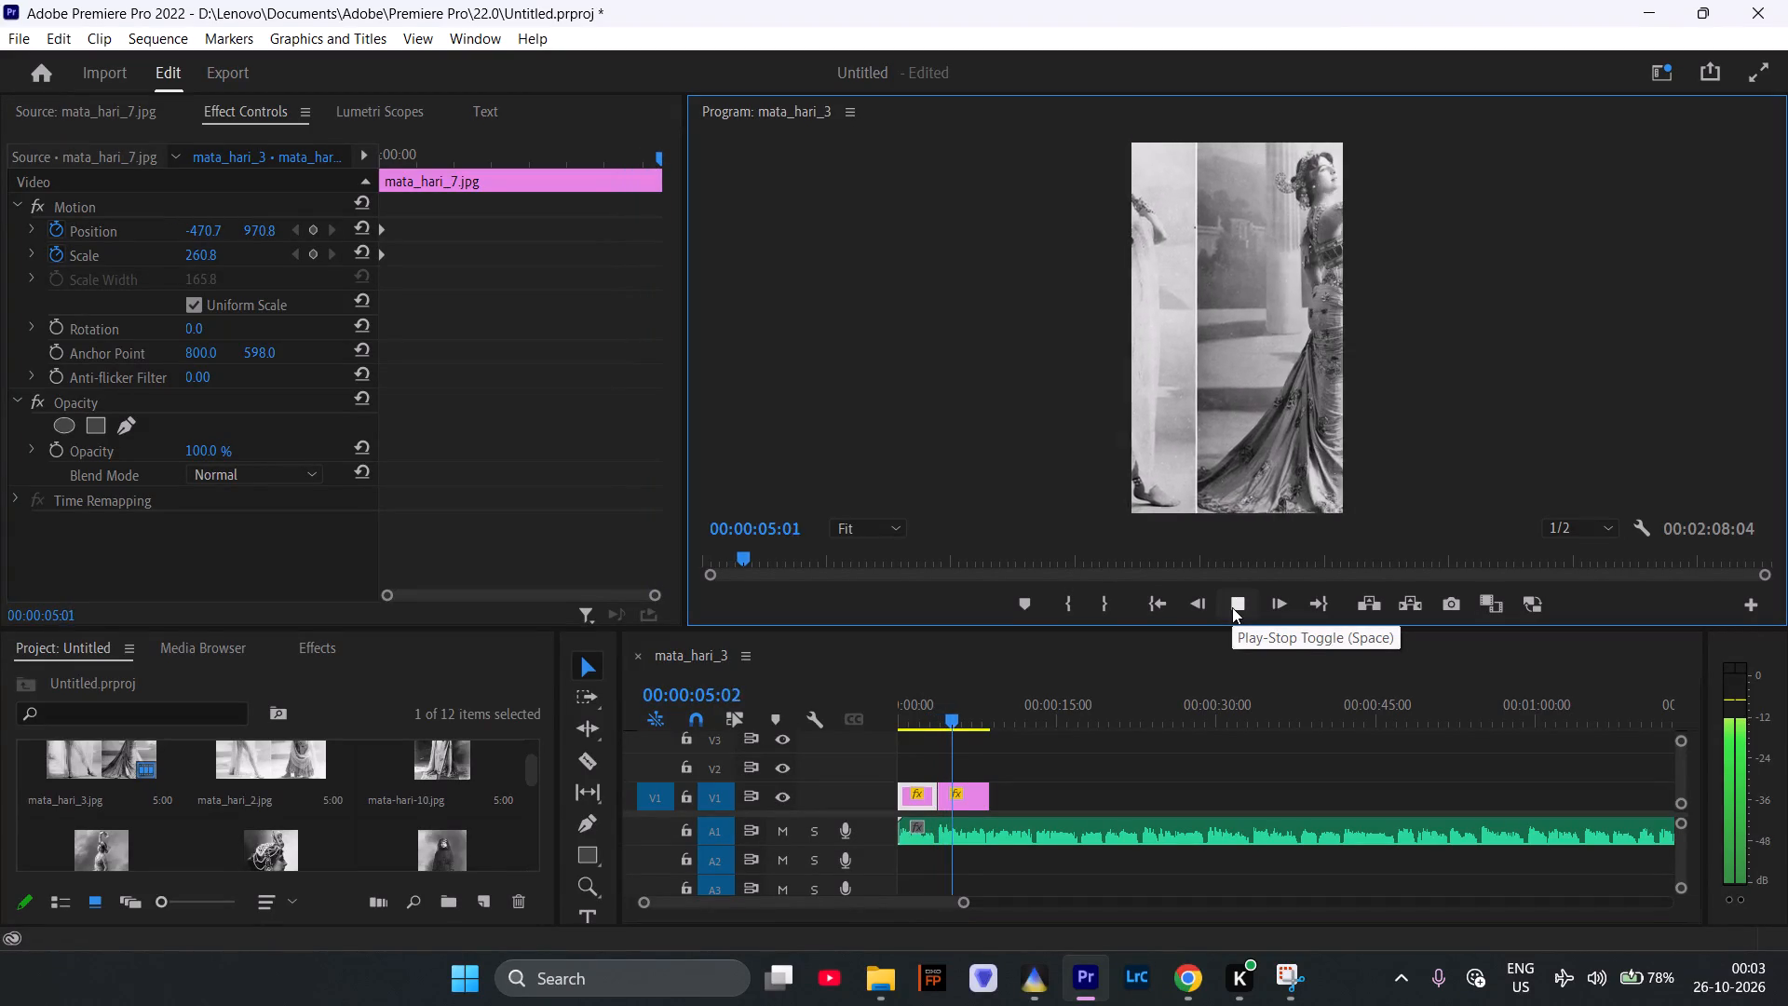
pyautogui.click(1232, 607)
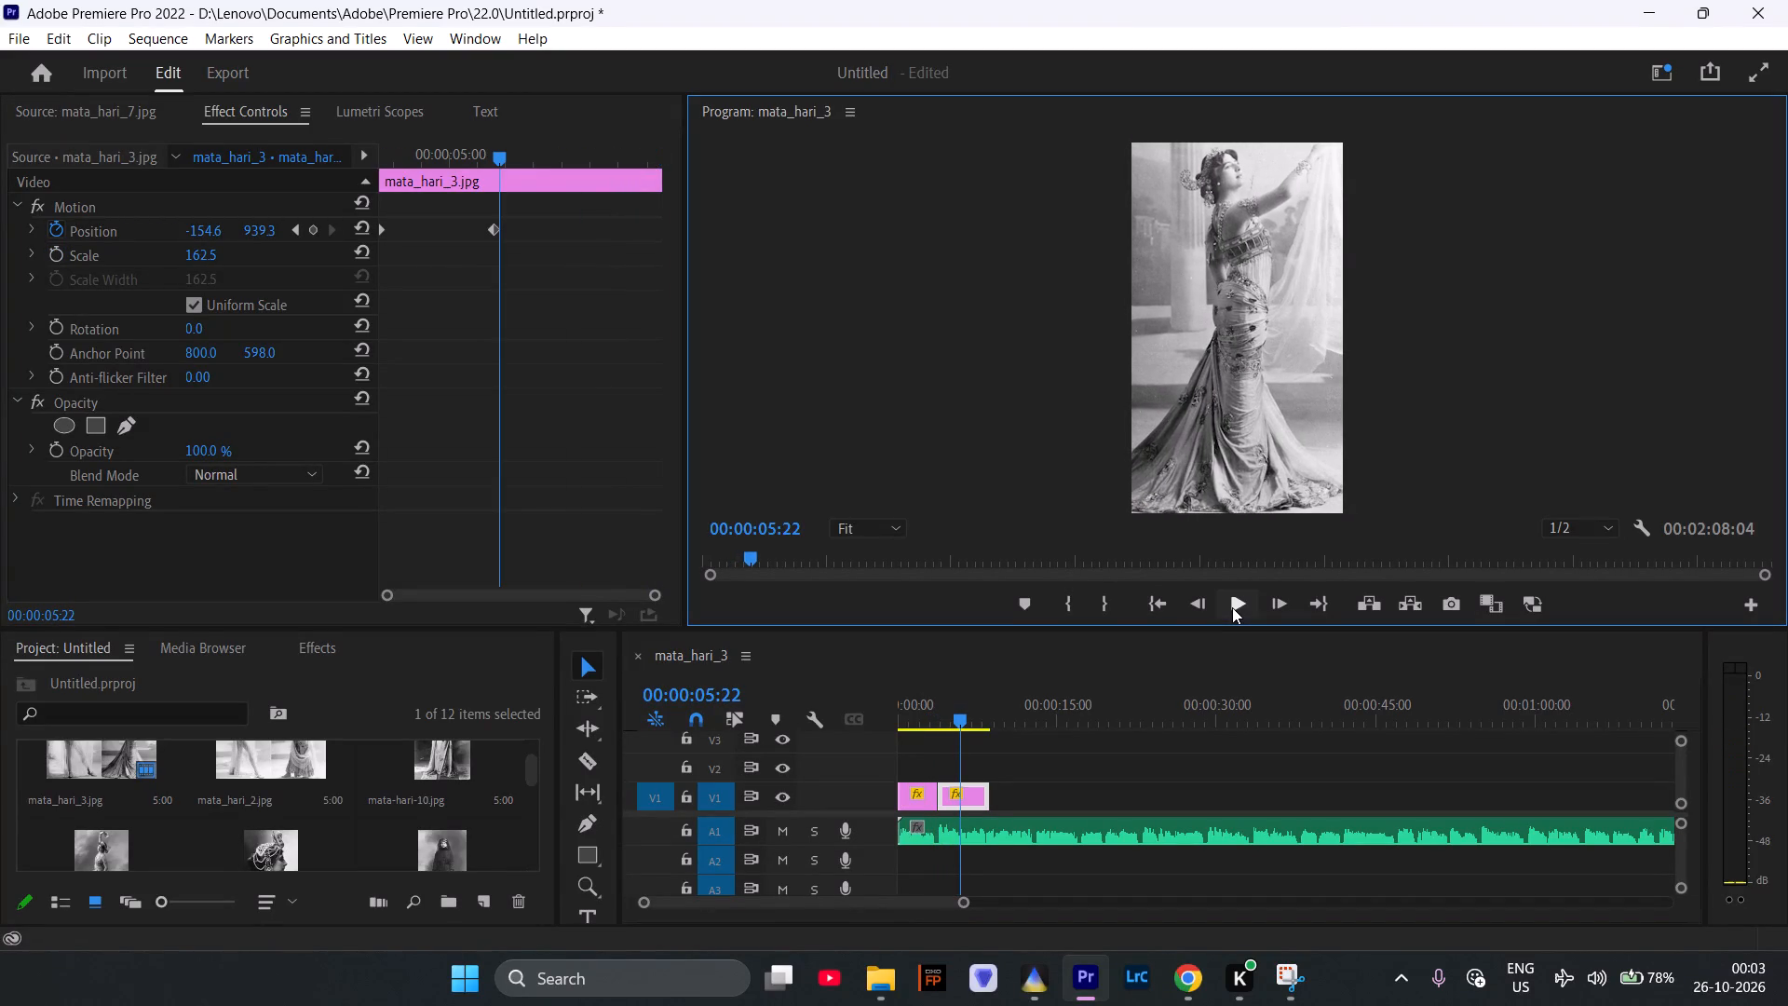
# Enable keyframing for Scale on the mata_hari_3.jpg clip at 00:00:05:22, just after the second Position keyframe.
pyautogui.click(501, 155)
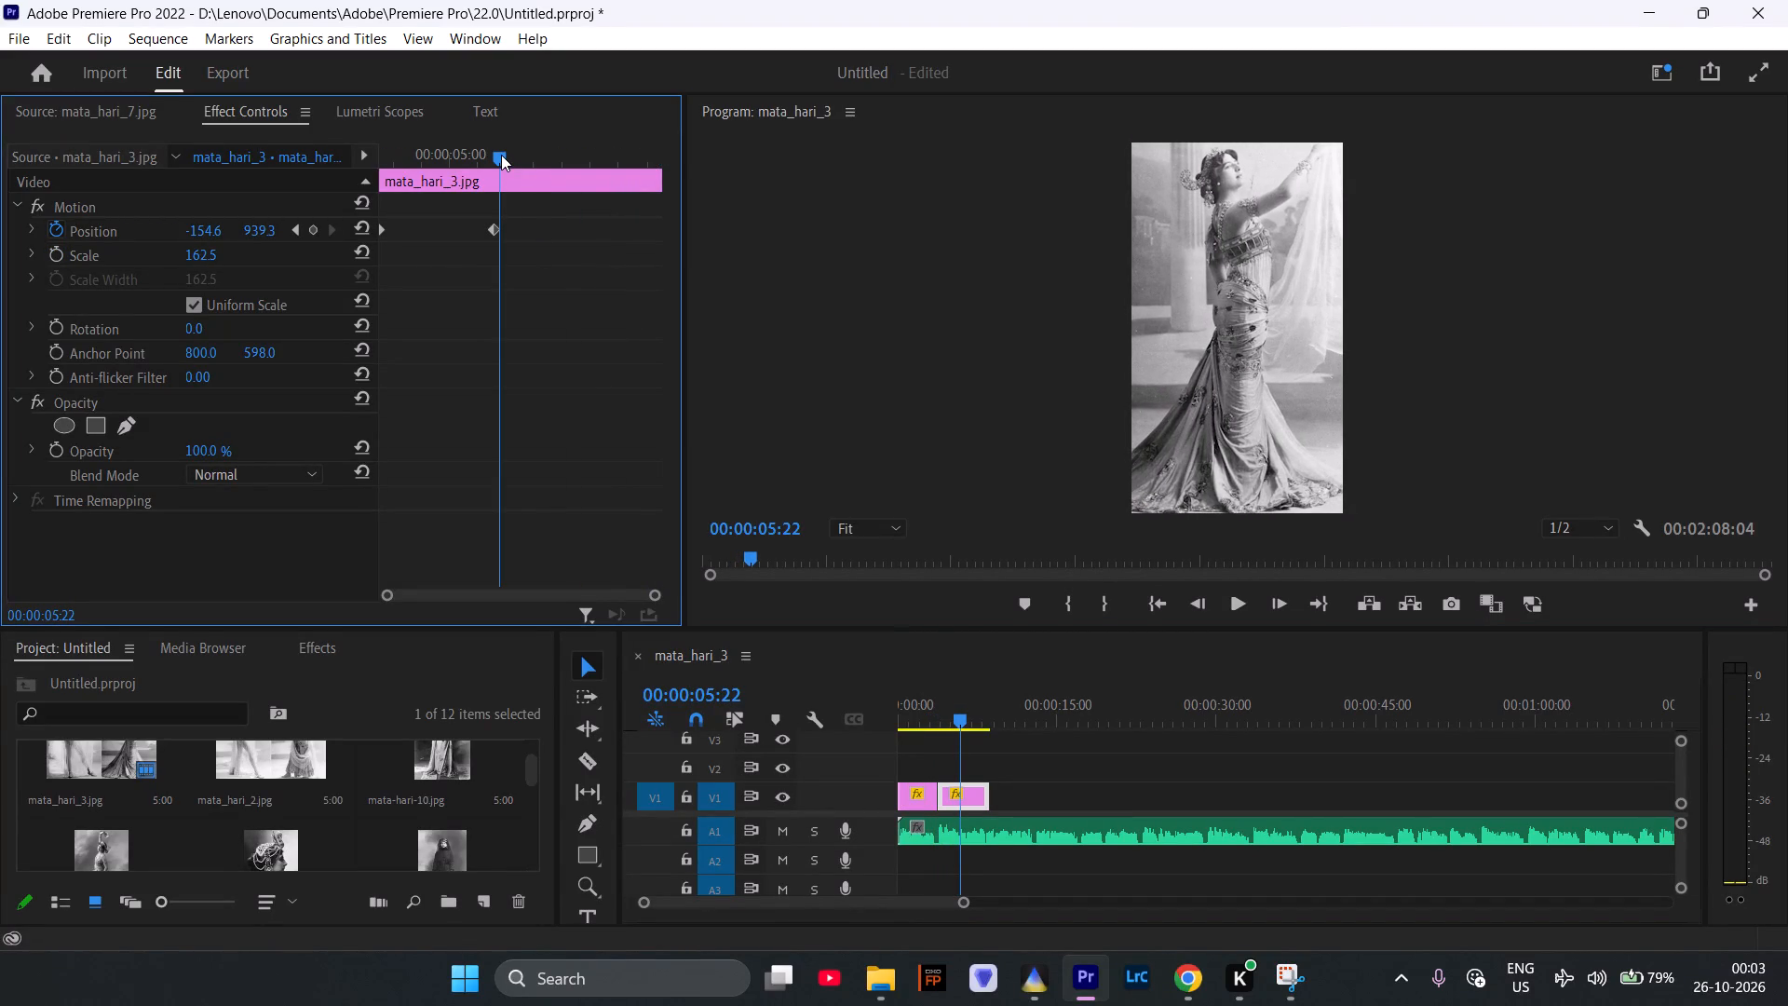
pyautogui.click(58, 257)
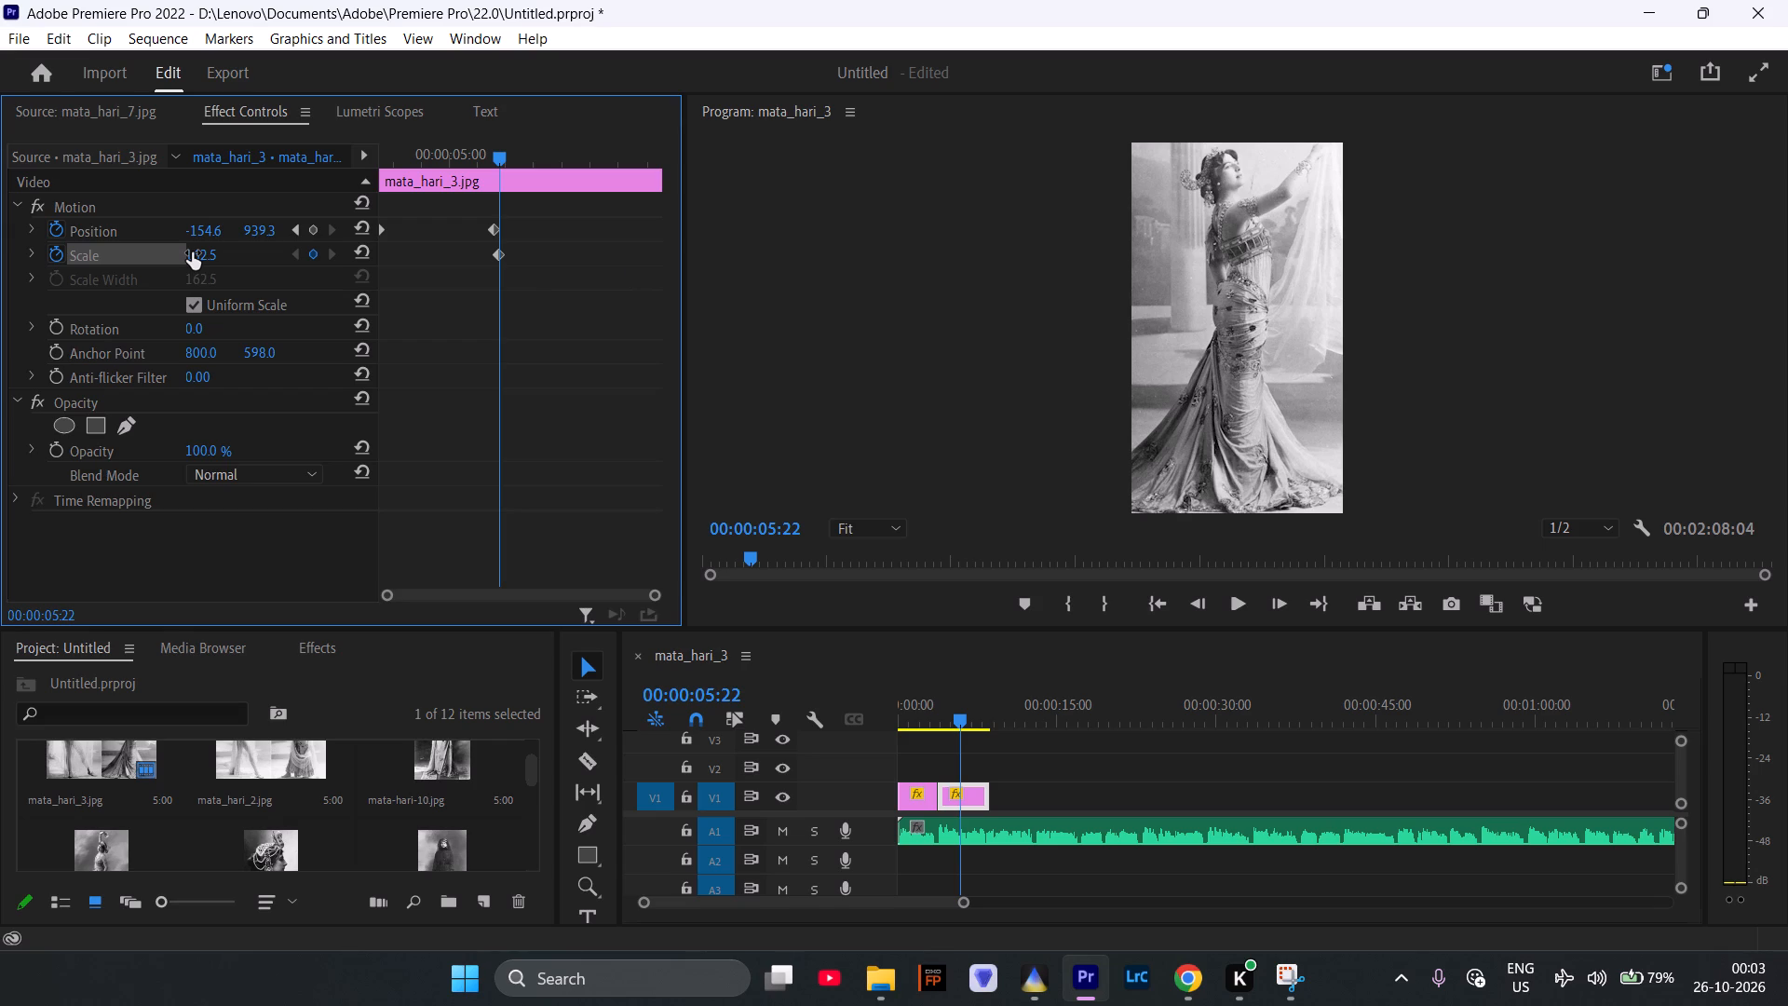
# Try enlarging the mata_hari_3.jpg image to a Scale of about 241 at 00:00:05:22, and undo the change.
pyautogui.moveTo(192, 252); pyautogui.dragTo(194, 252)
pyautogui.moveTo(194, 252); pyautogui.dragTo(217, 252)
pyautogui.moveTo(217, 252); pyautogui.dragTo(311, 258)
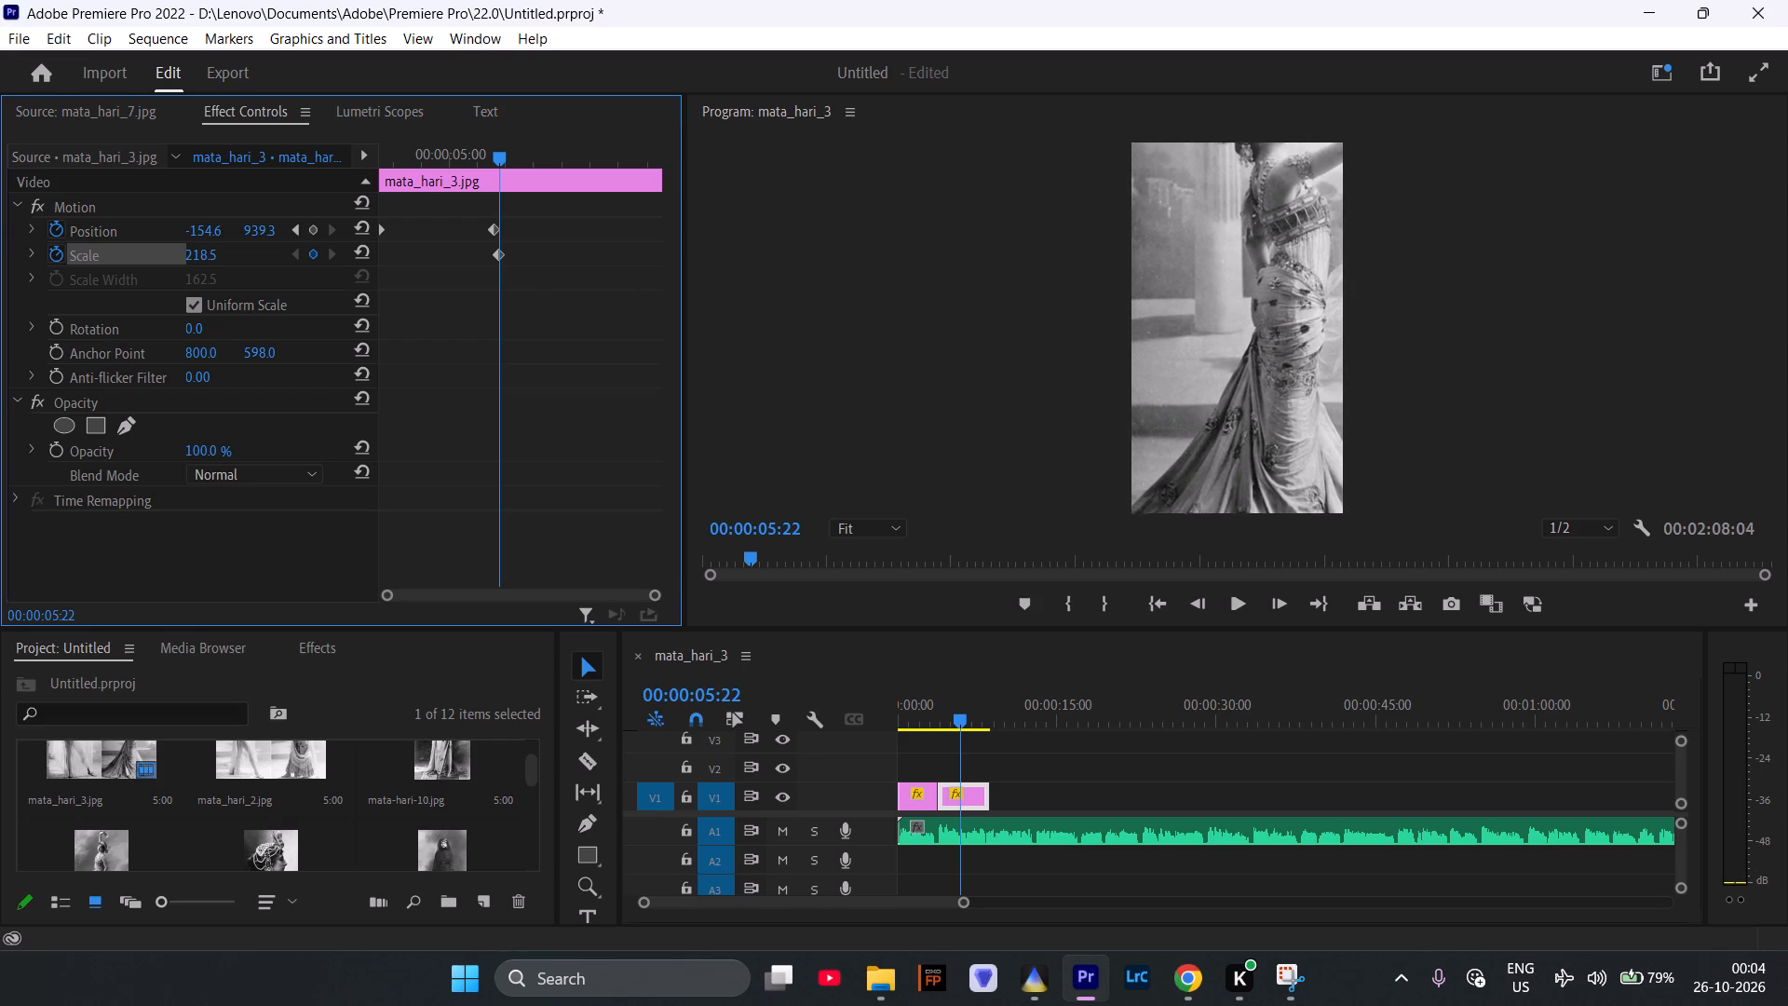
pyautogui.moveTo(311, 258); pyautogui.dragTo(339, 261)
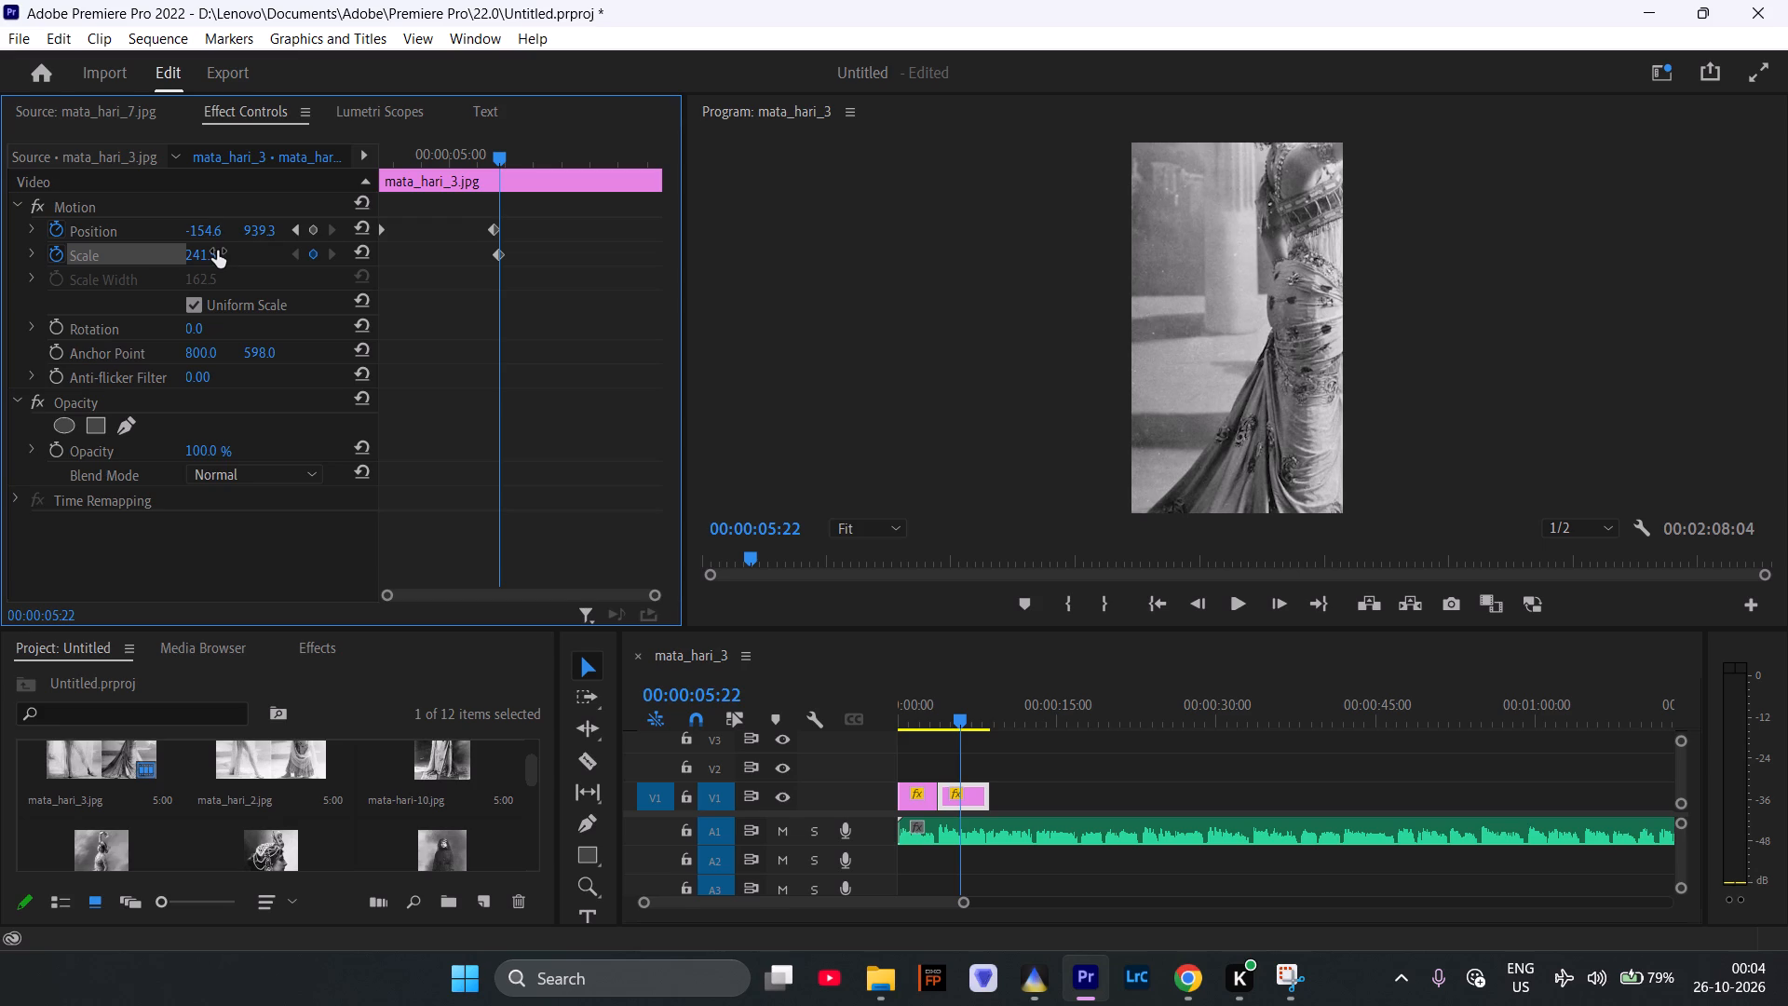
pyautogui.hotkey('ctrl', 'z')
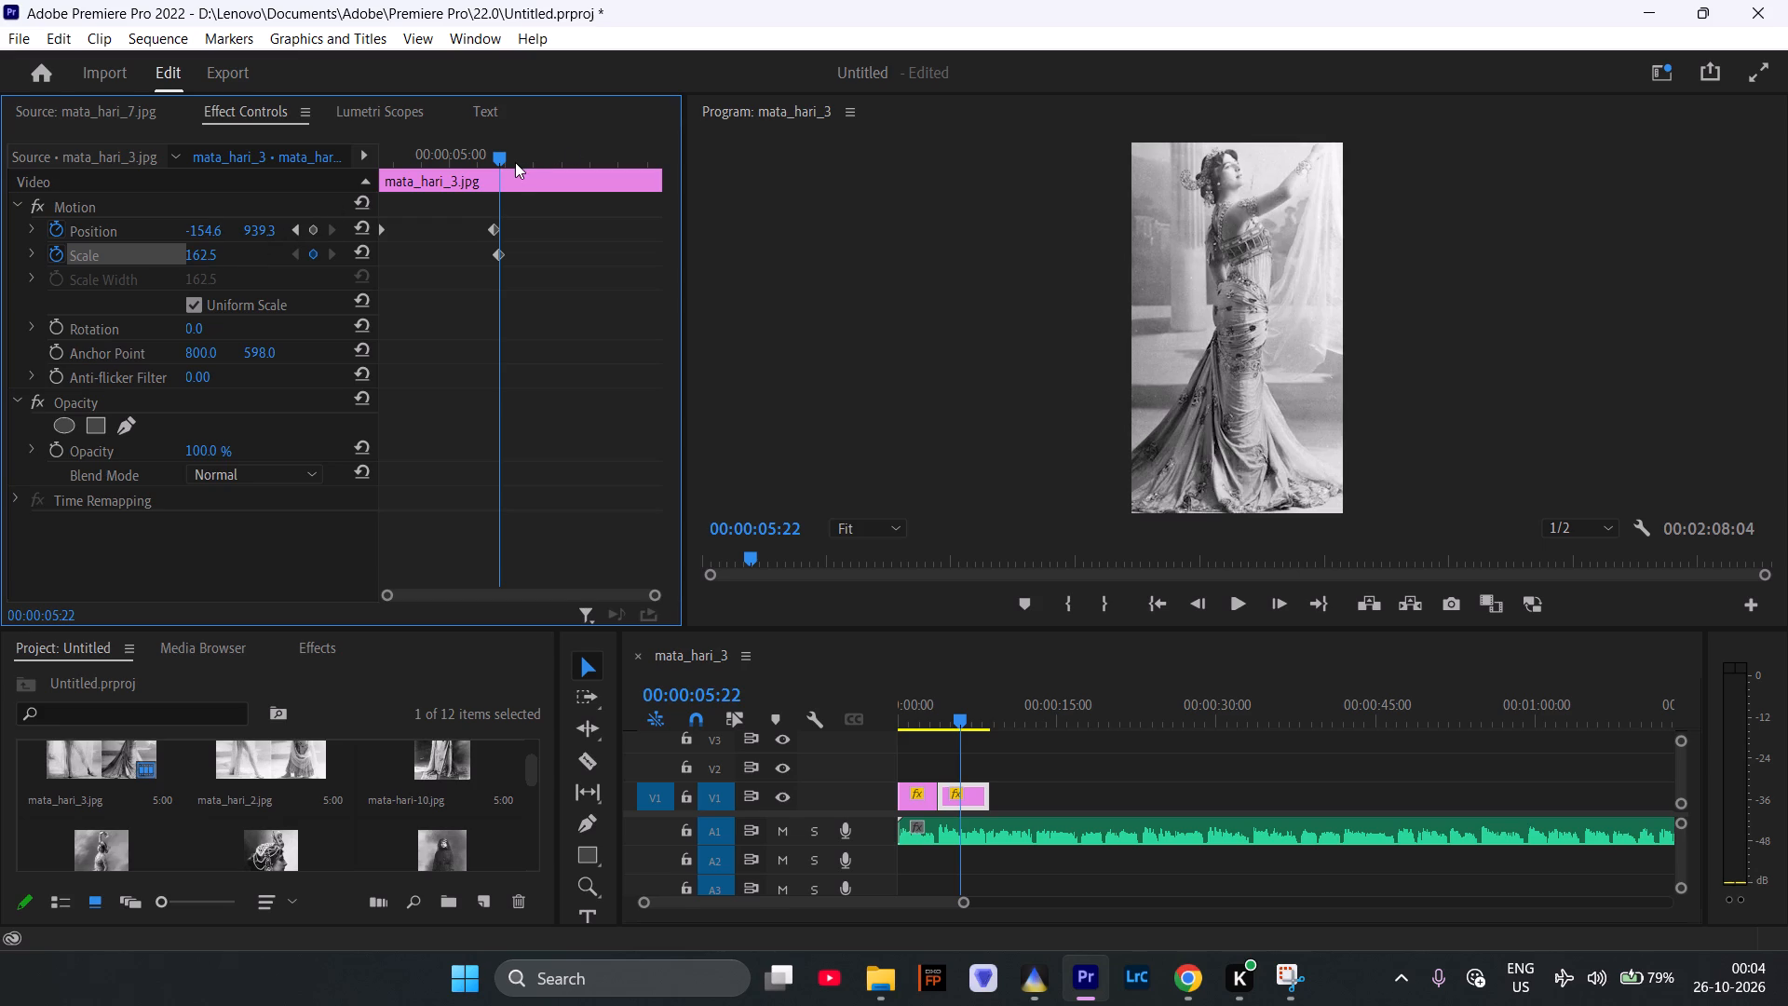
# Add a Scale keyframe of 249.5 to the mata_hari_3.jpg clip at its last frame, 00:00:08:18.
pyautogui.moveTo(497, 161); pyautogui.dragTo(657, 197)
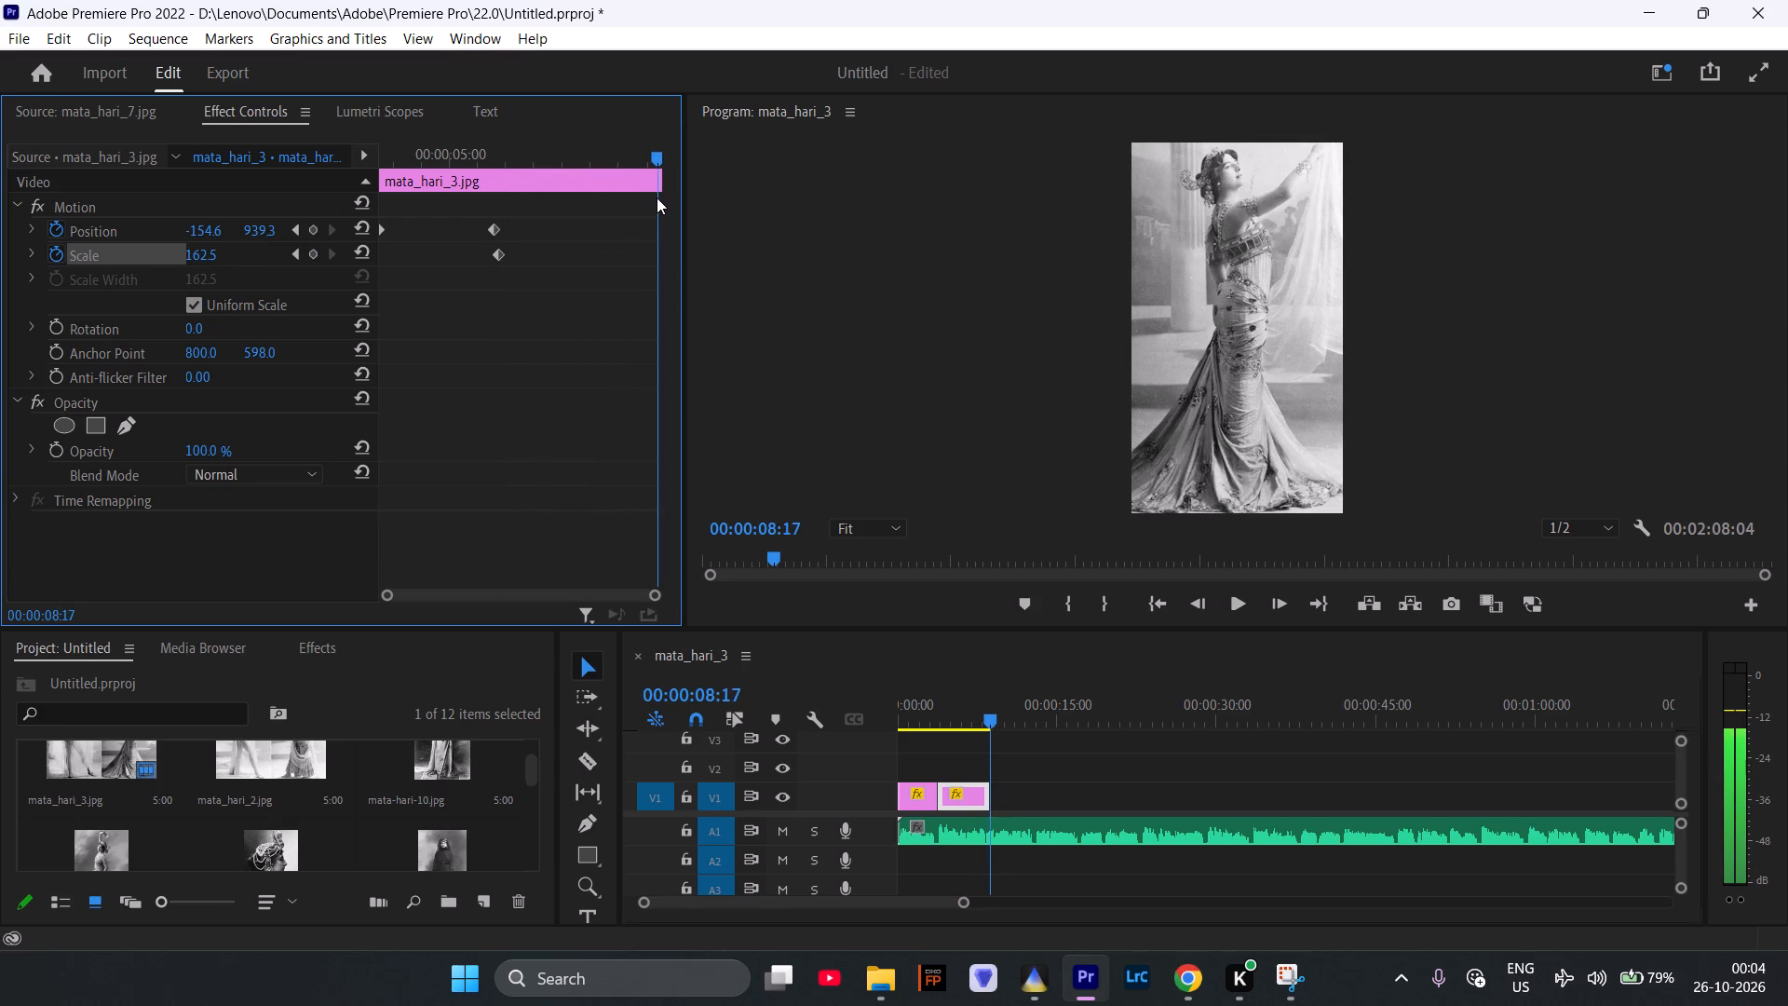
pyautogui.moveTo(657, 197); pyautogui.dragTo(659, 199)
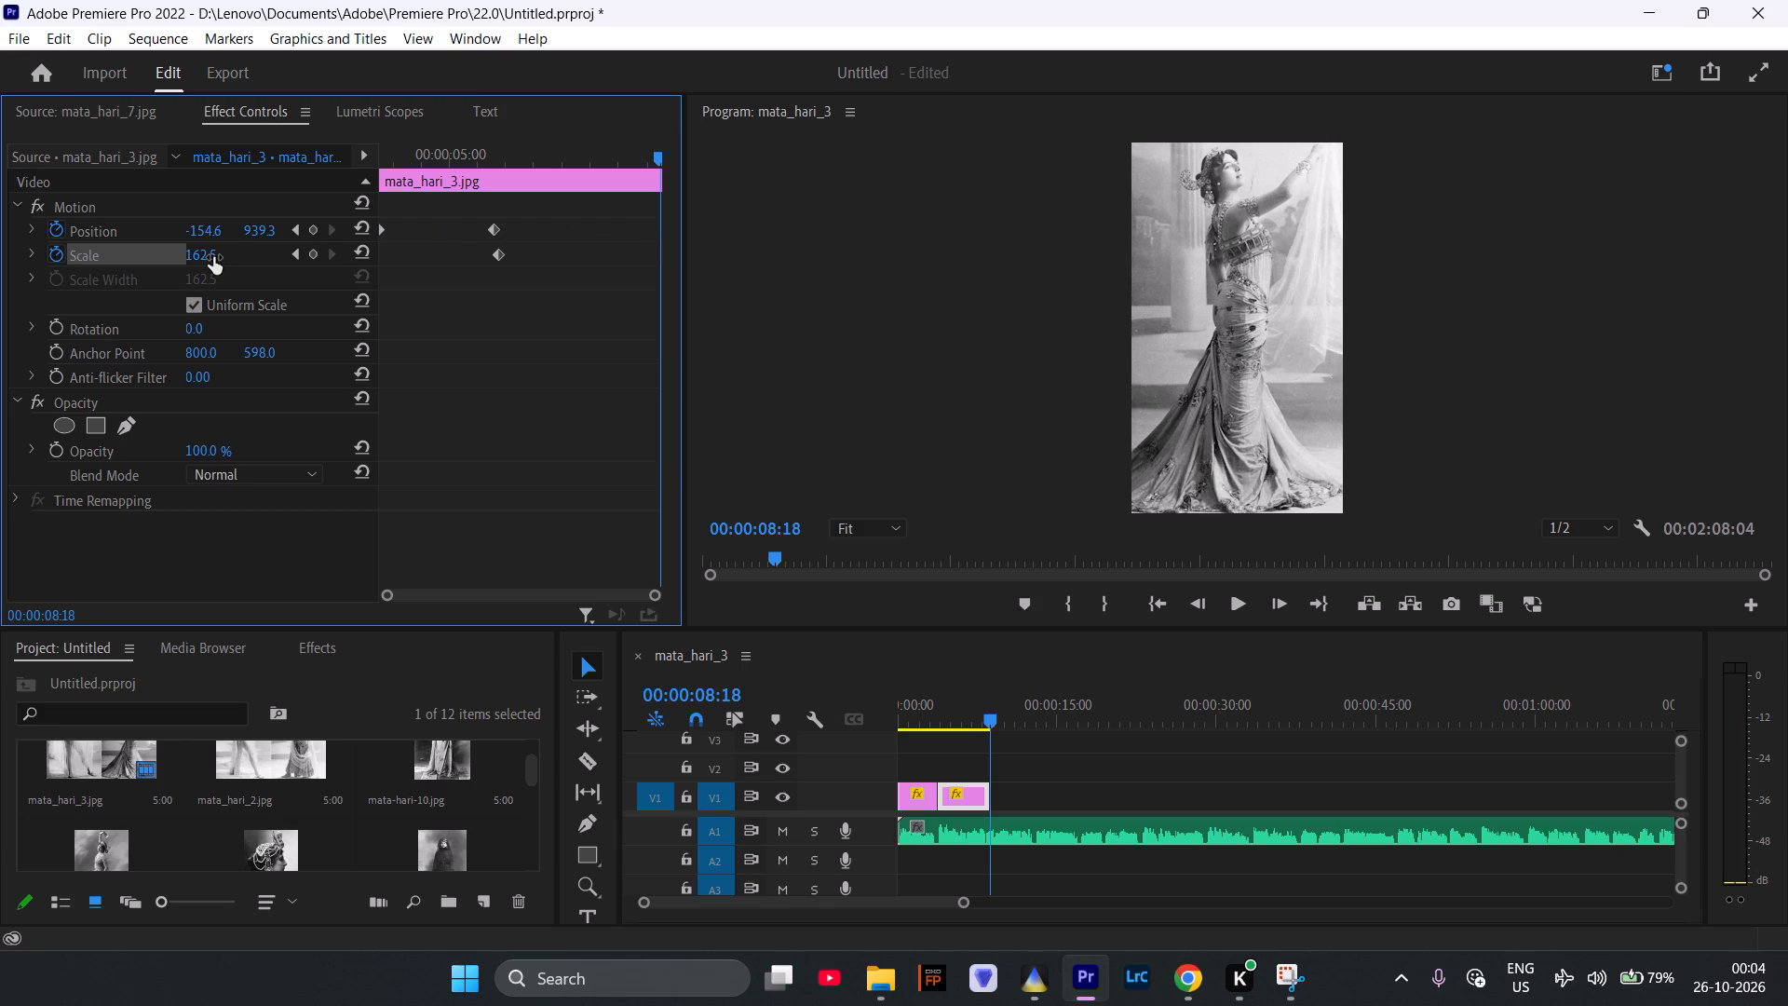
pyautogui.click(663, 154)
pyautogui.moveTo(660, 158); pyautogui.dragTo(663, 161)
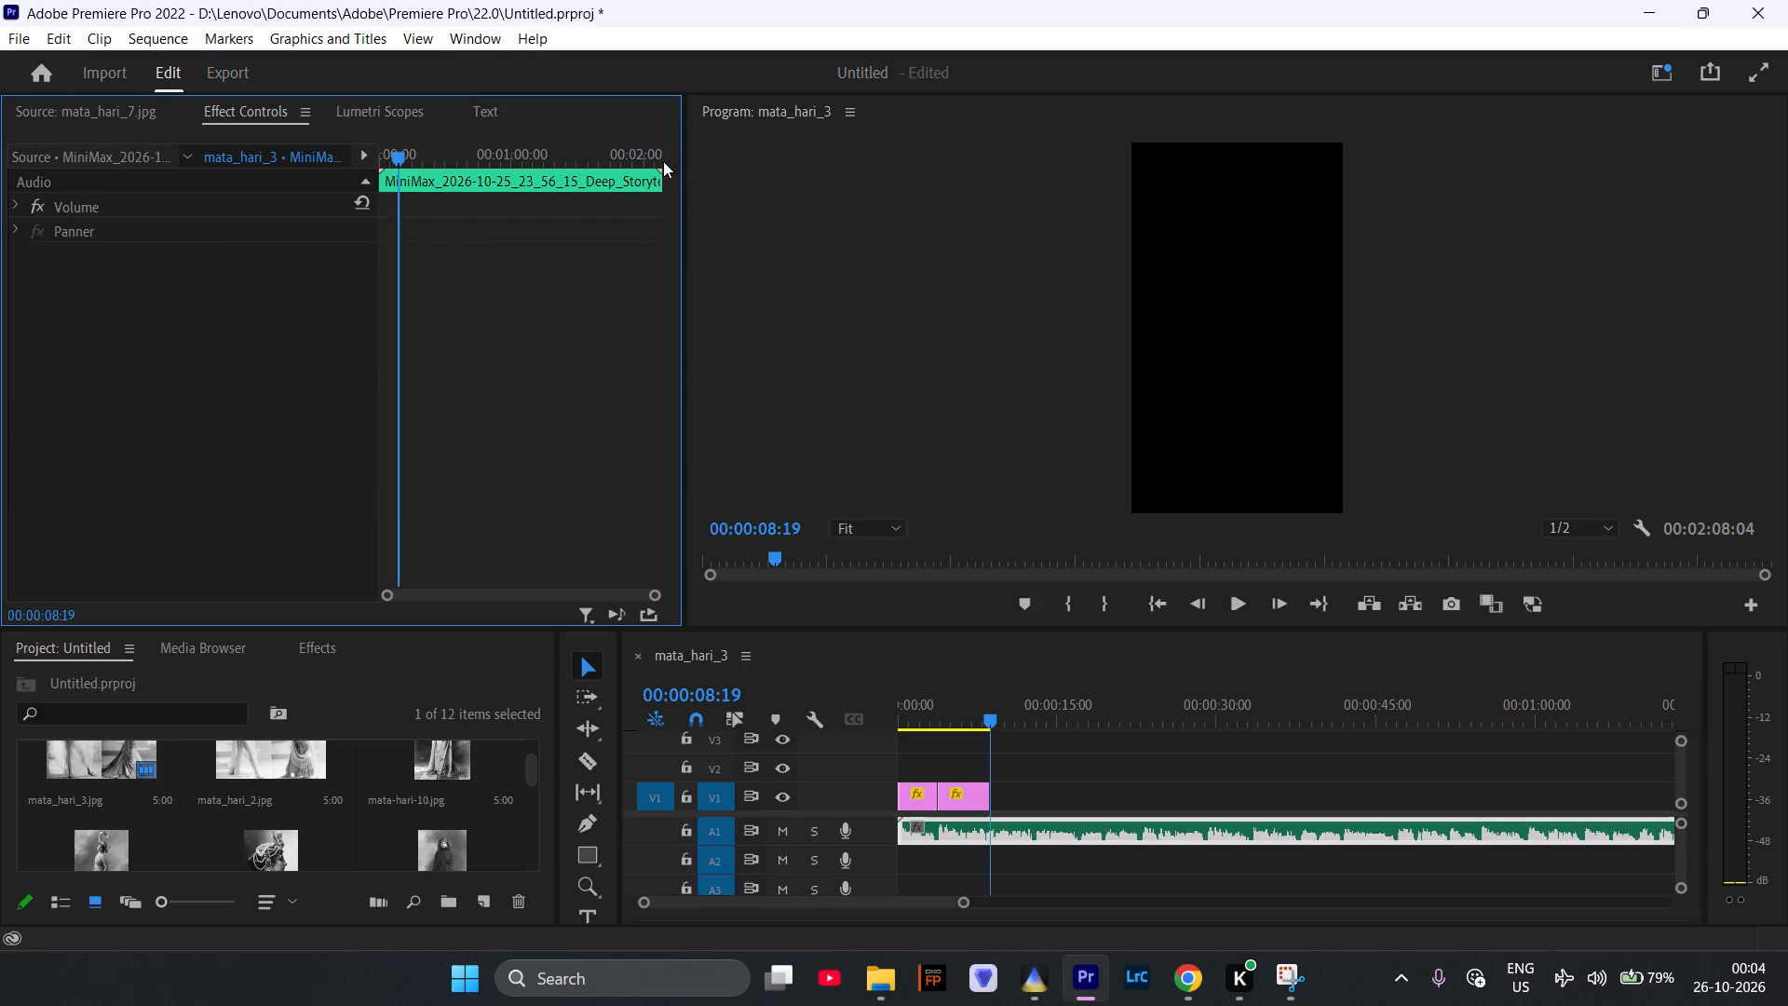
pyautogui.moveTo(663, 161); pyautogui.dragTo(291, 170)
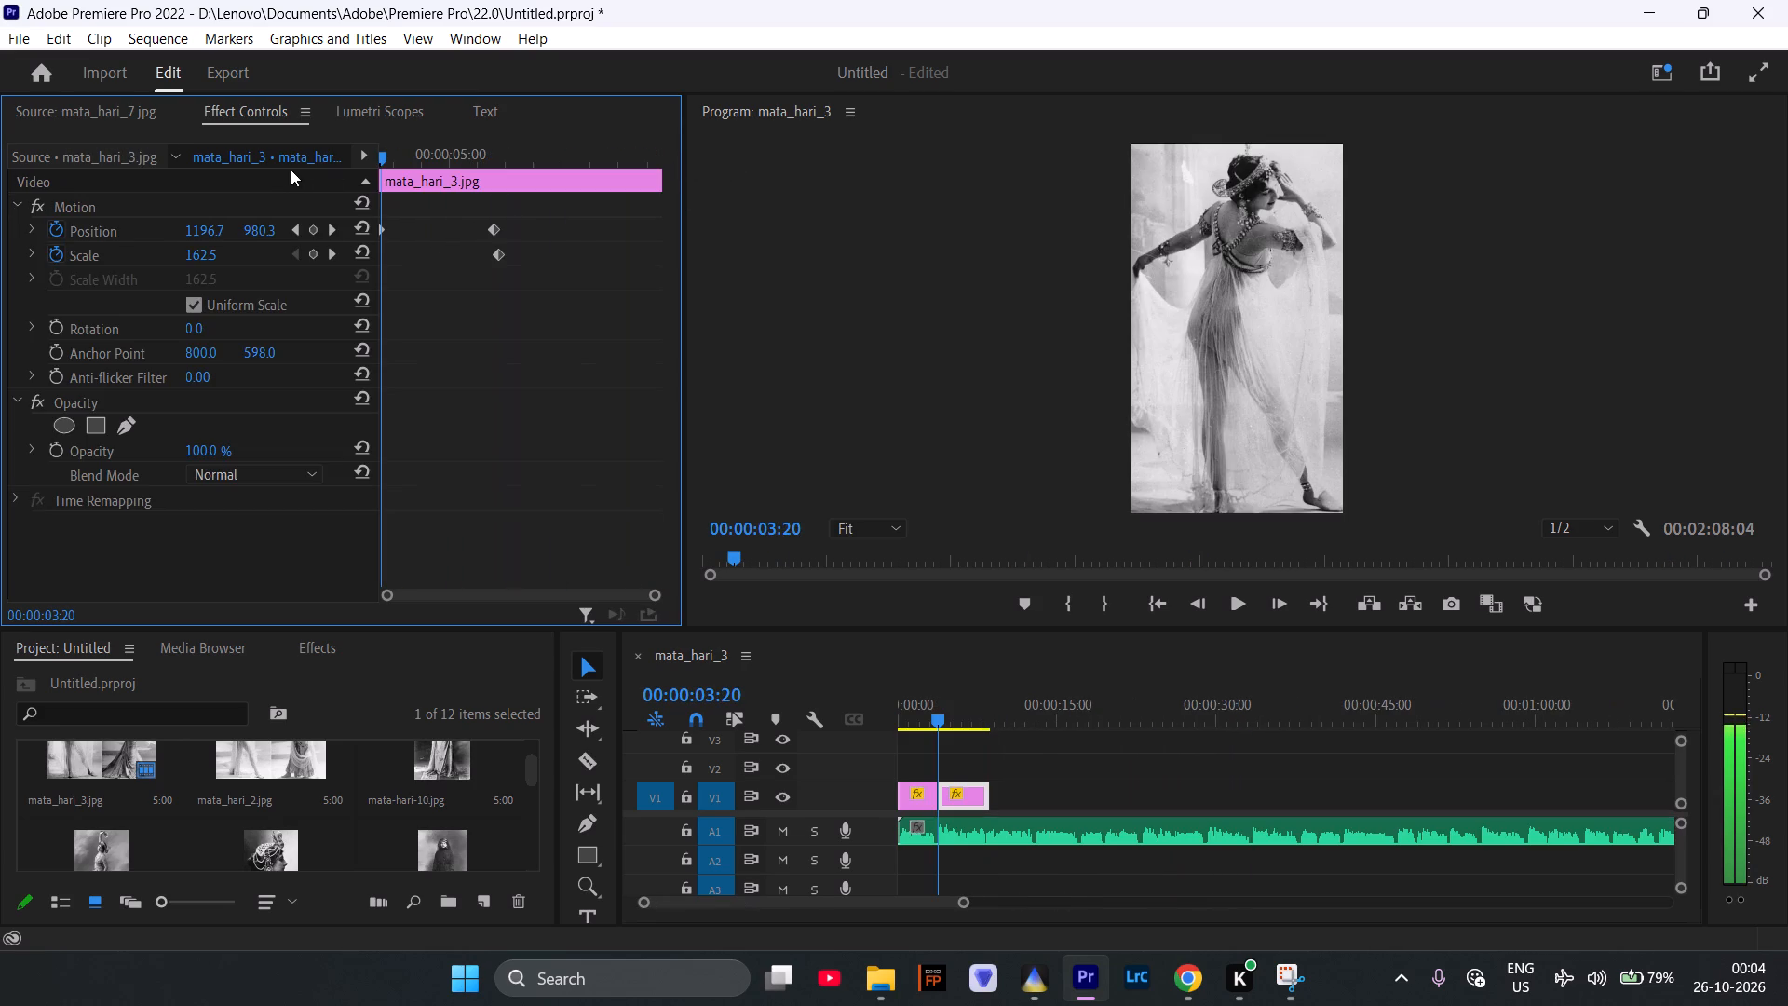
pyautogui.moveTo(291, 170); pyautogui.dragTo(642, 214)
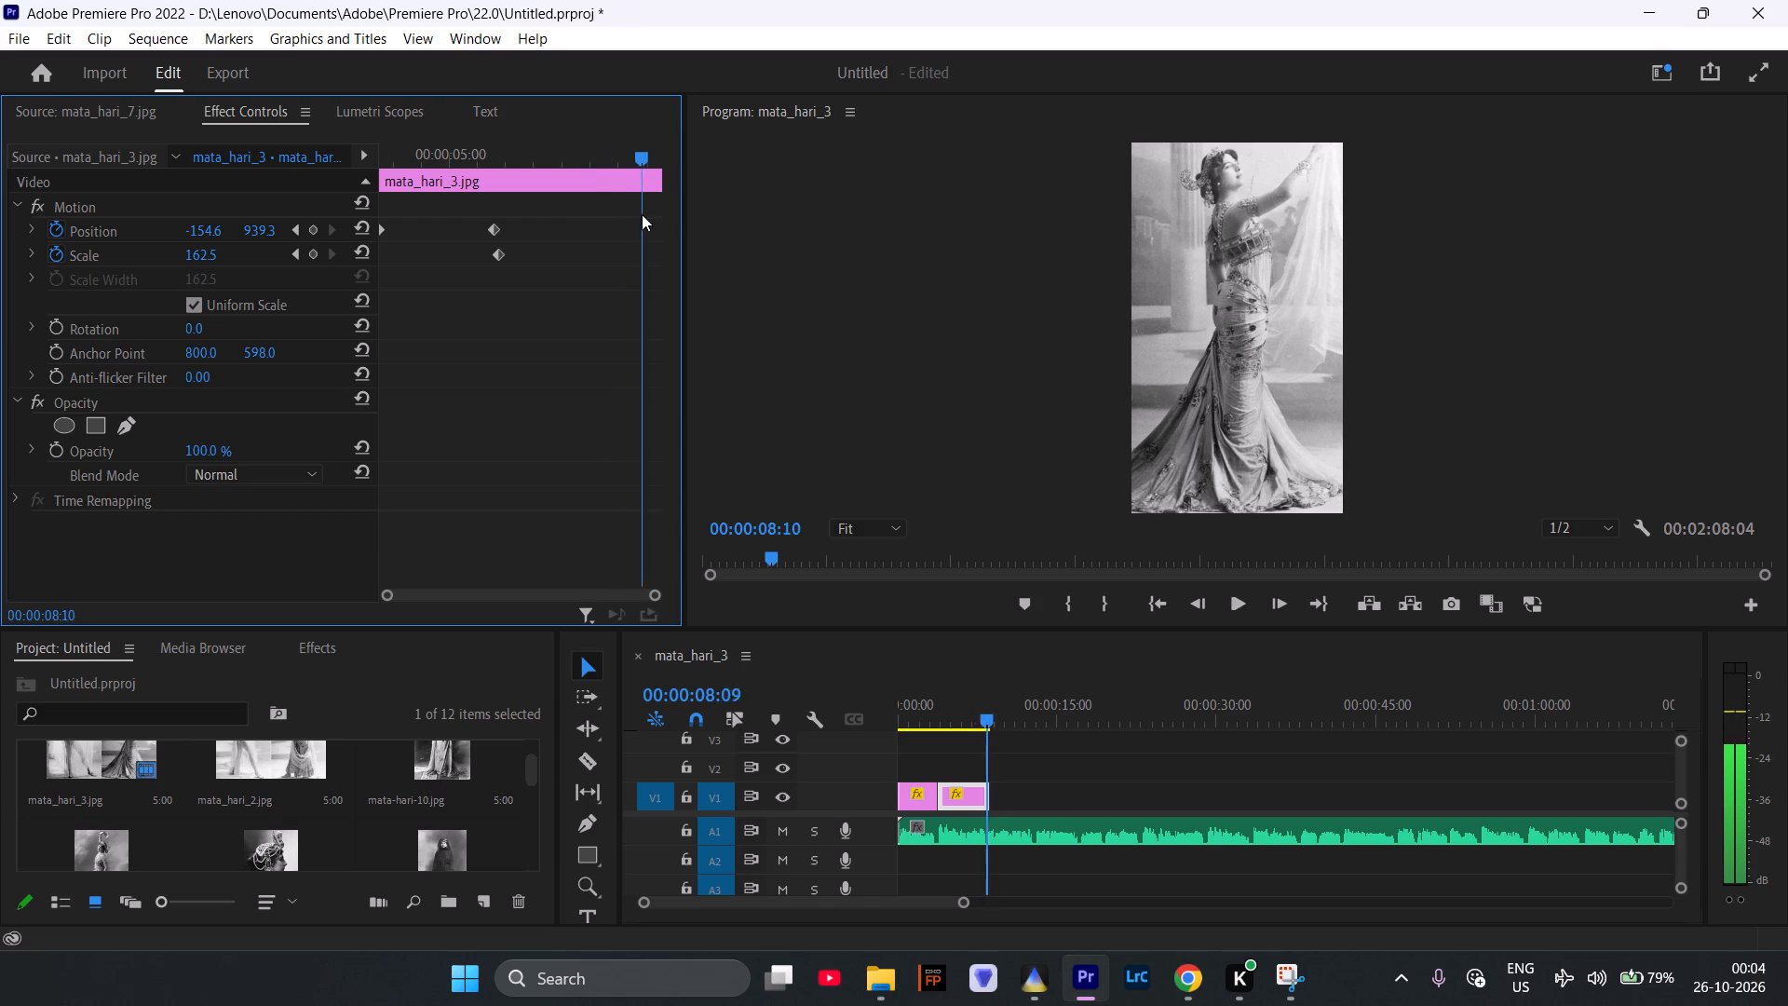
pyautogui.moveTo(642, 214); pyautogui.dragTo(660, 226)
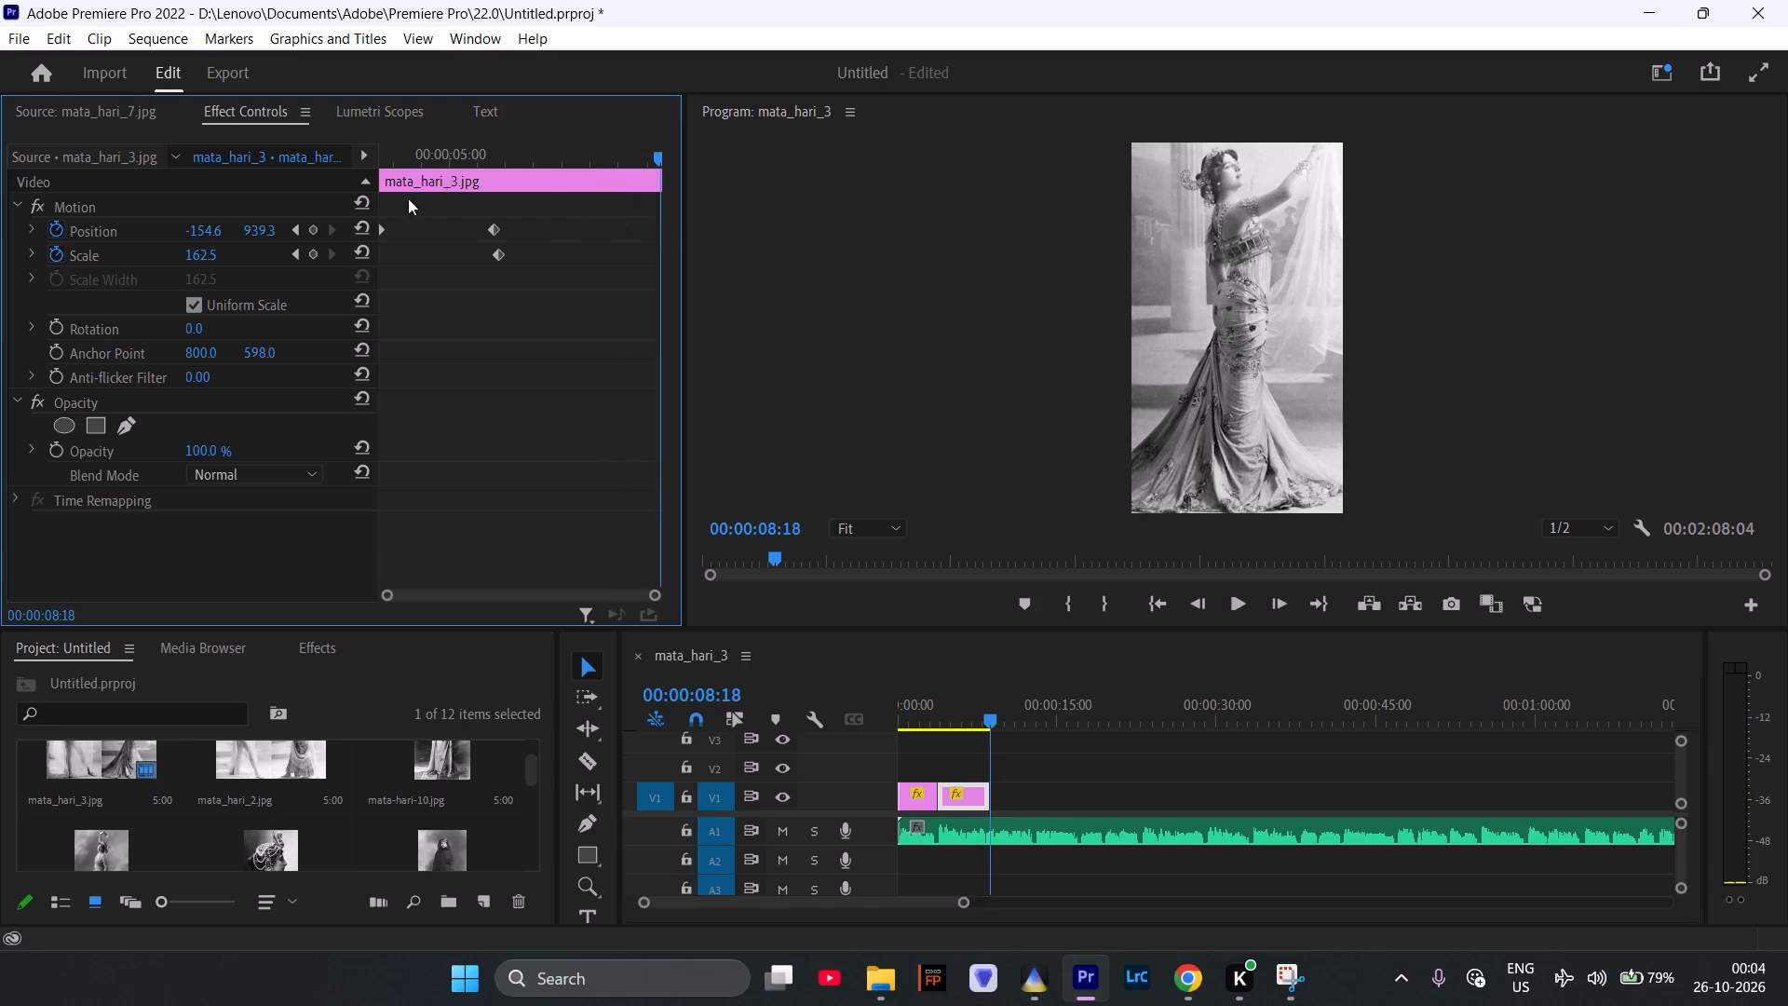
pyautogui.moveTo(209, 257); pyautogui.dragTo(267, 265)
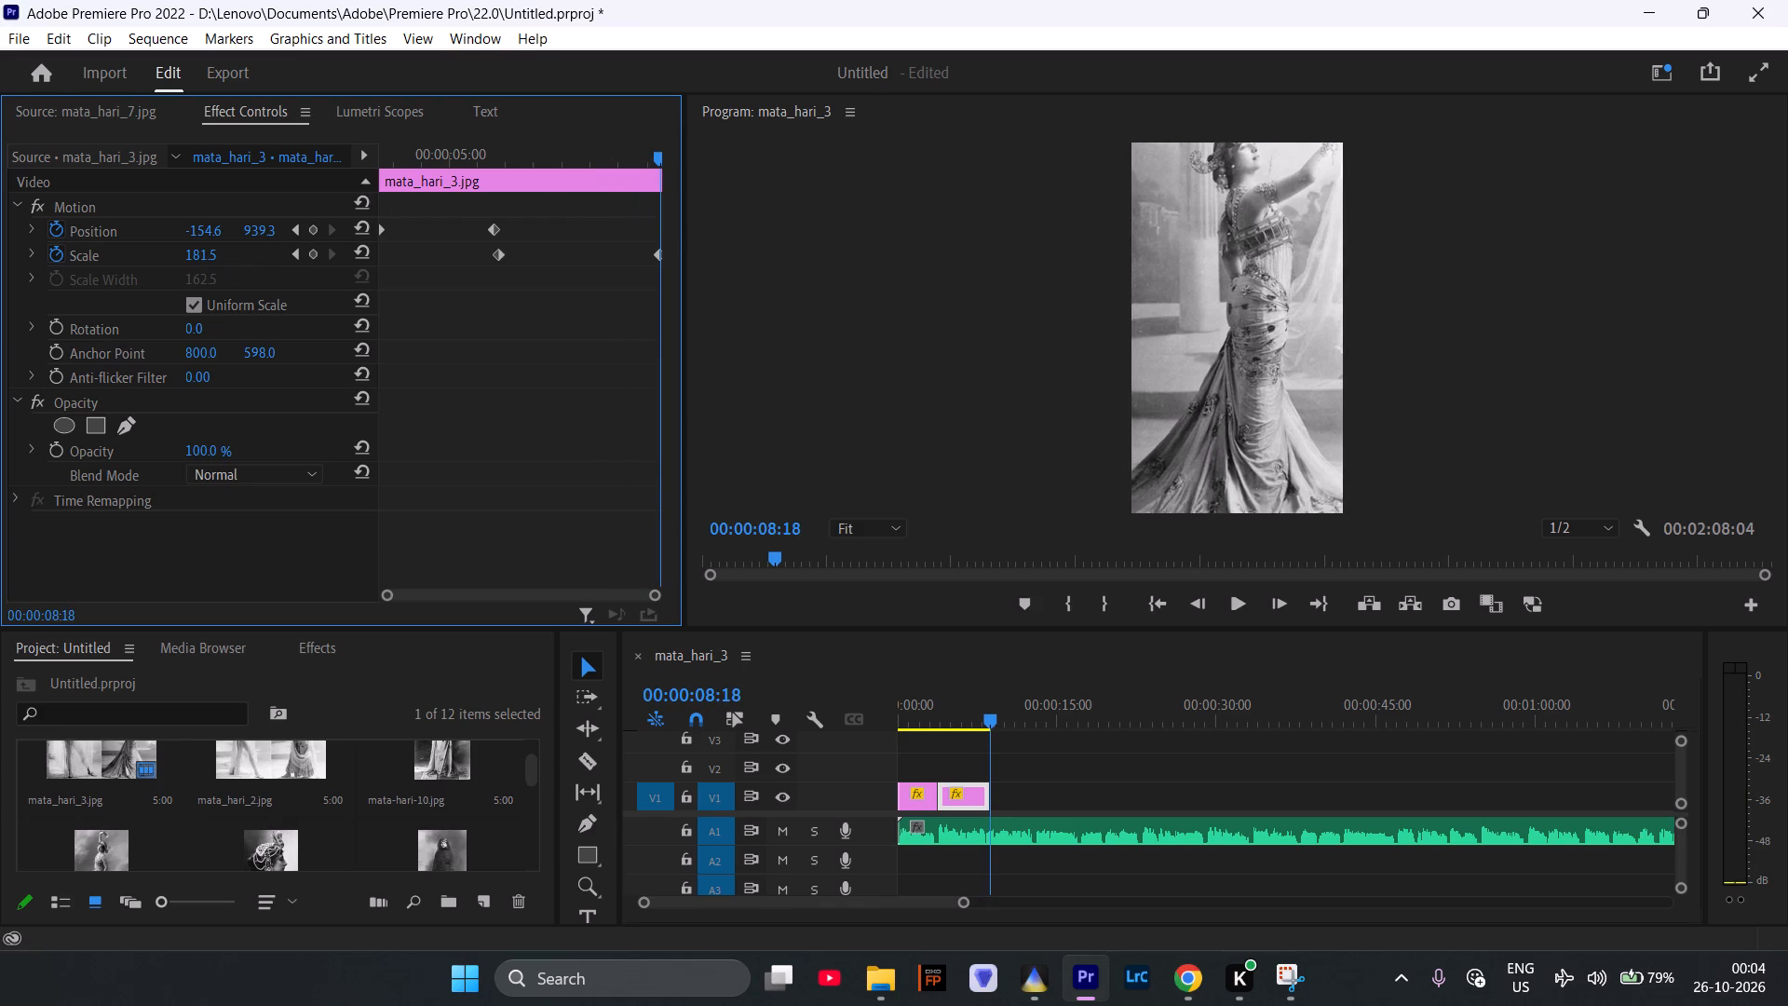
pyautogui.moveTo(267, 265); pyautogui.dragTo(340, 271)
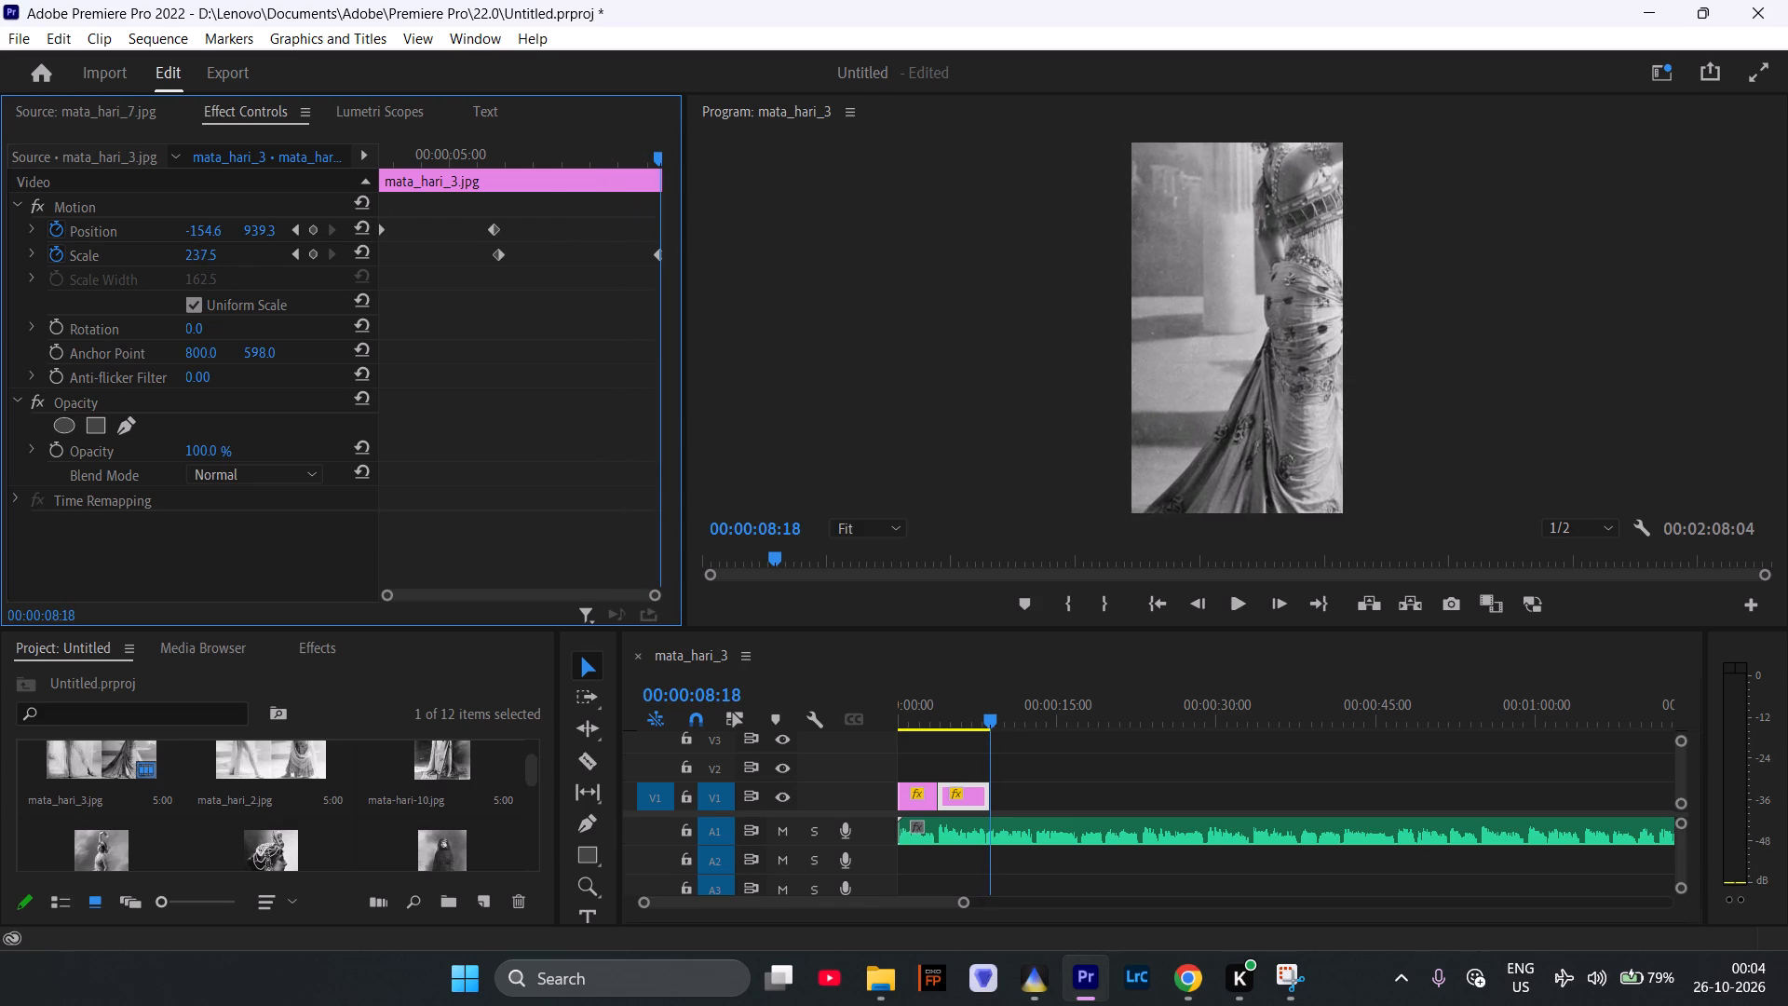
pyautogui.moveTo(340, 271); pyautogui.dragTo(356, 273)
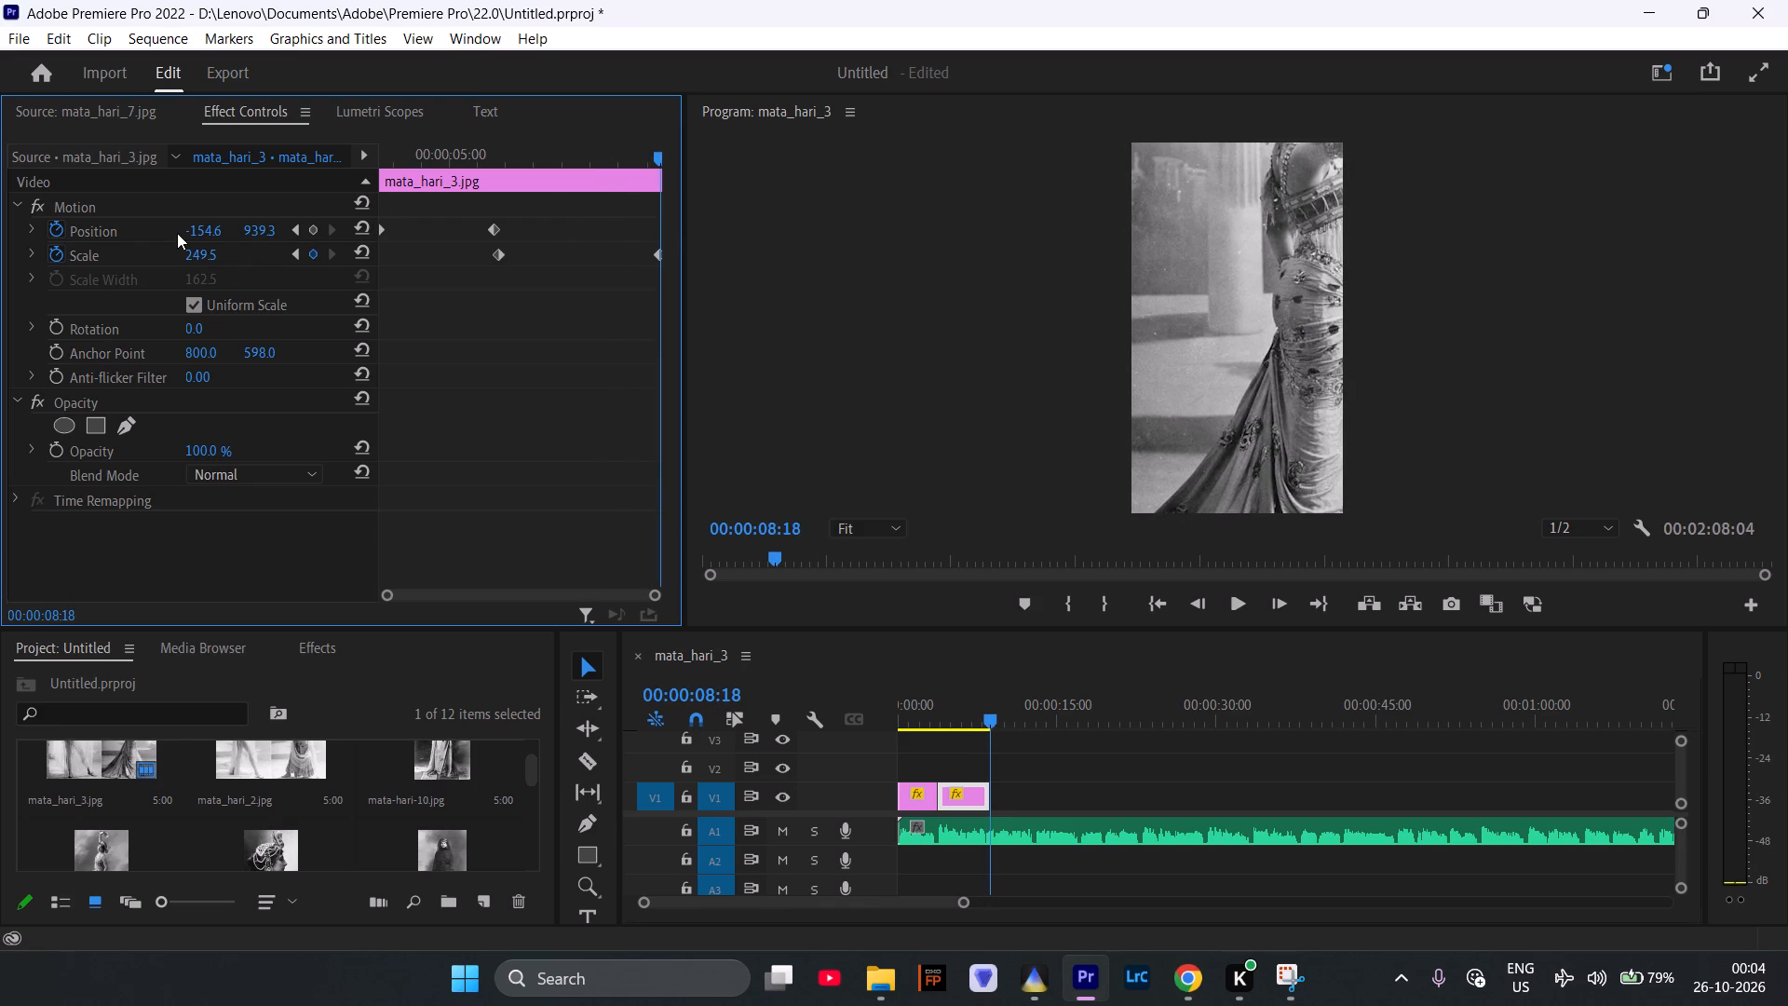
# Reframe the enlarged woman at 00:00:08:18 by setting the mata_hari_3.jpg clip's Position to -633.6, 1497.3.
pyautogui.moveTo(215, 230); pyautogui.dragTo(37, 223)
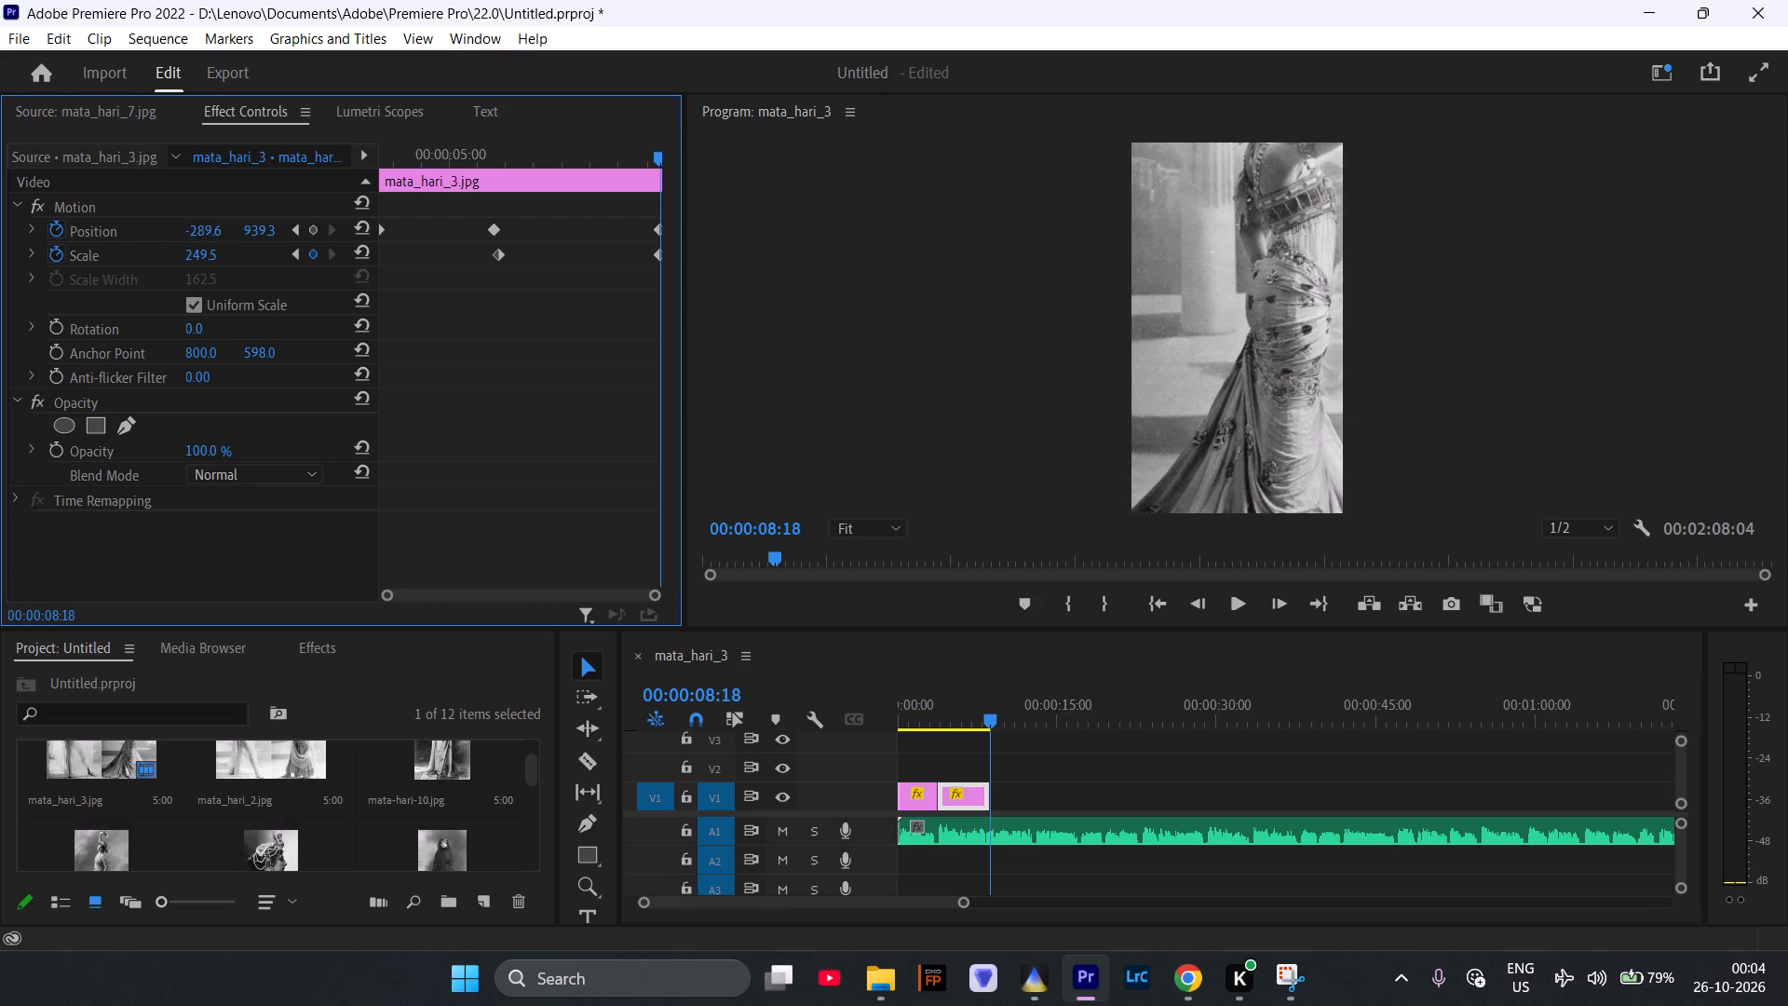
pyautogui.moveTo(37, 223); pyautogui.dragTo(136, 229)
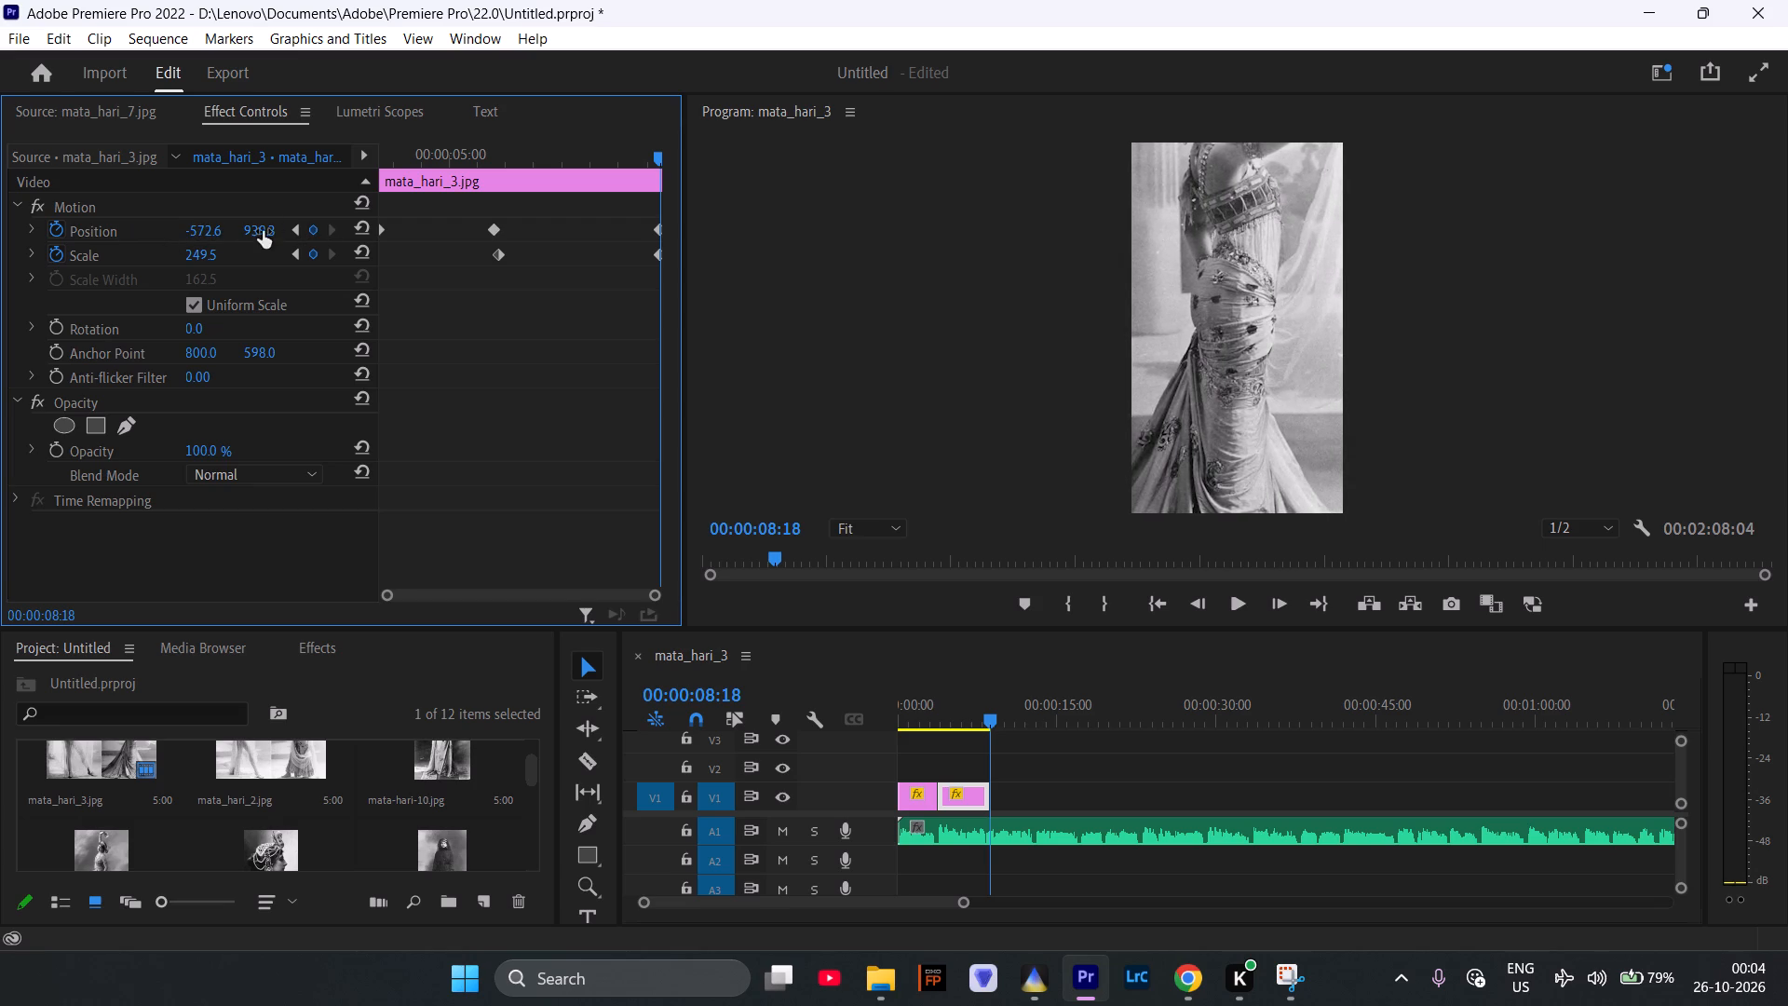
pyautogui.moveTo(261, 232); pyautogui.dragTo(758, 282)
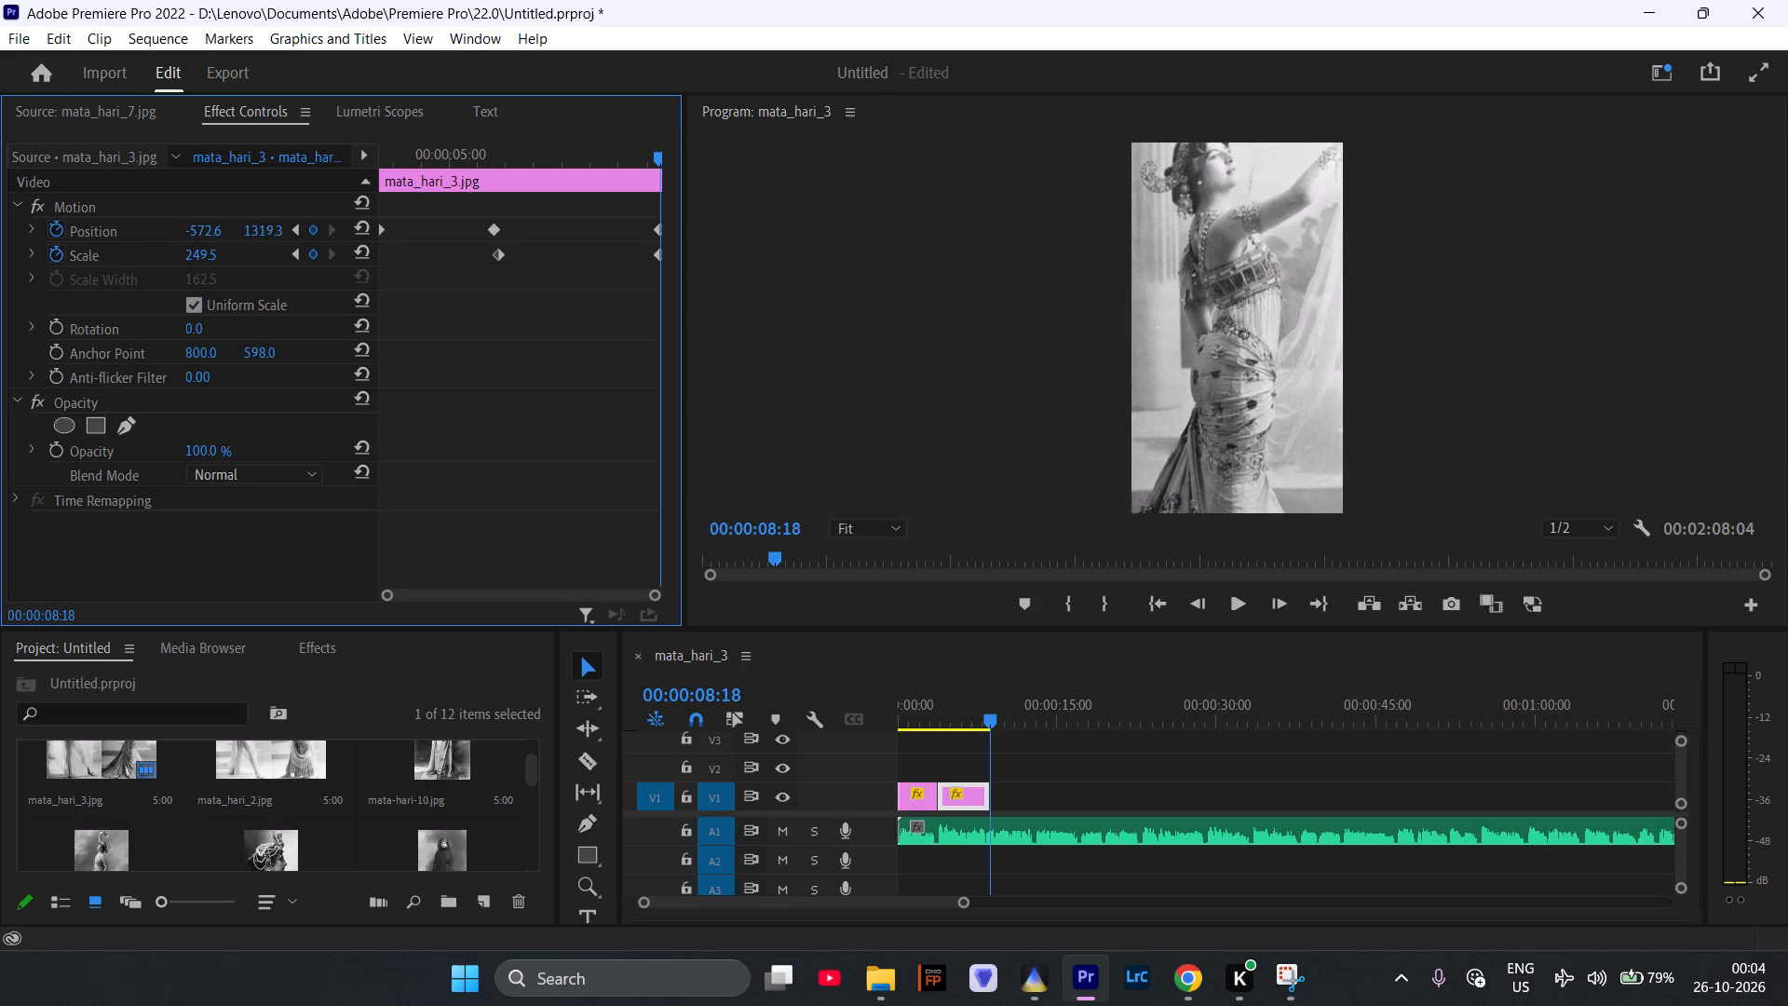
pyautogui.moveTo(758, 282); pyautogui.dragTo(1028, 304)
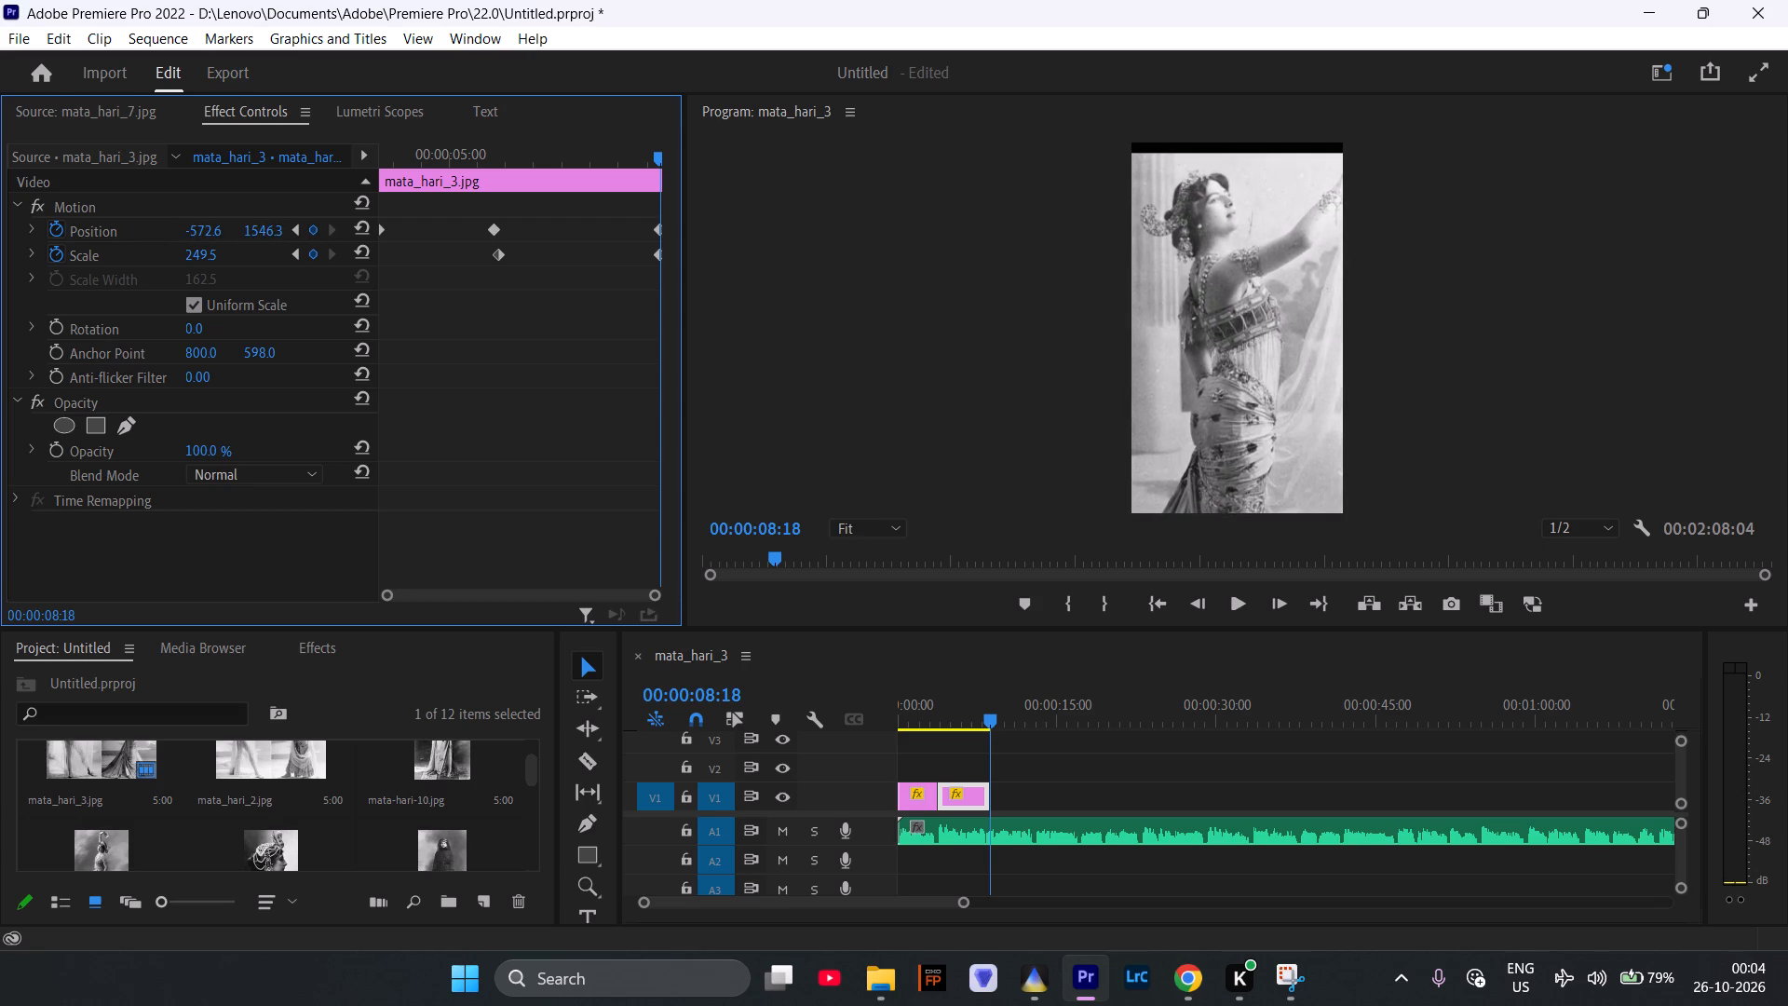
pyautogui.moveTo(1028, 304); pyautogui.dragTo(1004, 315)
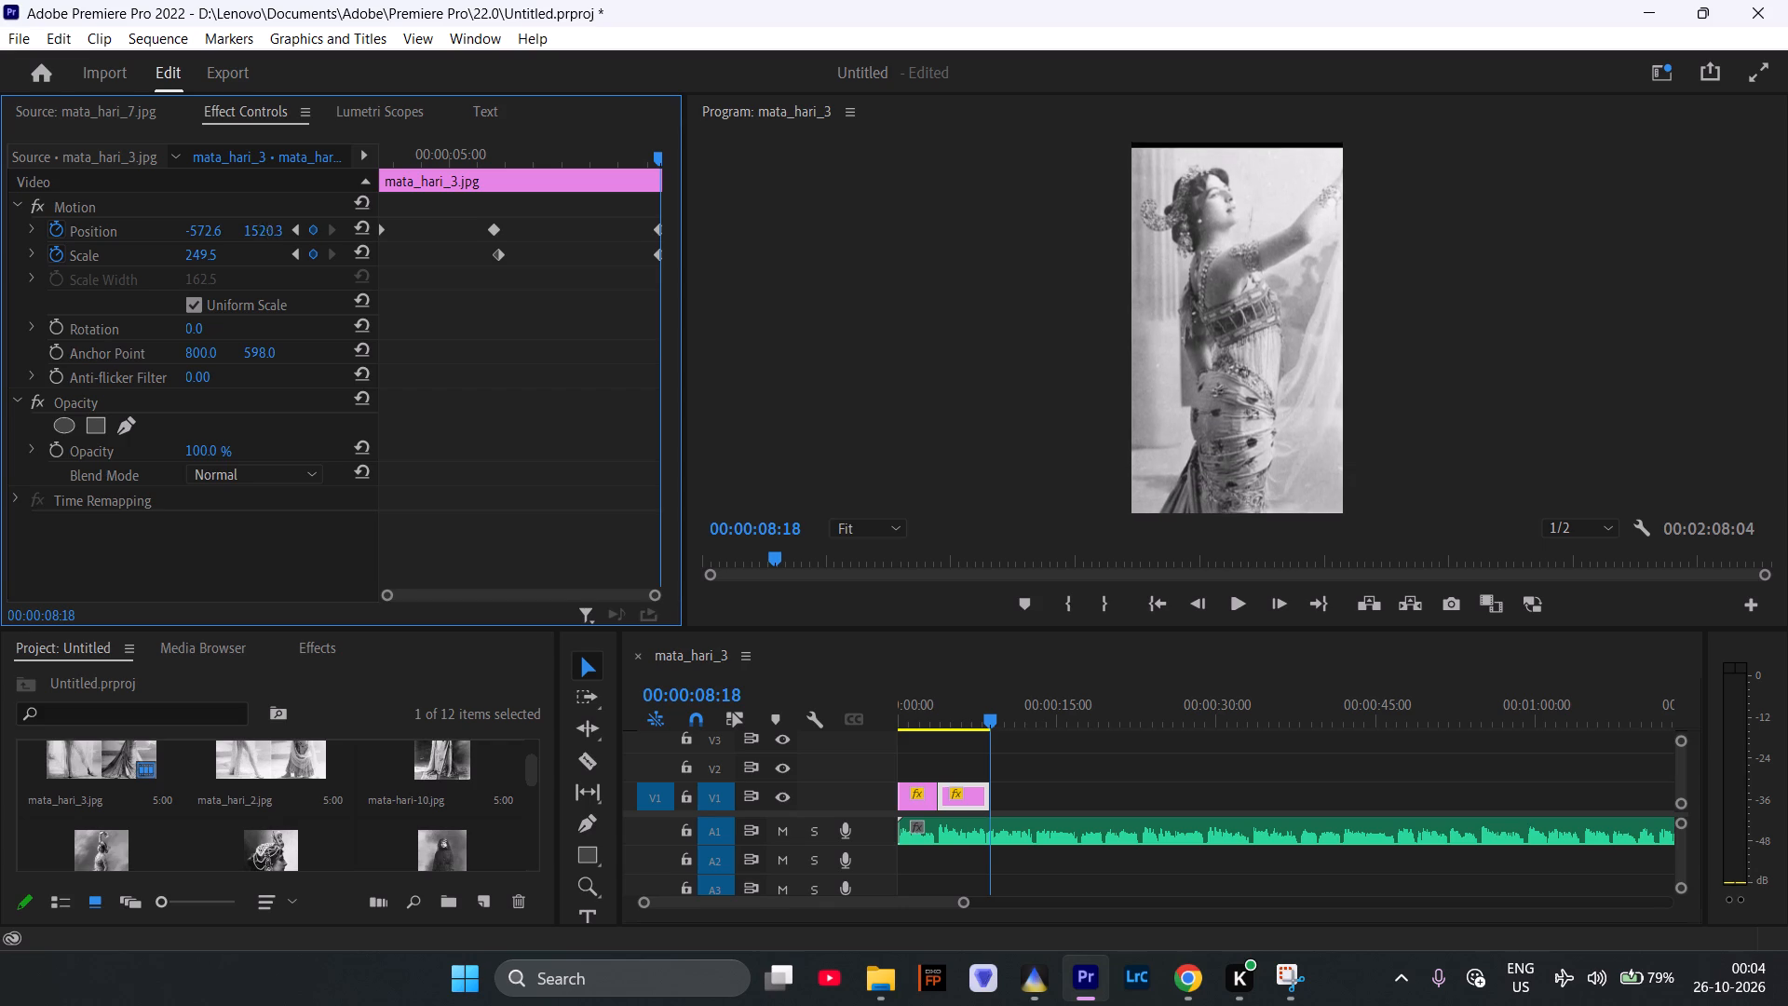
pyautogui.moveTo(1004, 315); pyautogui.dragTo(980, 317)
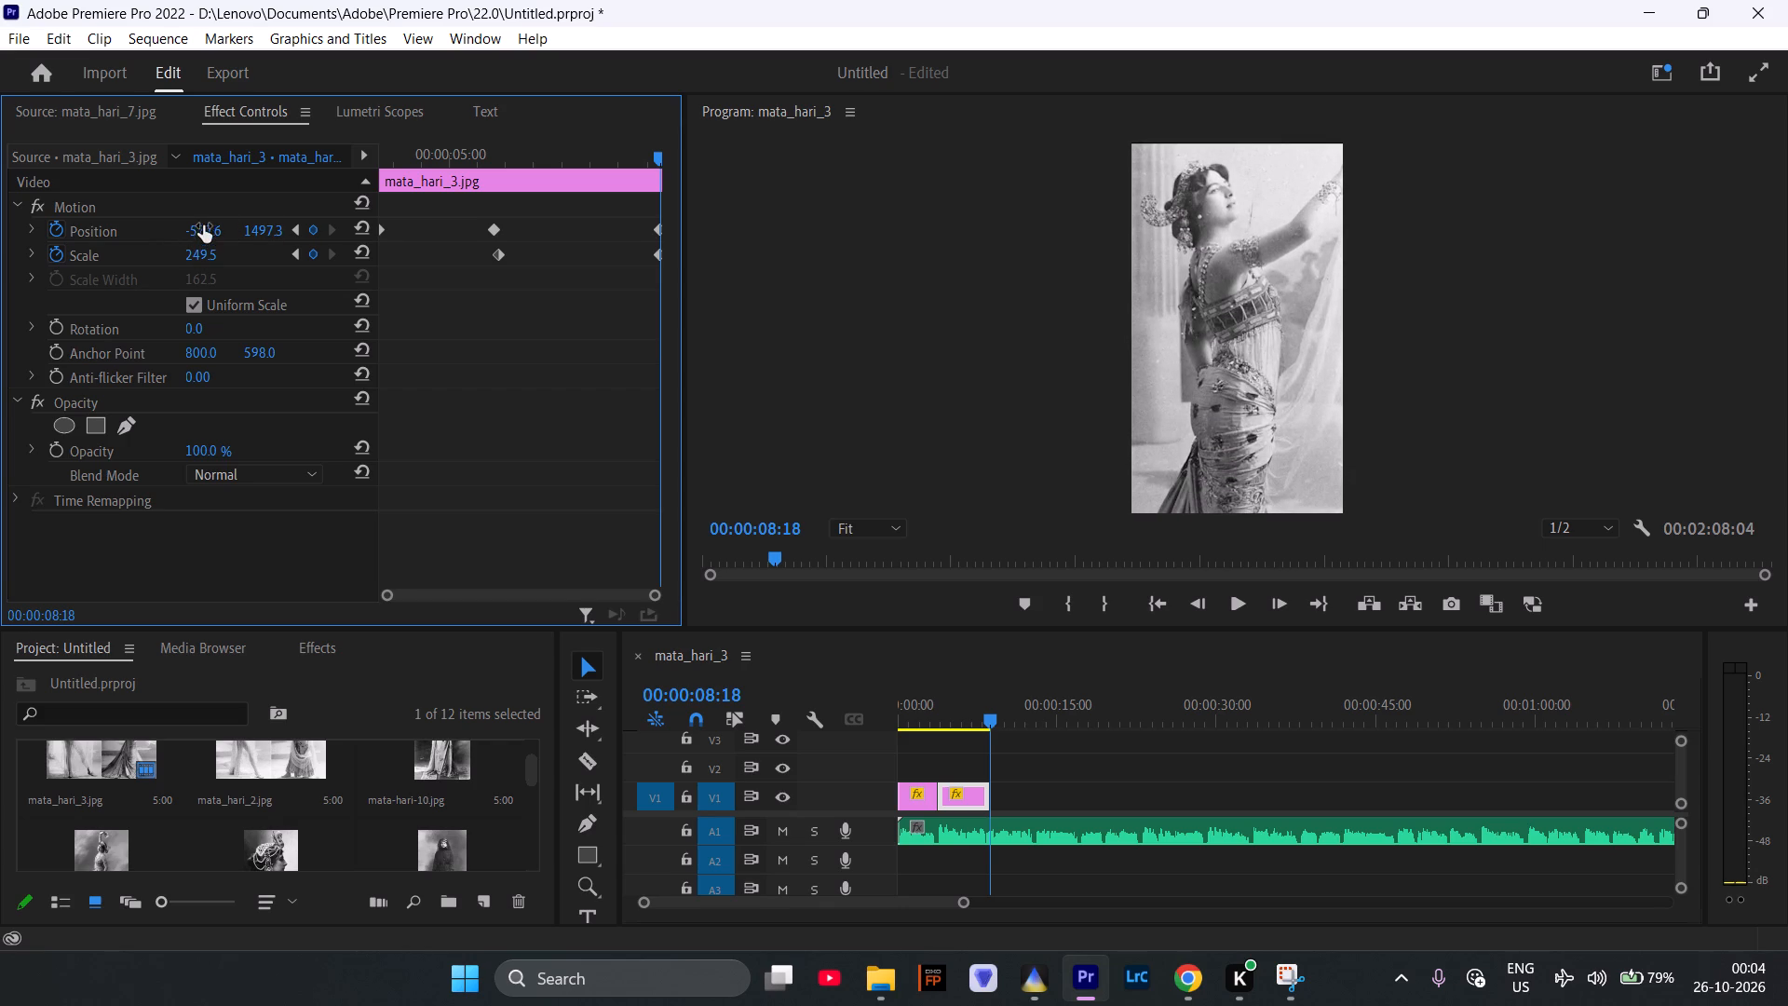
pyautogui.moveTo(203, 225); pyautogui.dragTo(113, 225)
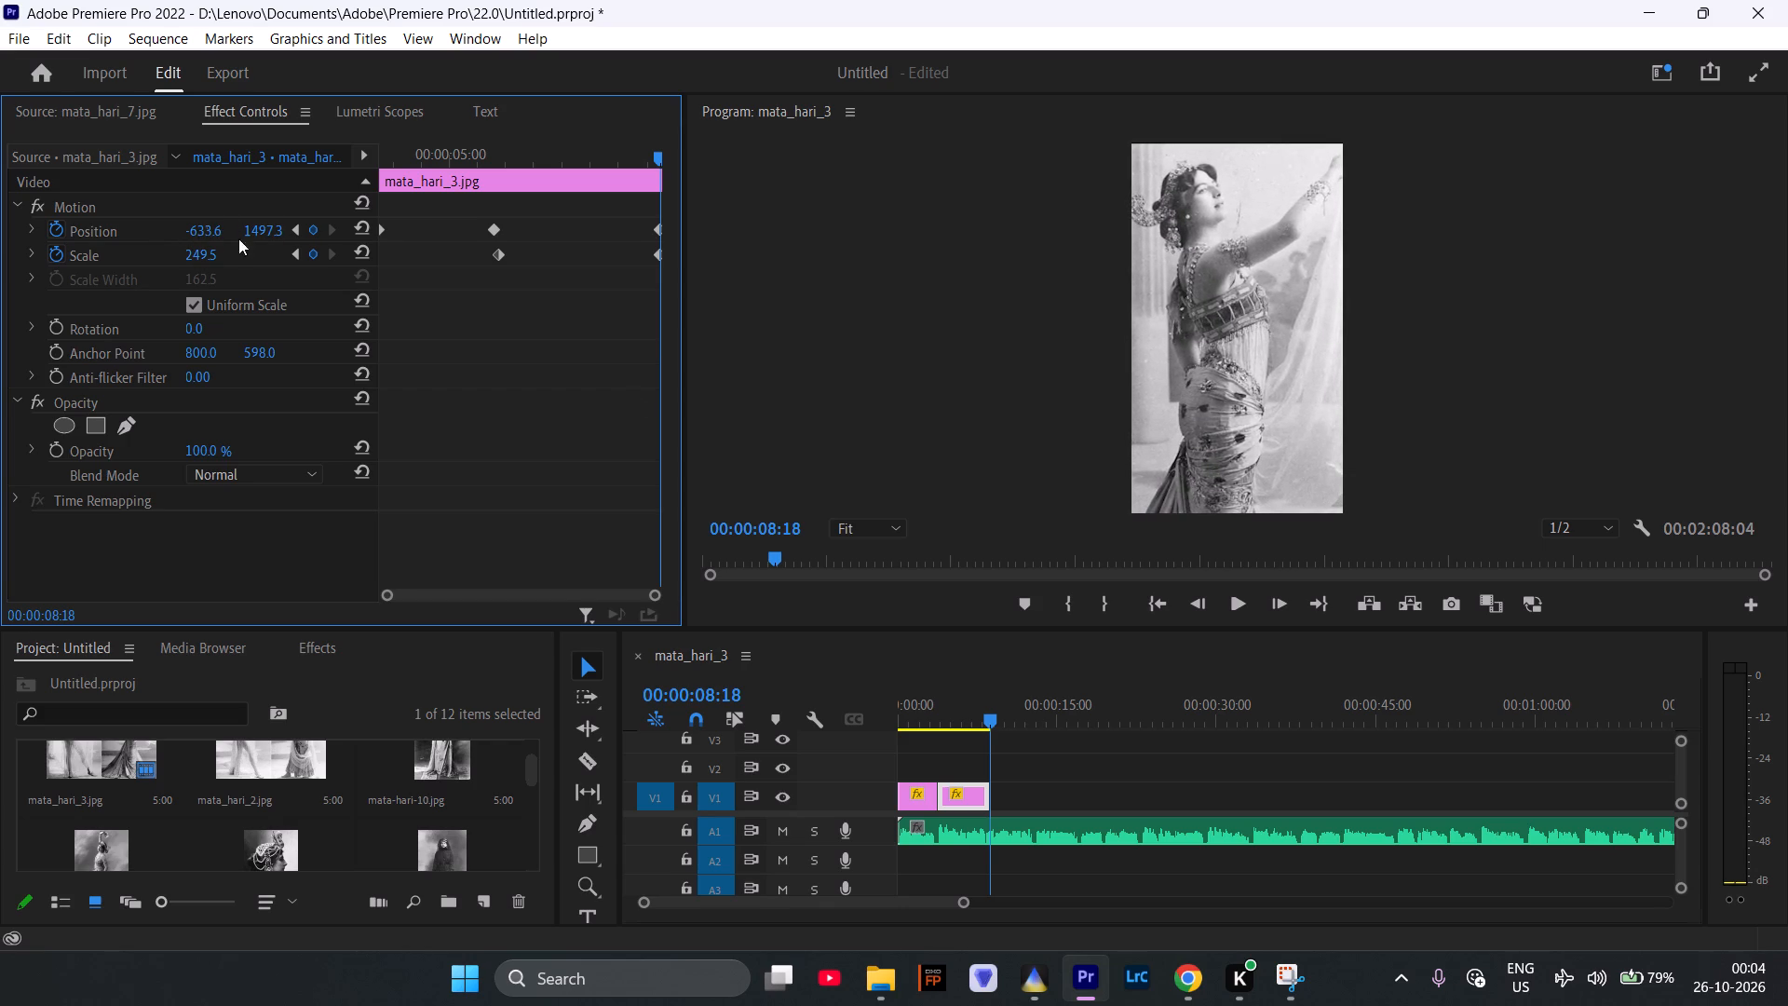
# Play the sequence from the start, and replay from 00:00:06:03 to 00:00:08:12 to check the mata_hari_3.jpg zoom.
pyautogui.moveTo(992, 722); pyautogui.dragTo(871, 740)
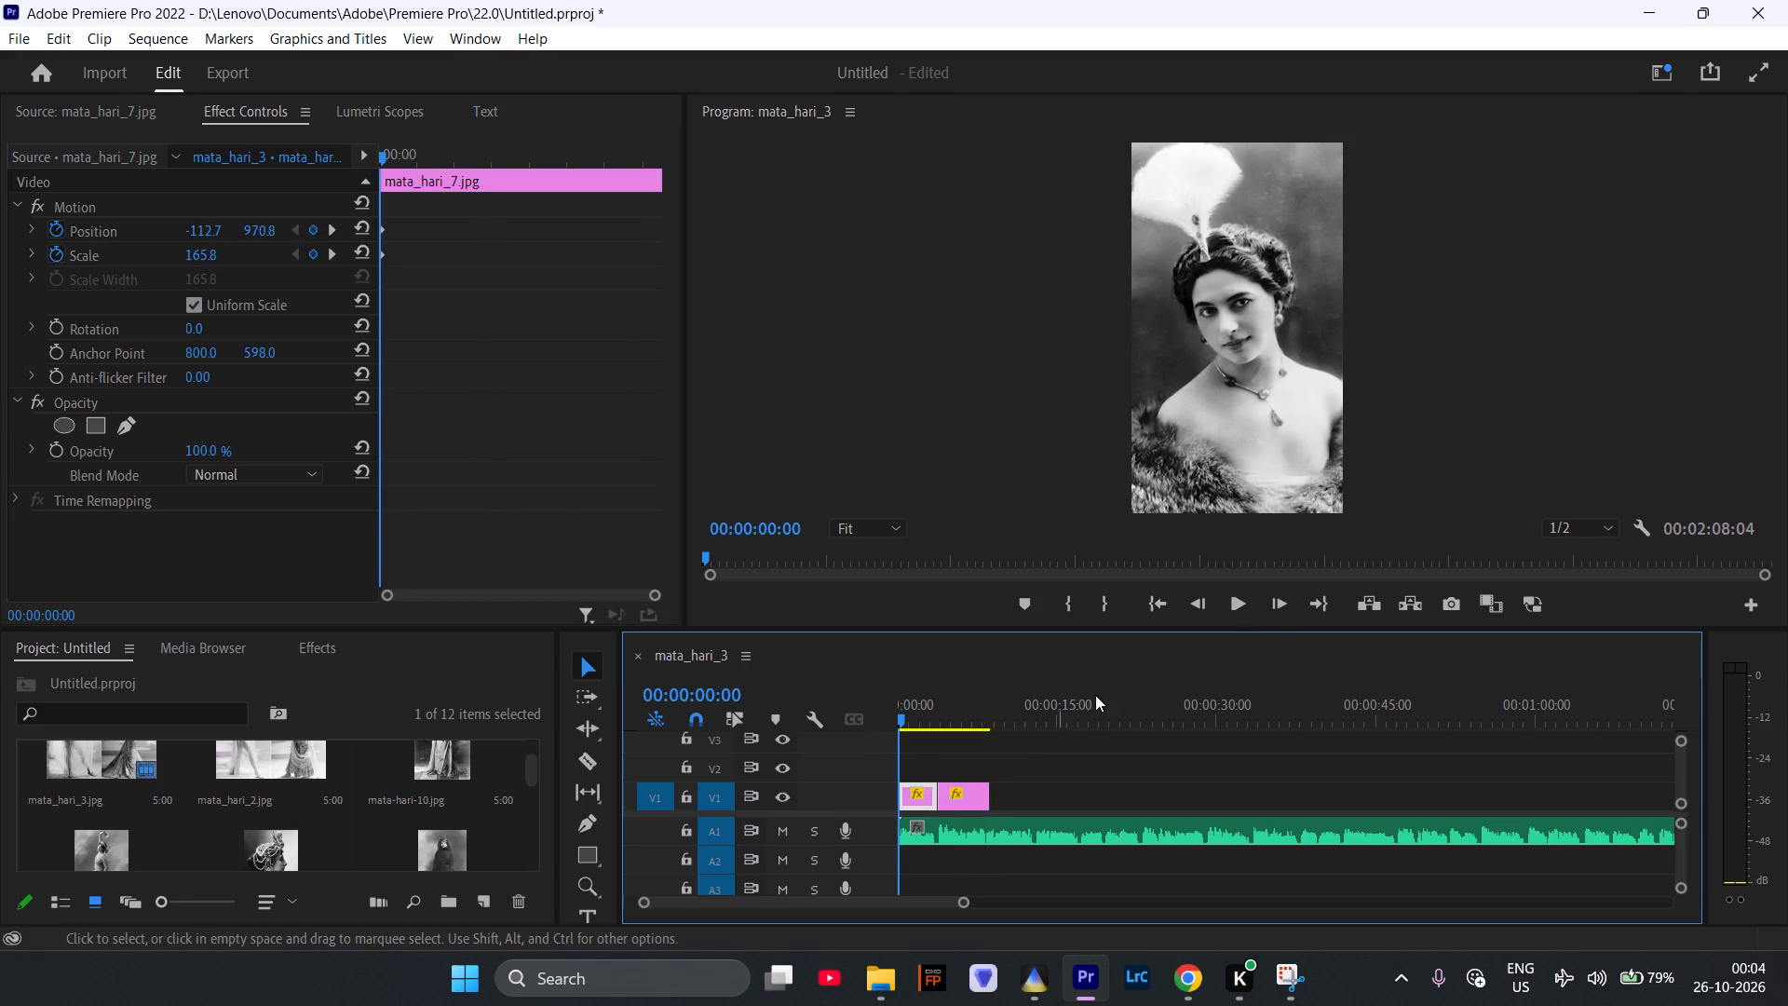
pyautogui.click(1240, 605)
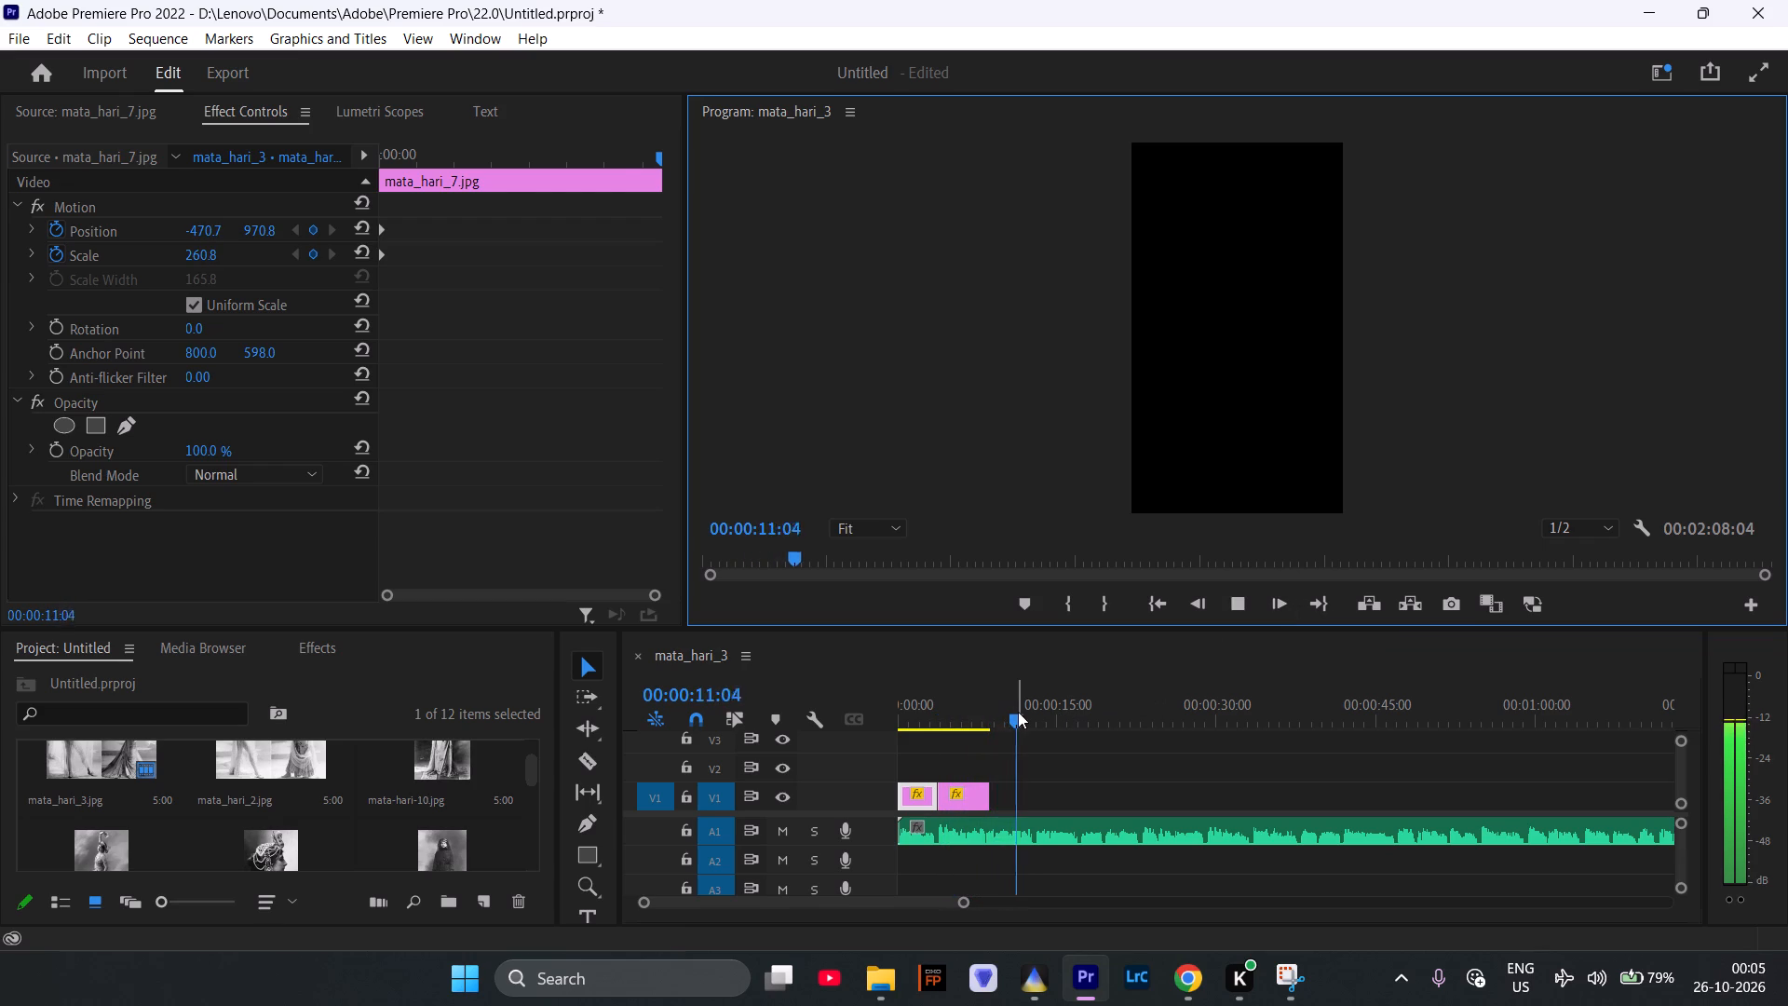
pyautogui.moveTo(1018, 712); pyautogui.dragTo(965, 721)
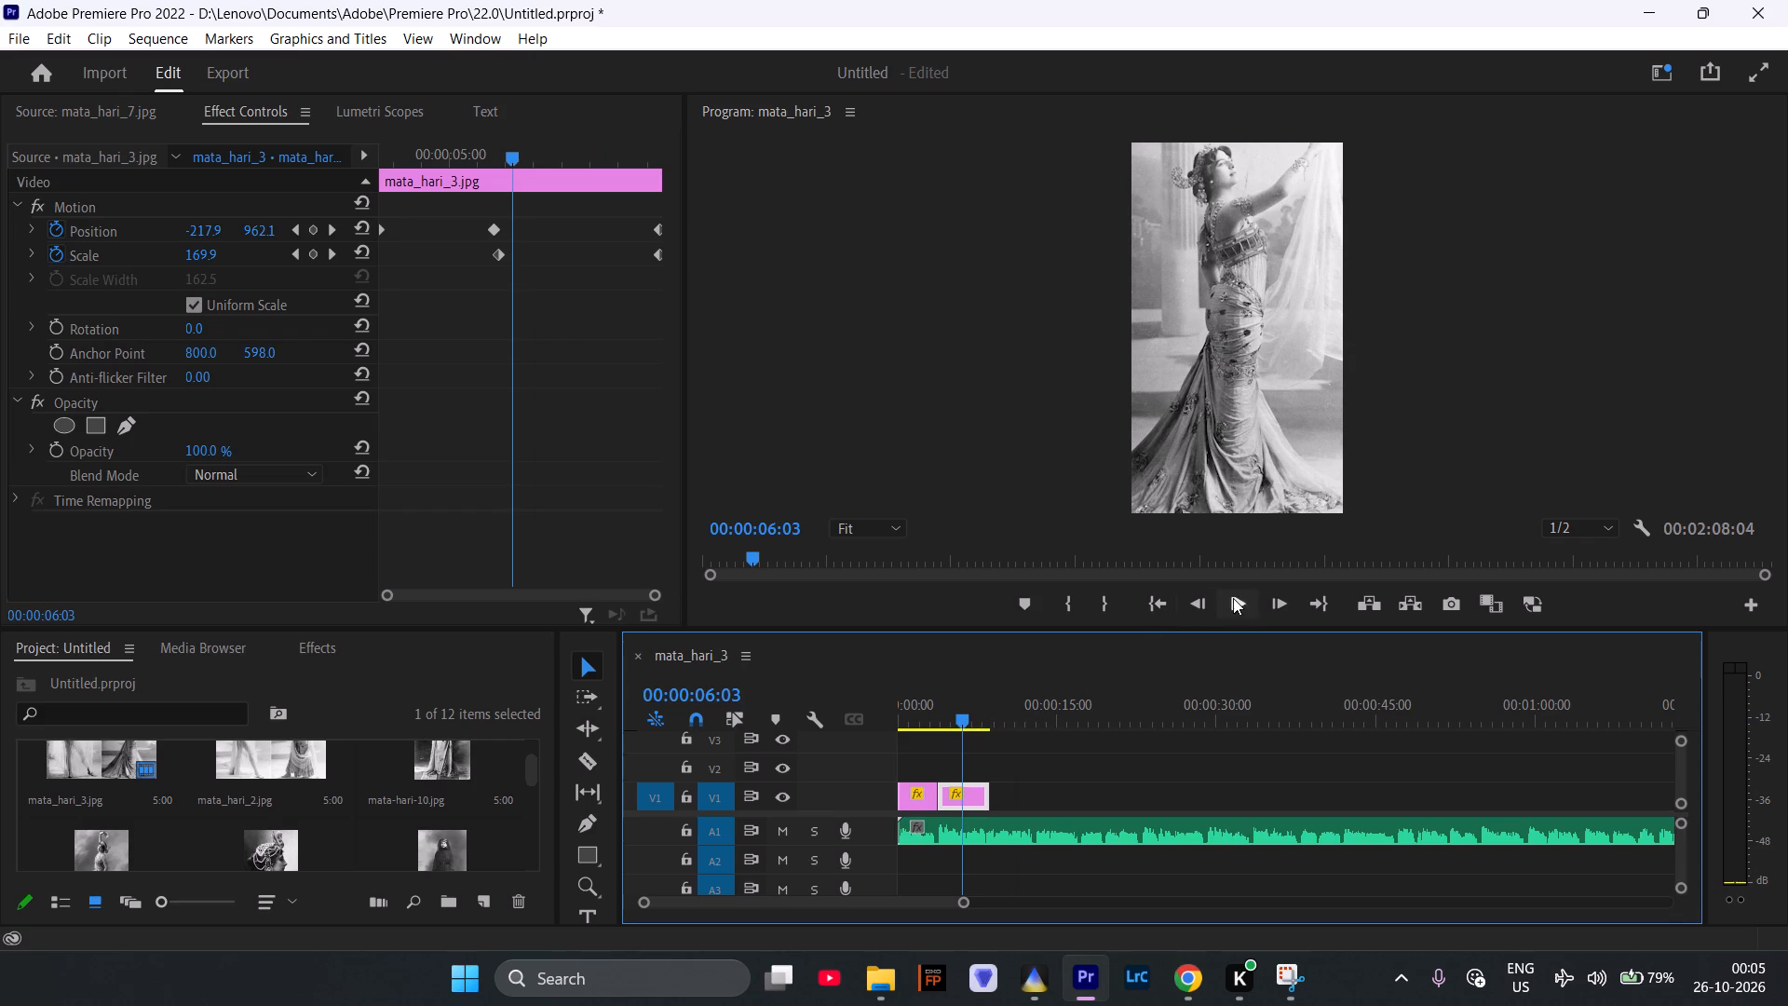
pyautogui.click(1234, 597)
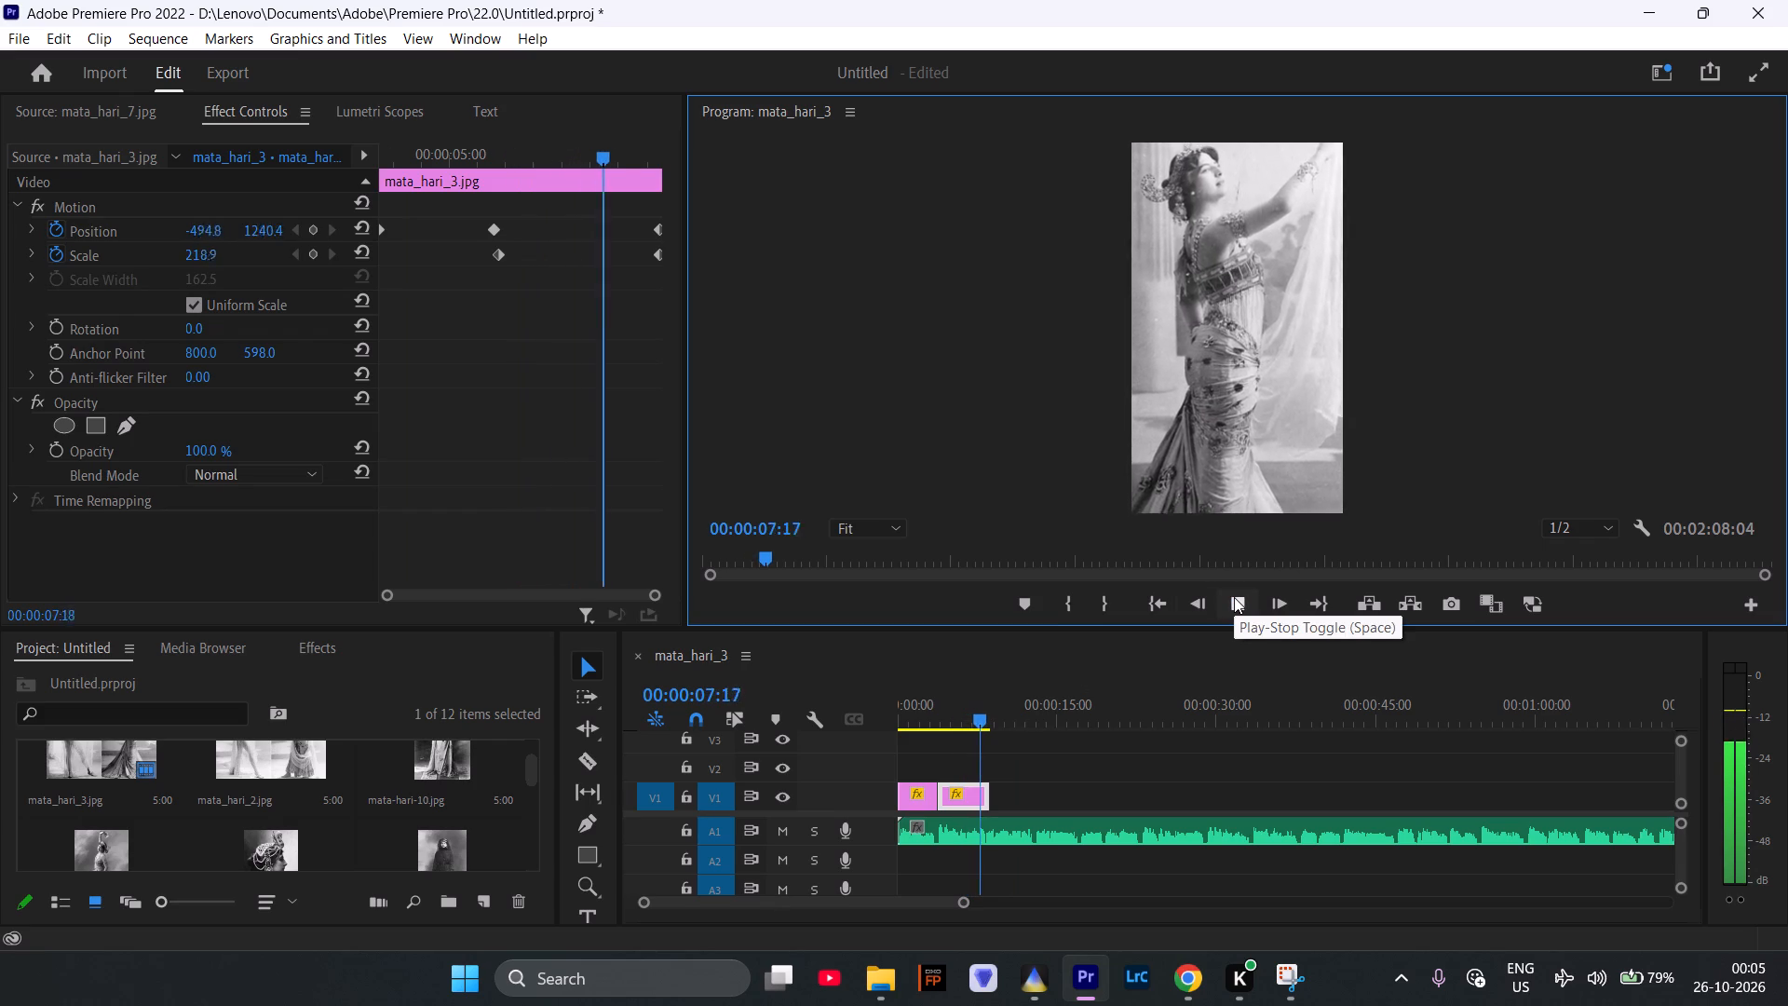
pyautogui.click(1234, 596)
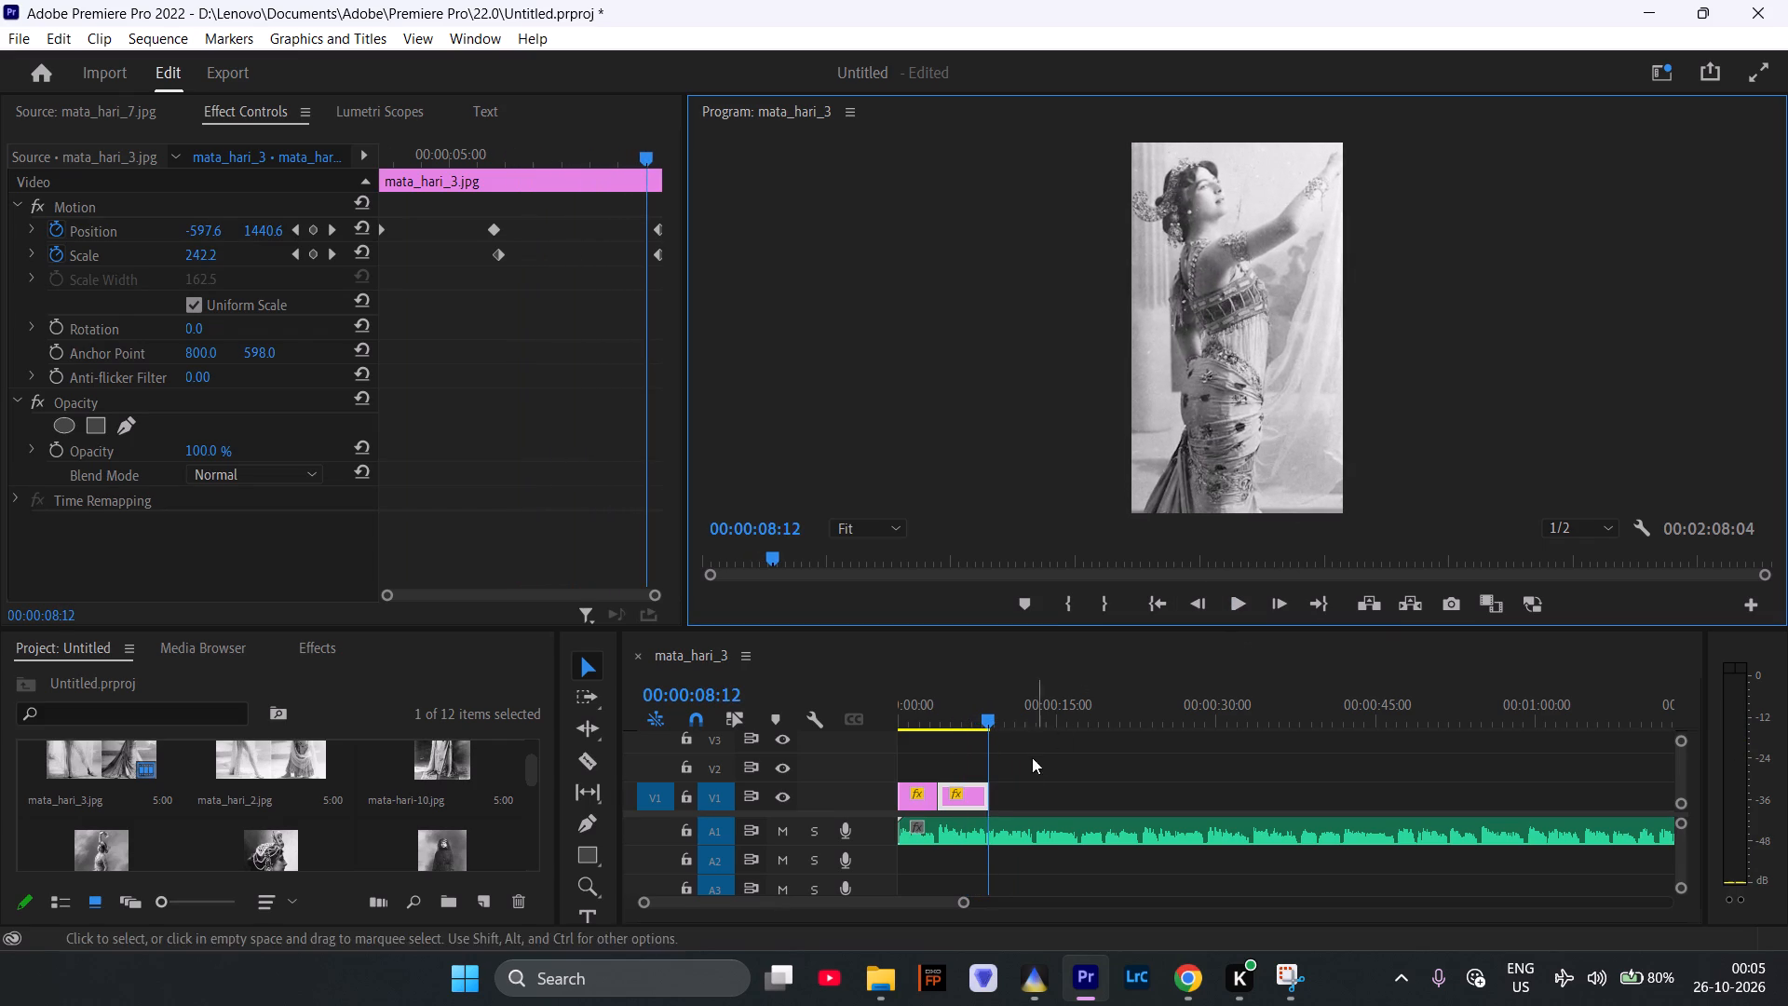
# Extend the end of the mata_hari_3.jpg clip on V1 to about 14 seconds on the timeline.
pyautogui.moveTo(988, 796); pyautogui.dragTo(1044, 807)
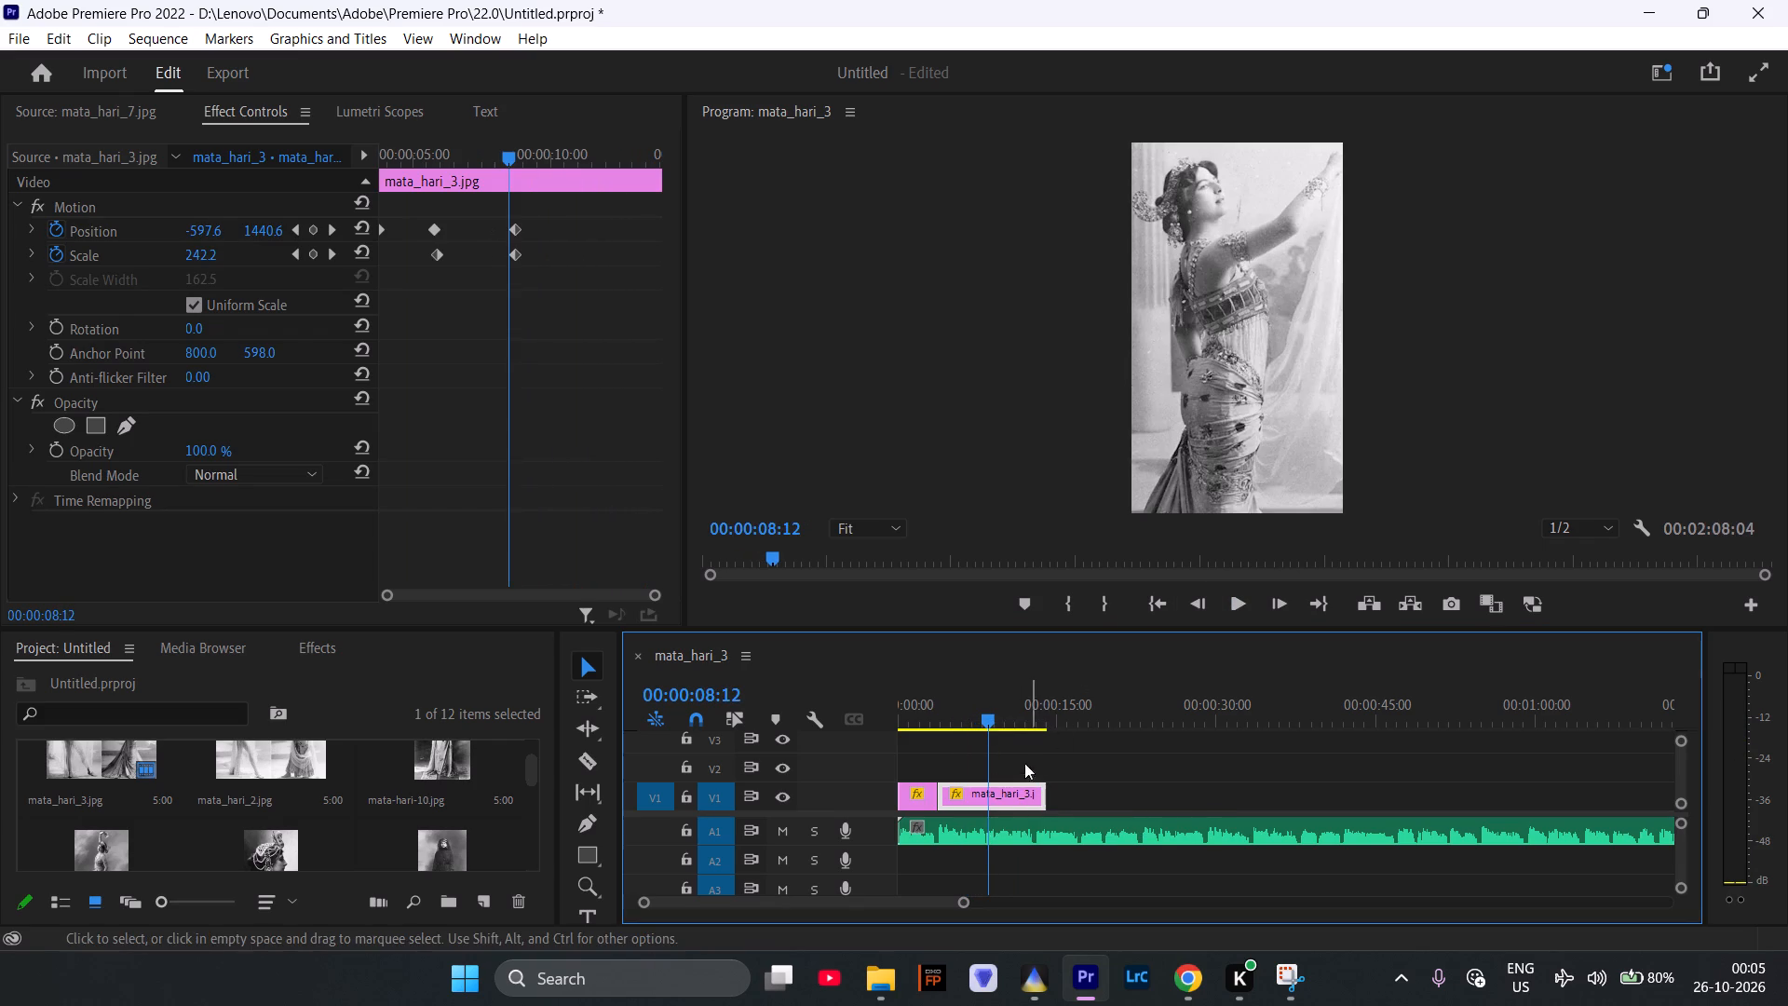
# Play from 00:00:02:24, and replay from 00:00:05:15 to examine the change from pan to zoom, stopping at 00:00:06:12.
pyautogui.moveTo(992, 718); pyautogui.dragTo(934, 727)
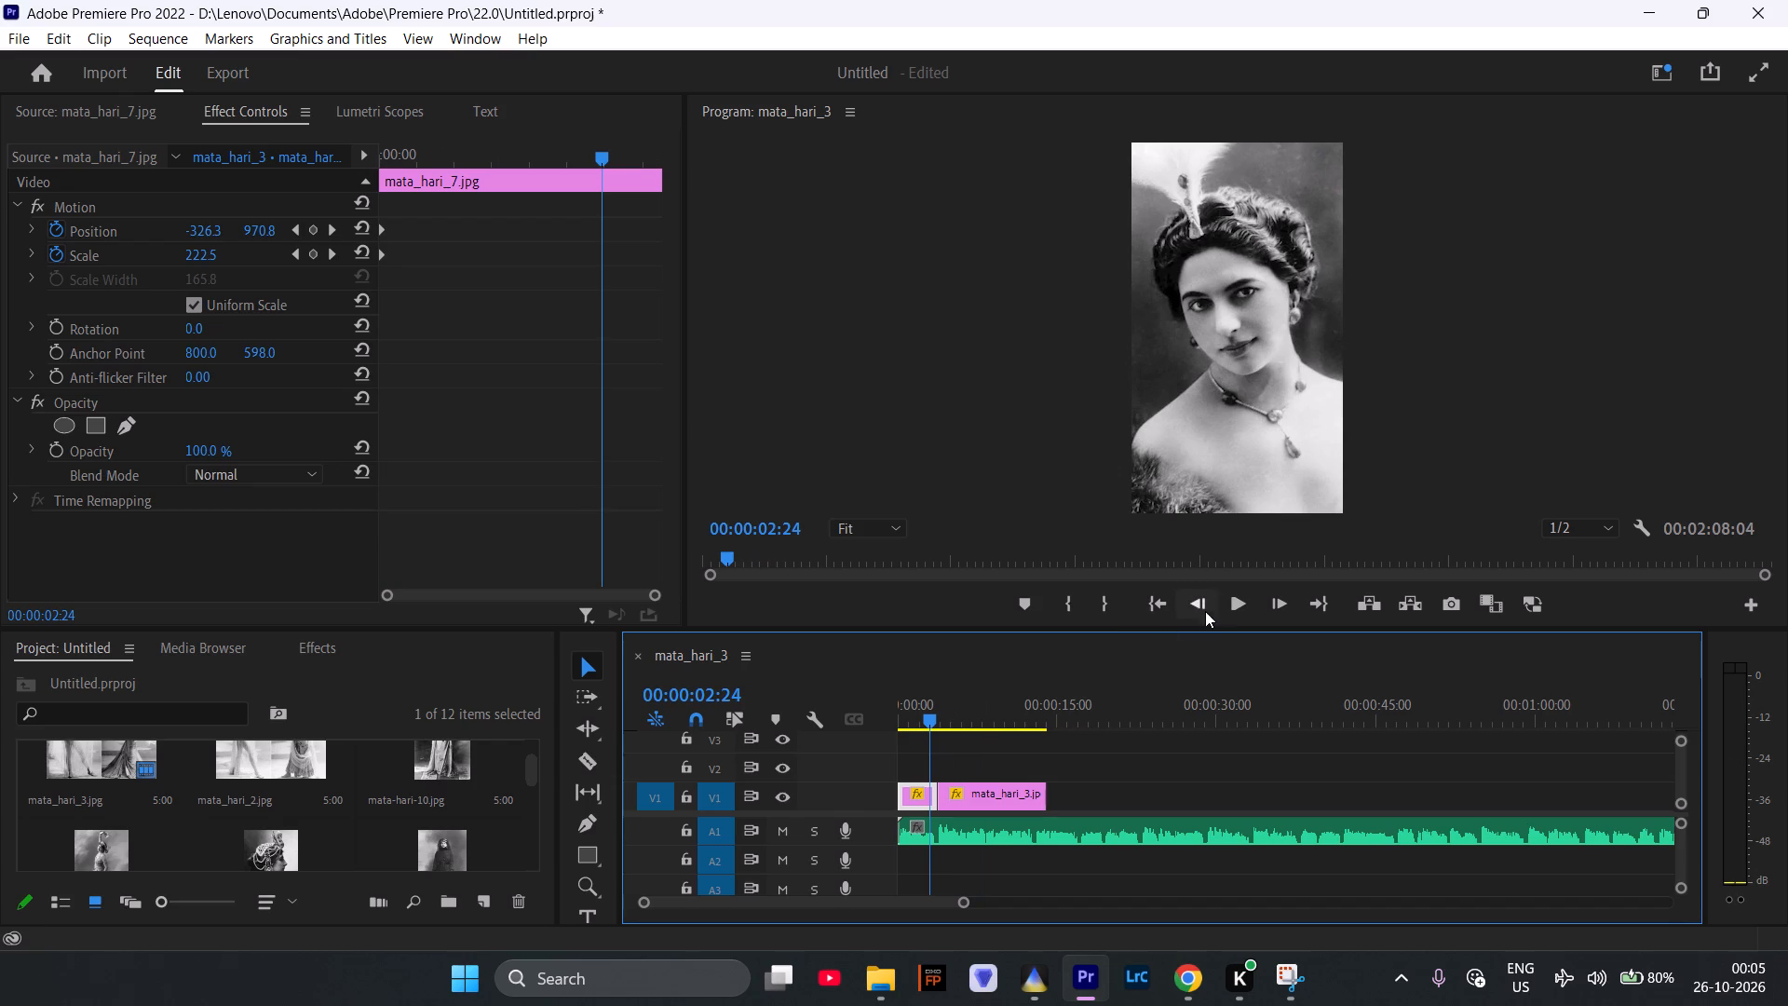
pyautogui.click(1231, 601)
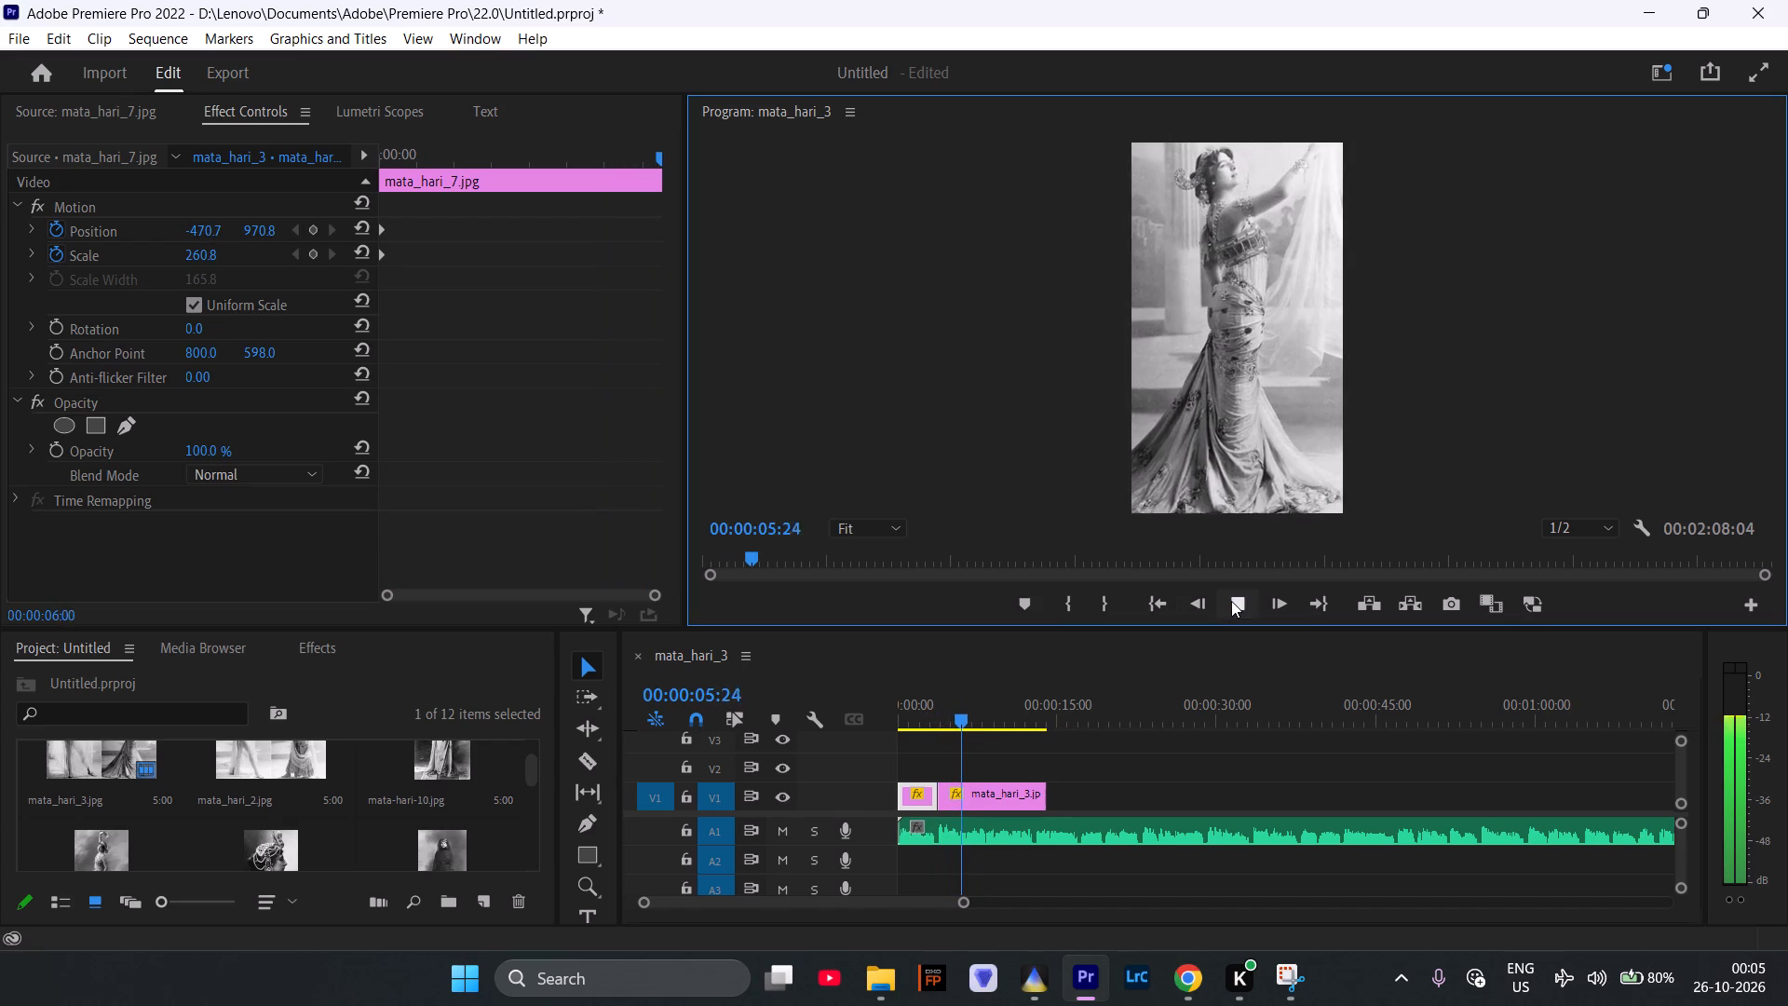
pyautogui.click(1231, 601)
pyautogui.moveTo(974, 723); pyautogui.dragTo(960, 729)
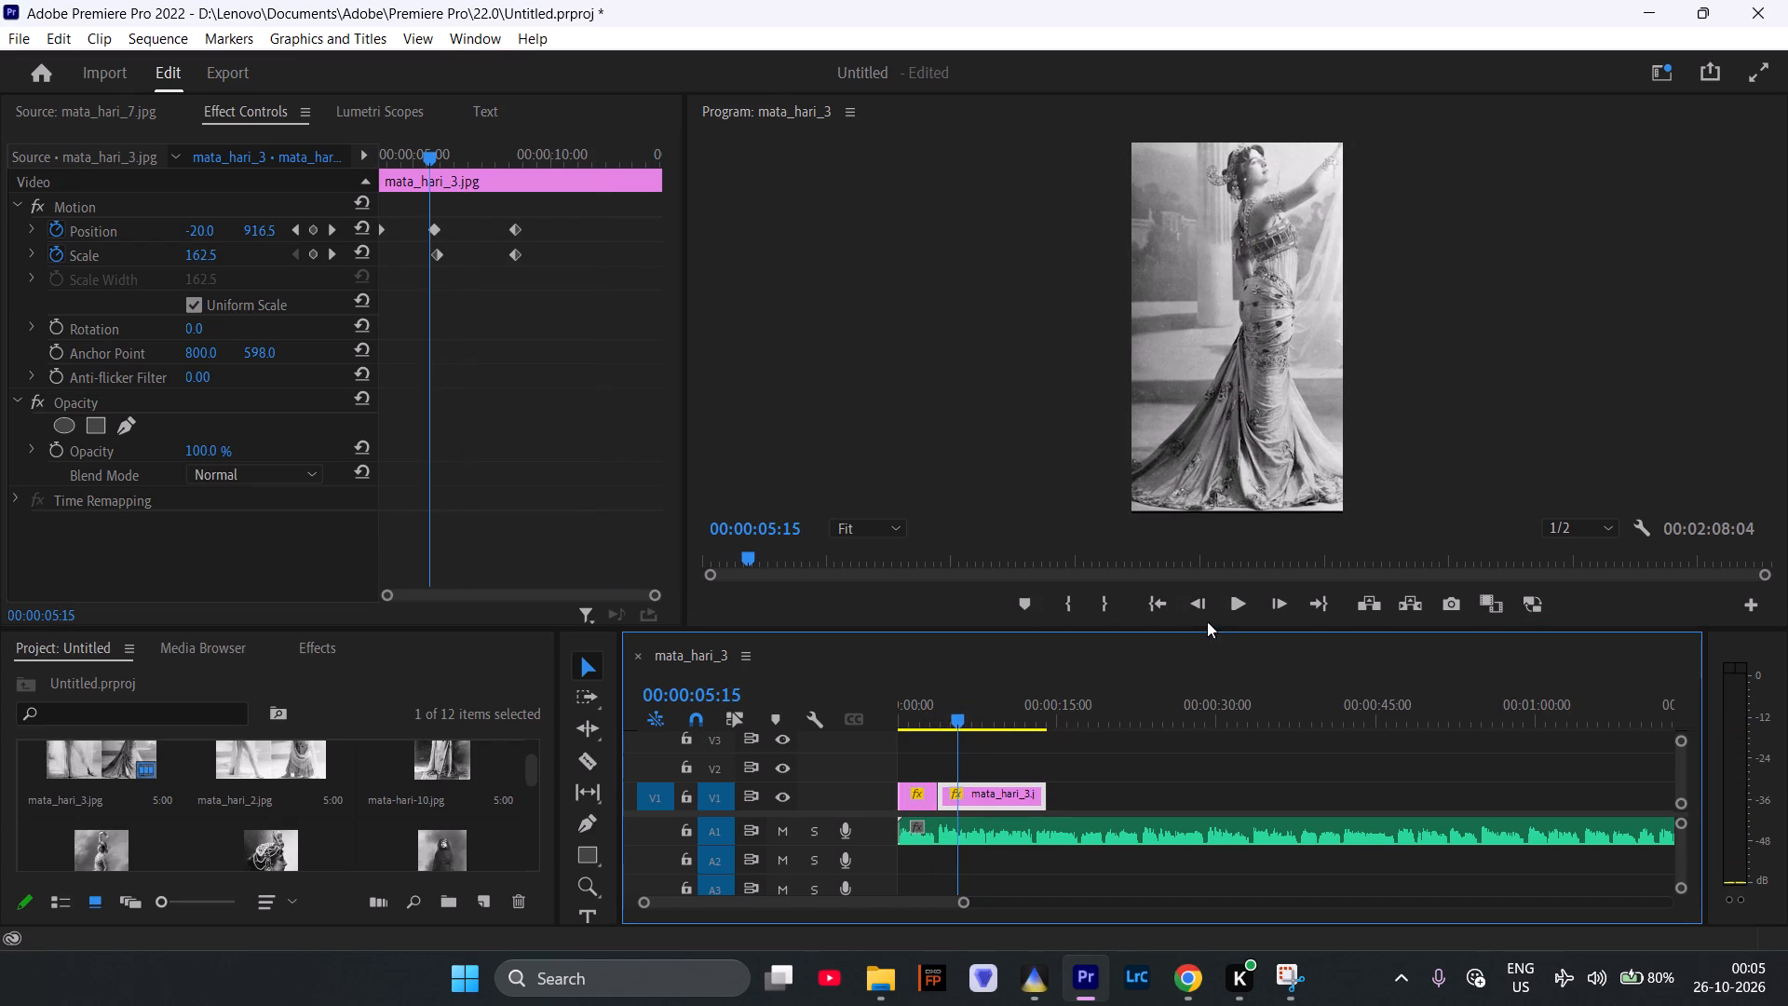
pyautogui.click(1236, 607)
pyautogui.click(1236, 607)
pyautogui.click(1236, 606)
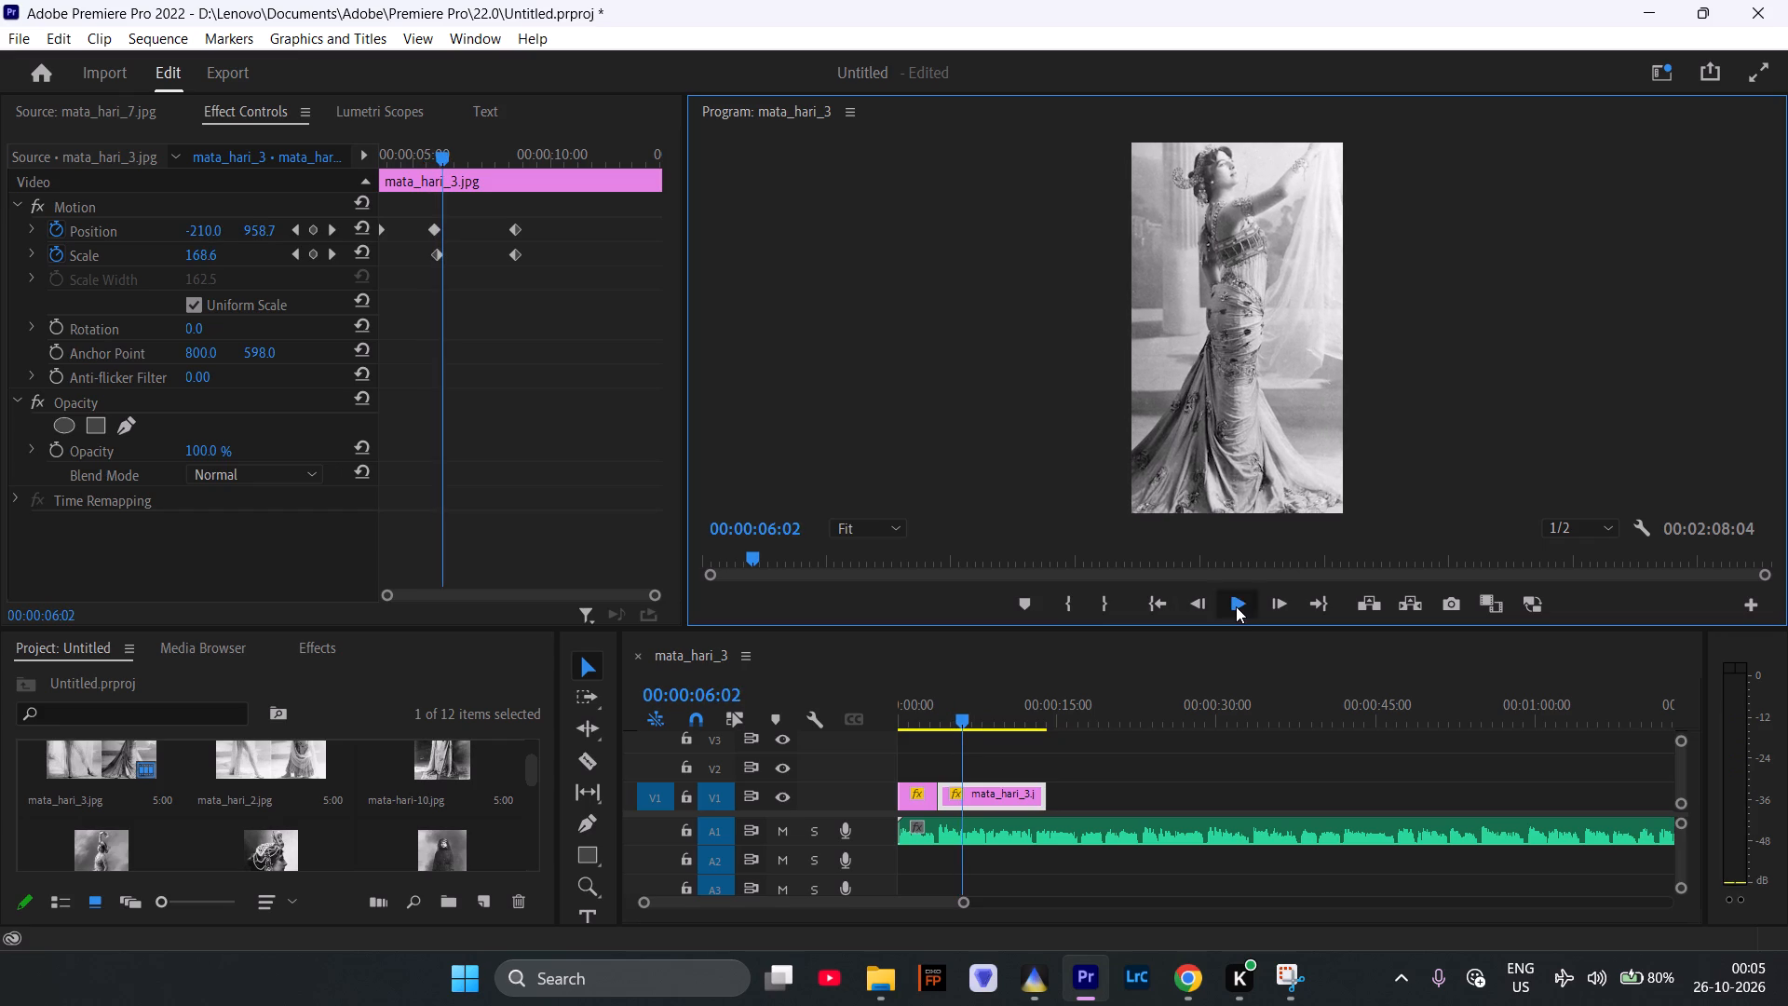
pyautogui.click(1236, 606)
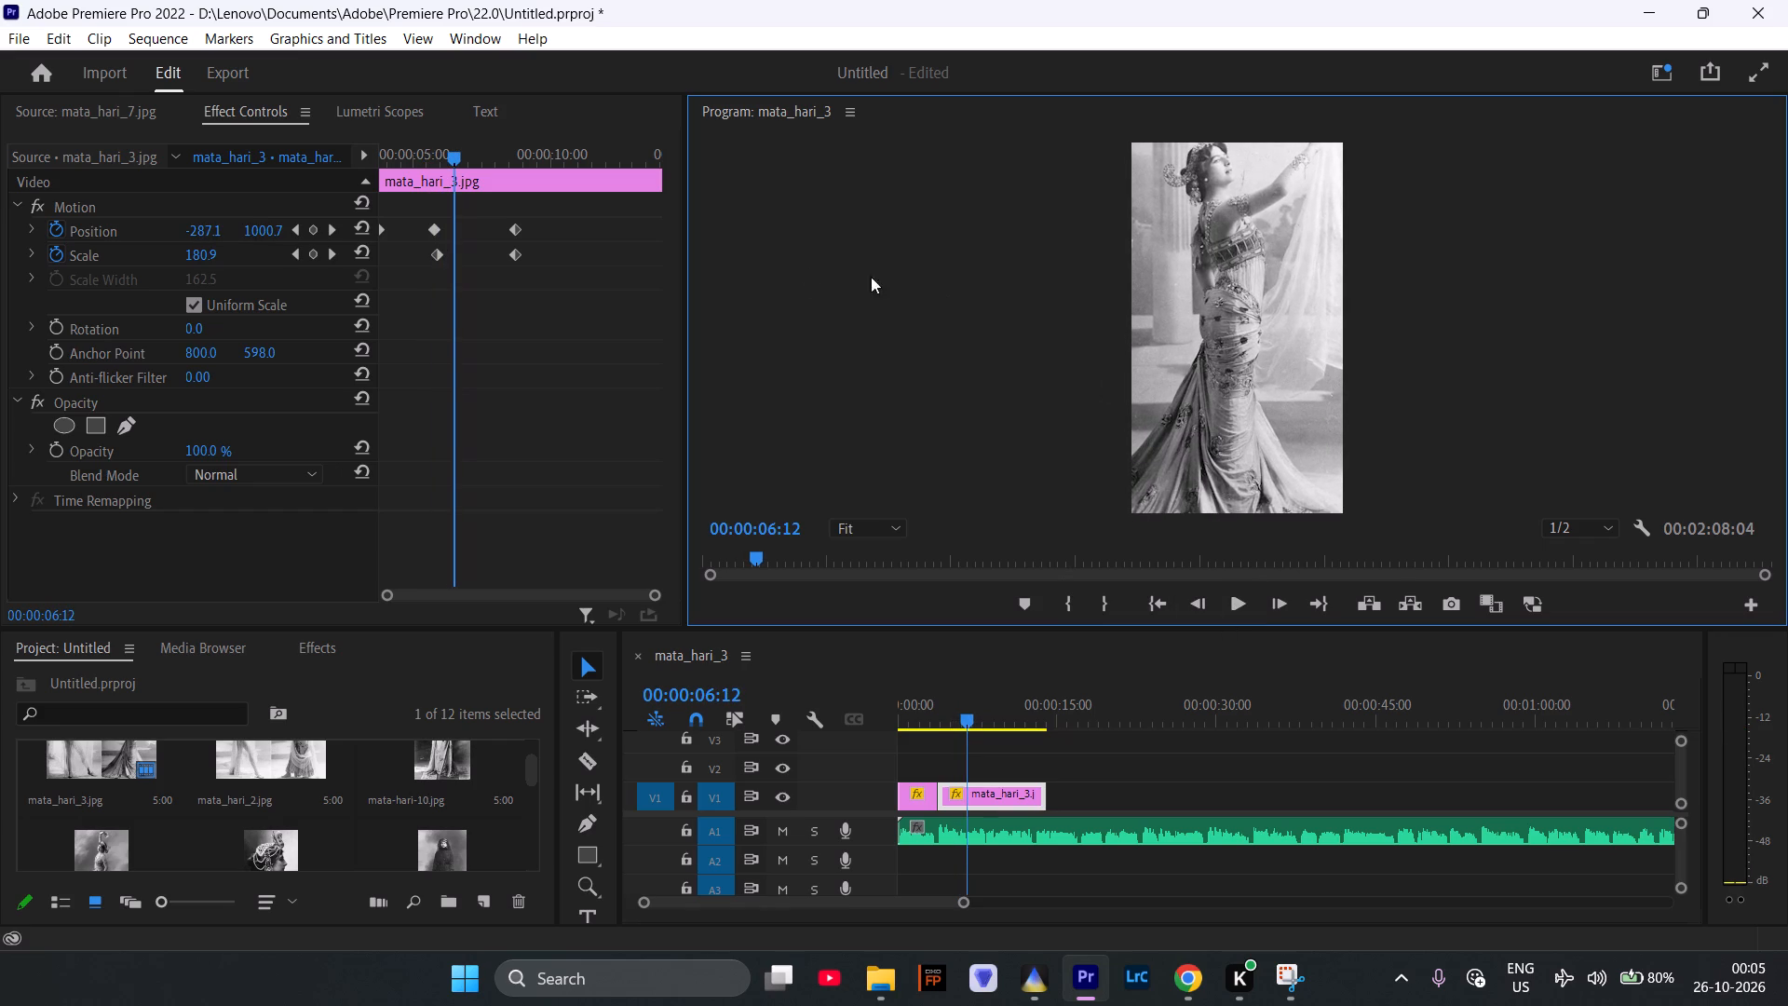
# Add an intermediate Position keyframe of -323.1, 1079.7 to the mata_hari_3.jpg clip at 00:00:06:12.
pyautogui.moveTo(213, 229); pyautogui.dragTo(213, 228)
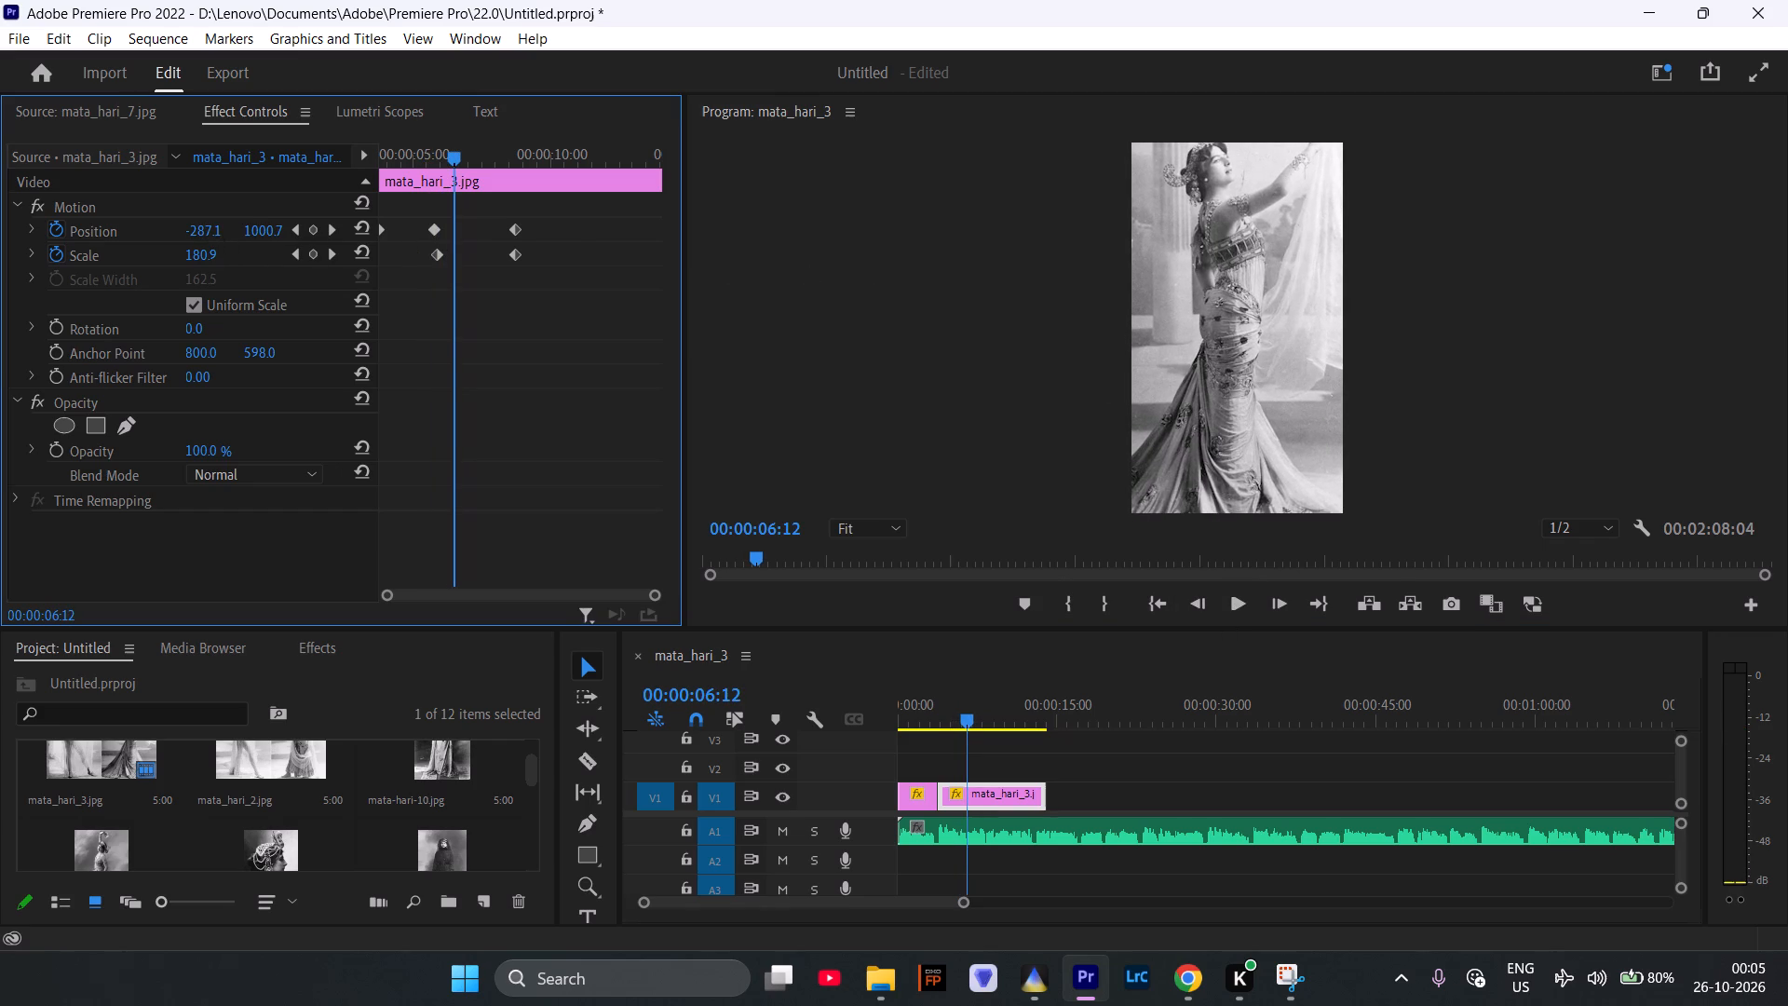
pyautogui.moveTo(213, 228); pyautogui.dragTo(147, 228)
pyautogui.moveTo(258, 224); pyautogui.dragTo(310, 234)
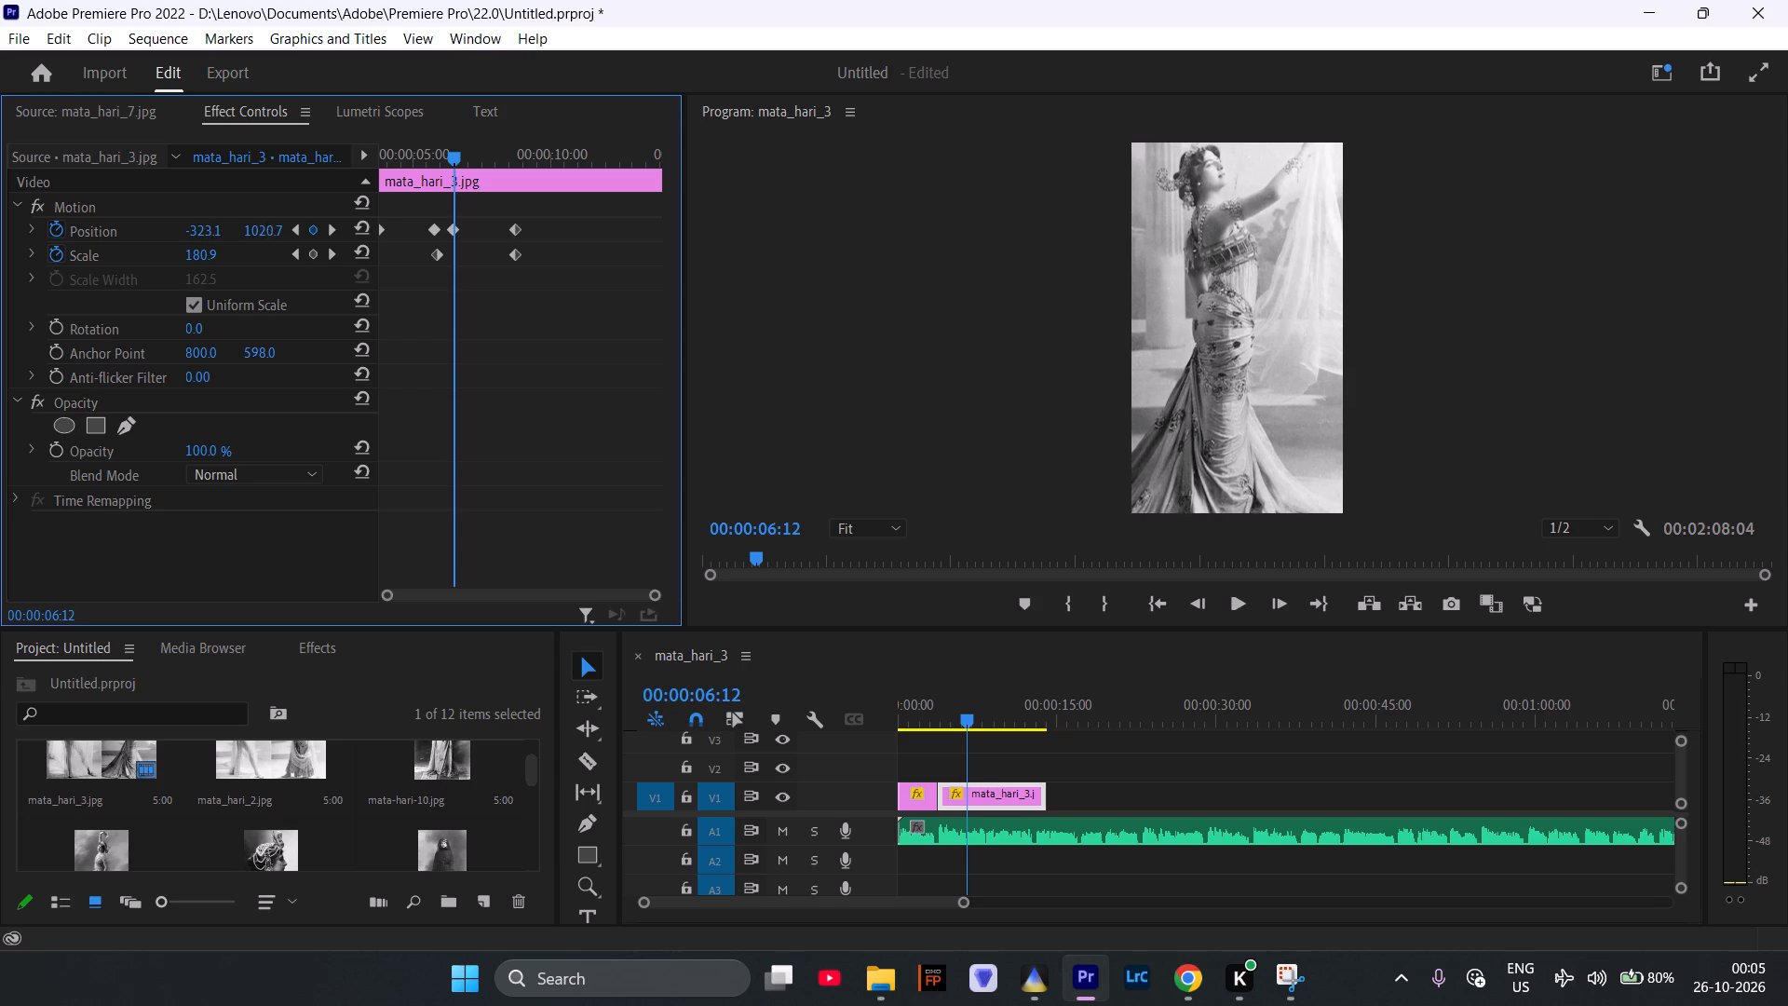
pyautogui.moveTo(310, 234); pyautogui.dragTo(440, 262)
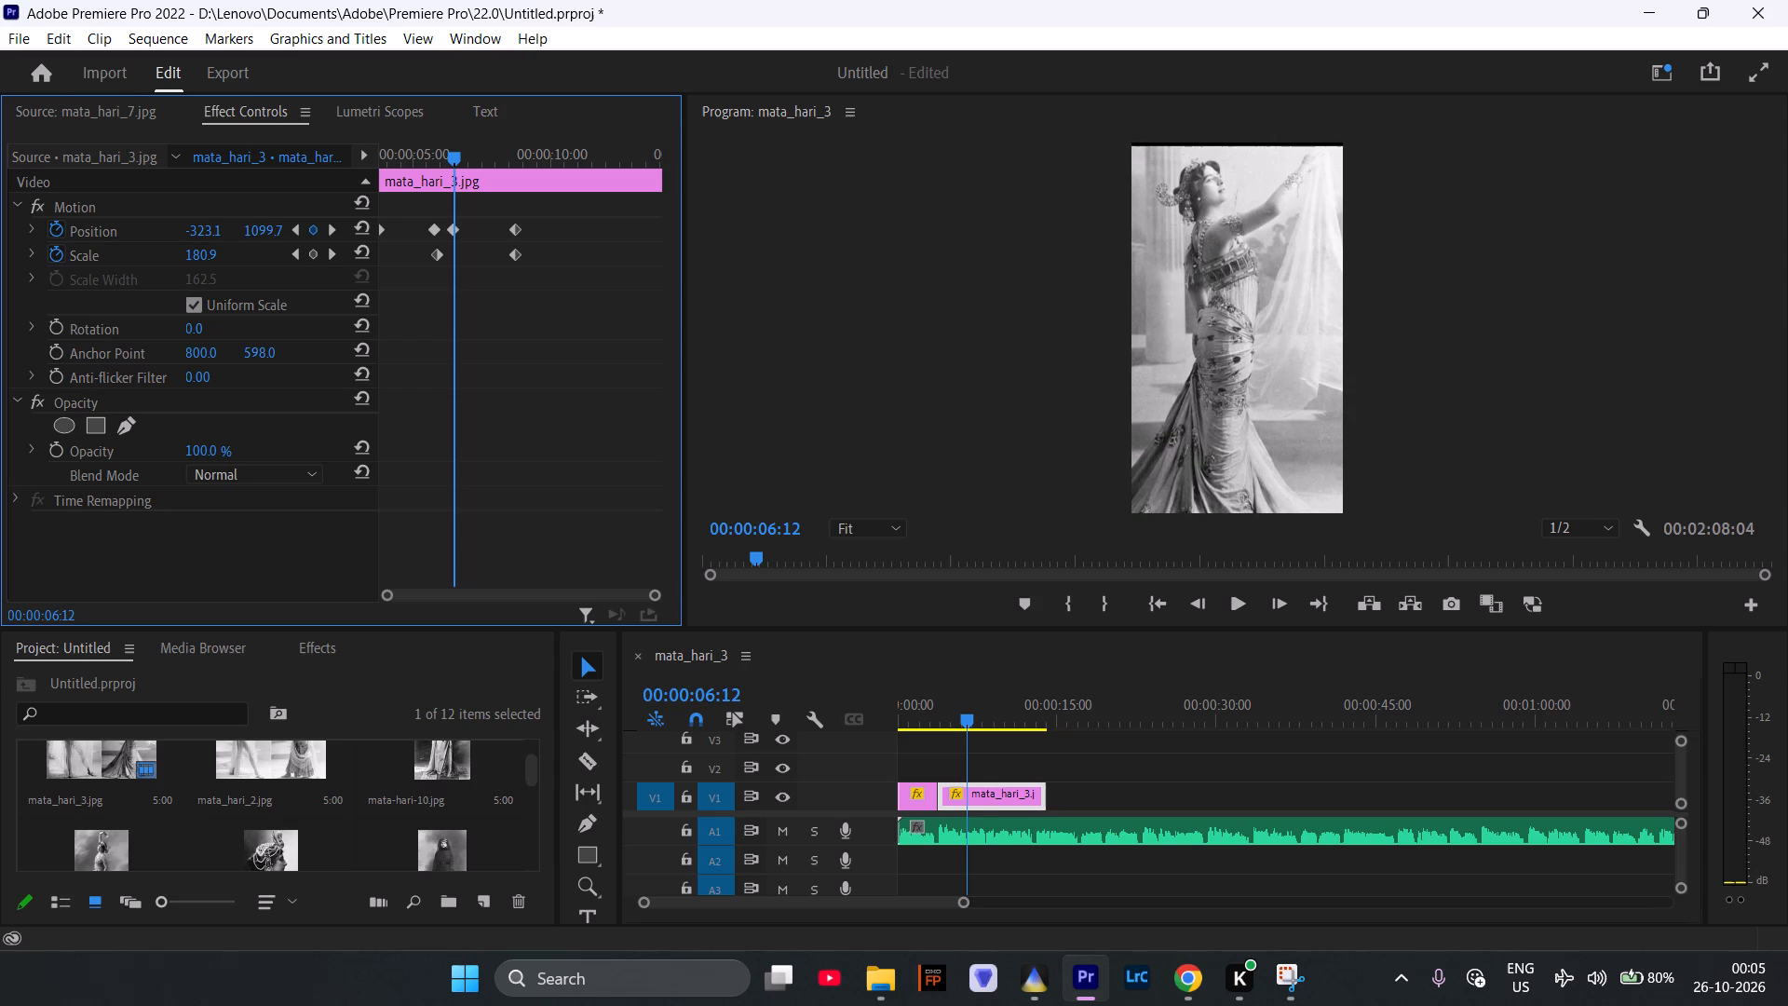
pyautogui.moveTo(440, 262); pyautogui.dragTo(464, 247)
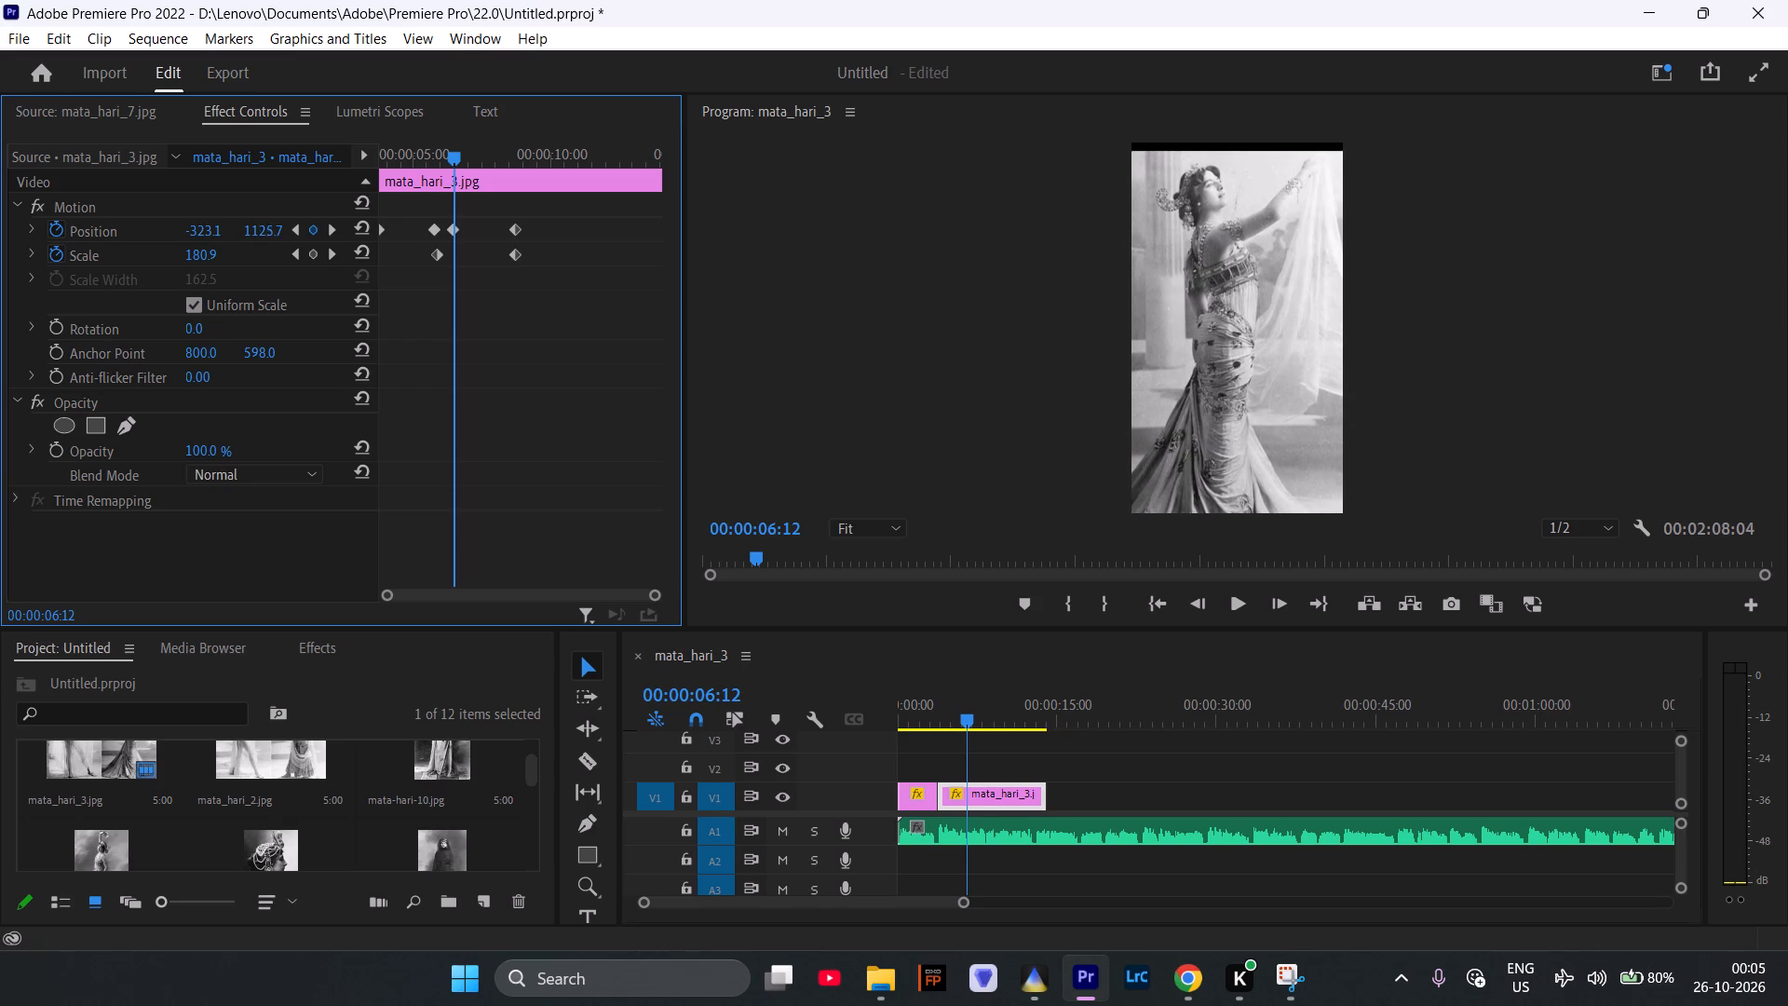
pyautogui.moveTo(464, 247); pyautogui.dragTo(404, 242)
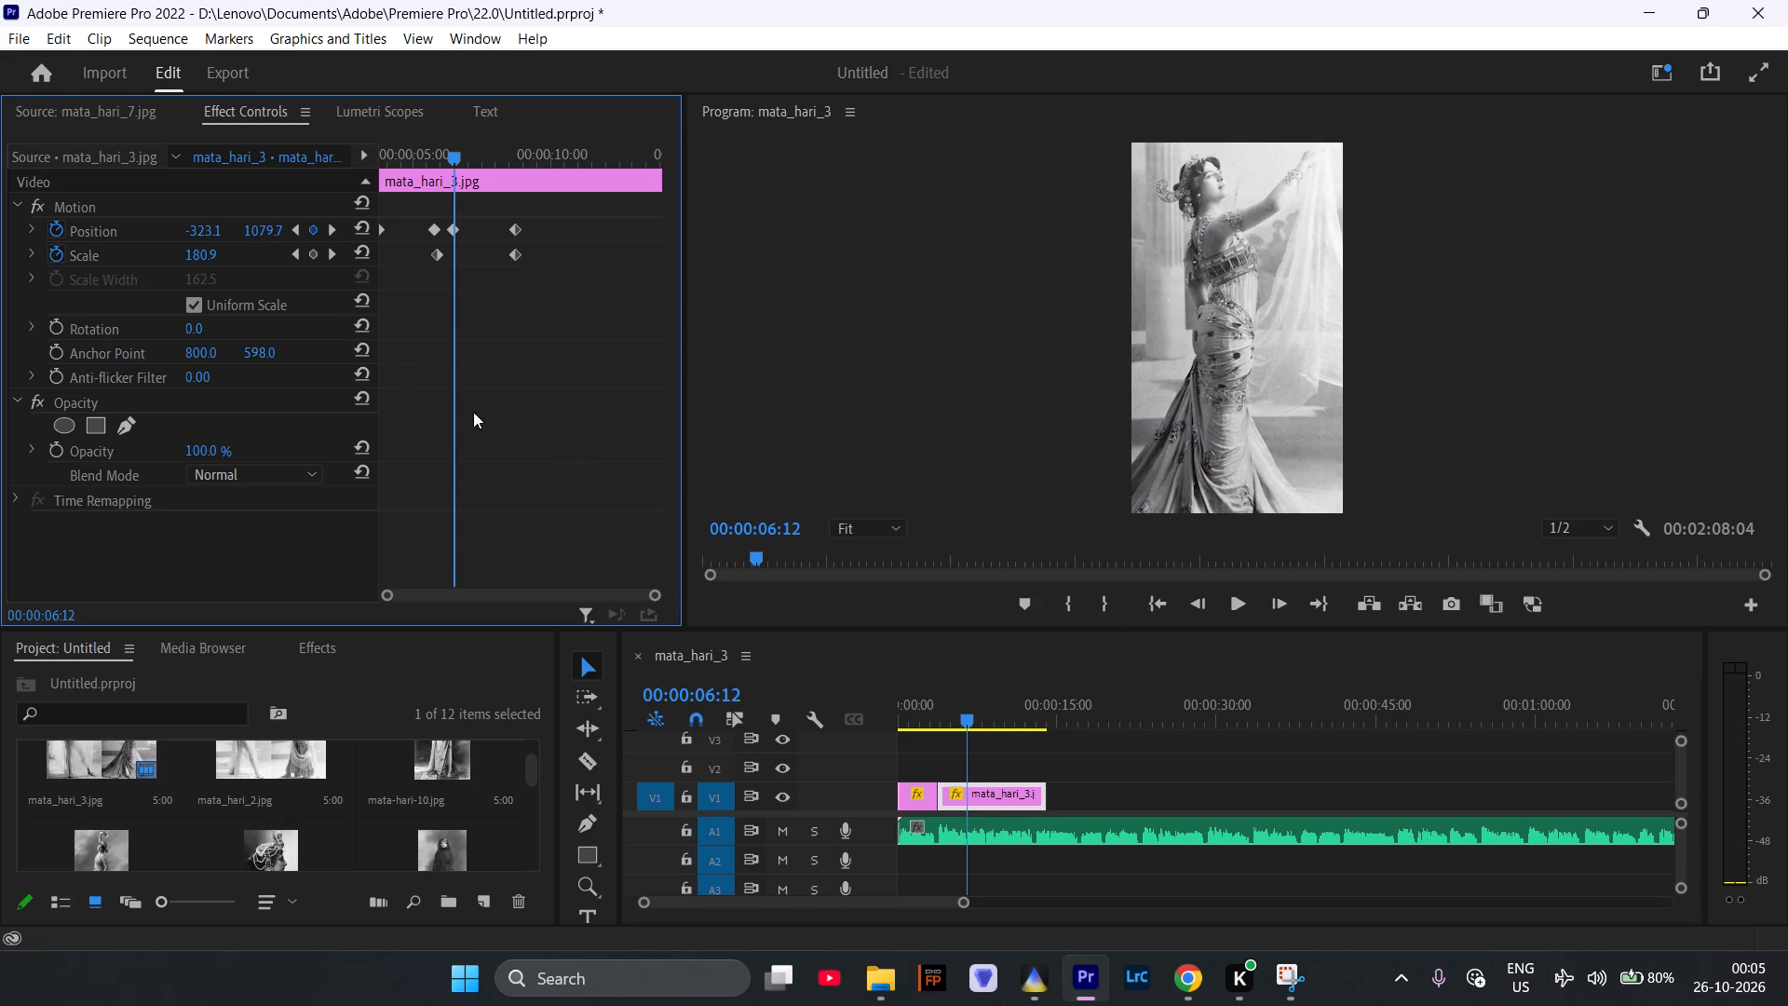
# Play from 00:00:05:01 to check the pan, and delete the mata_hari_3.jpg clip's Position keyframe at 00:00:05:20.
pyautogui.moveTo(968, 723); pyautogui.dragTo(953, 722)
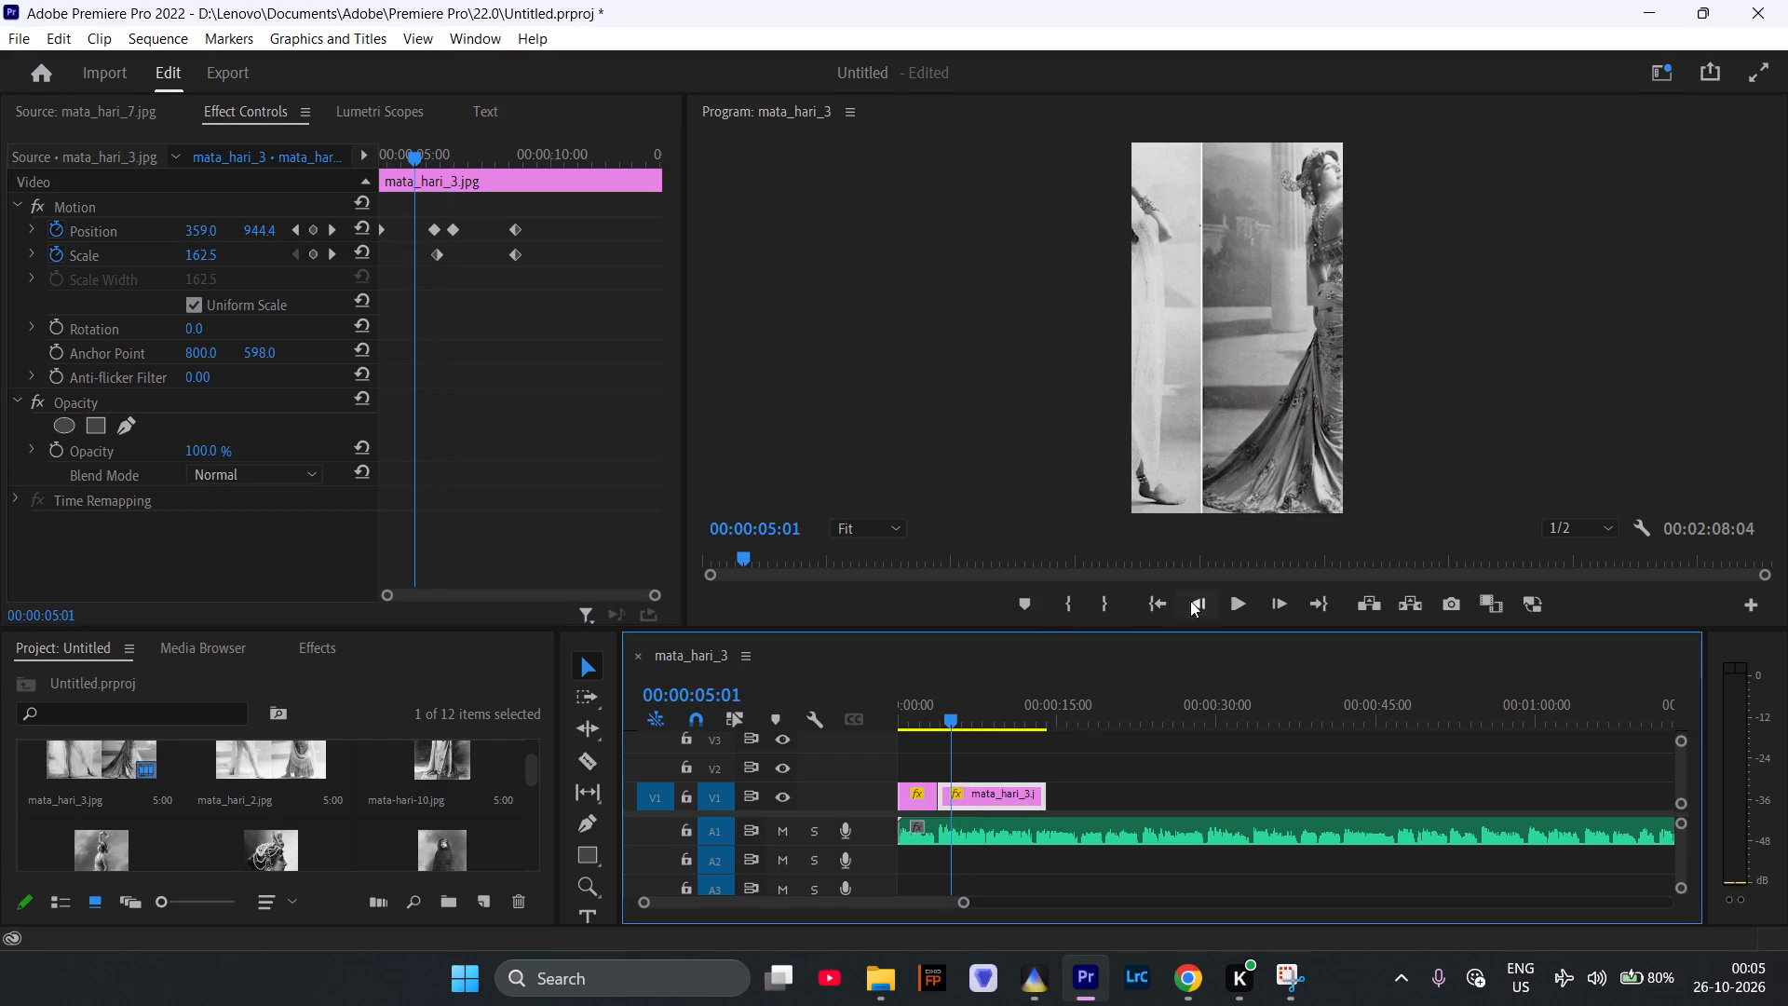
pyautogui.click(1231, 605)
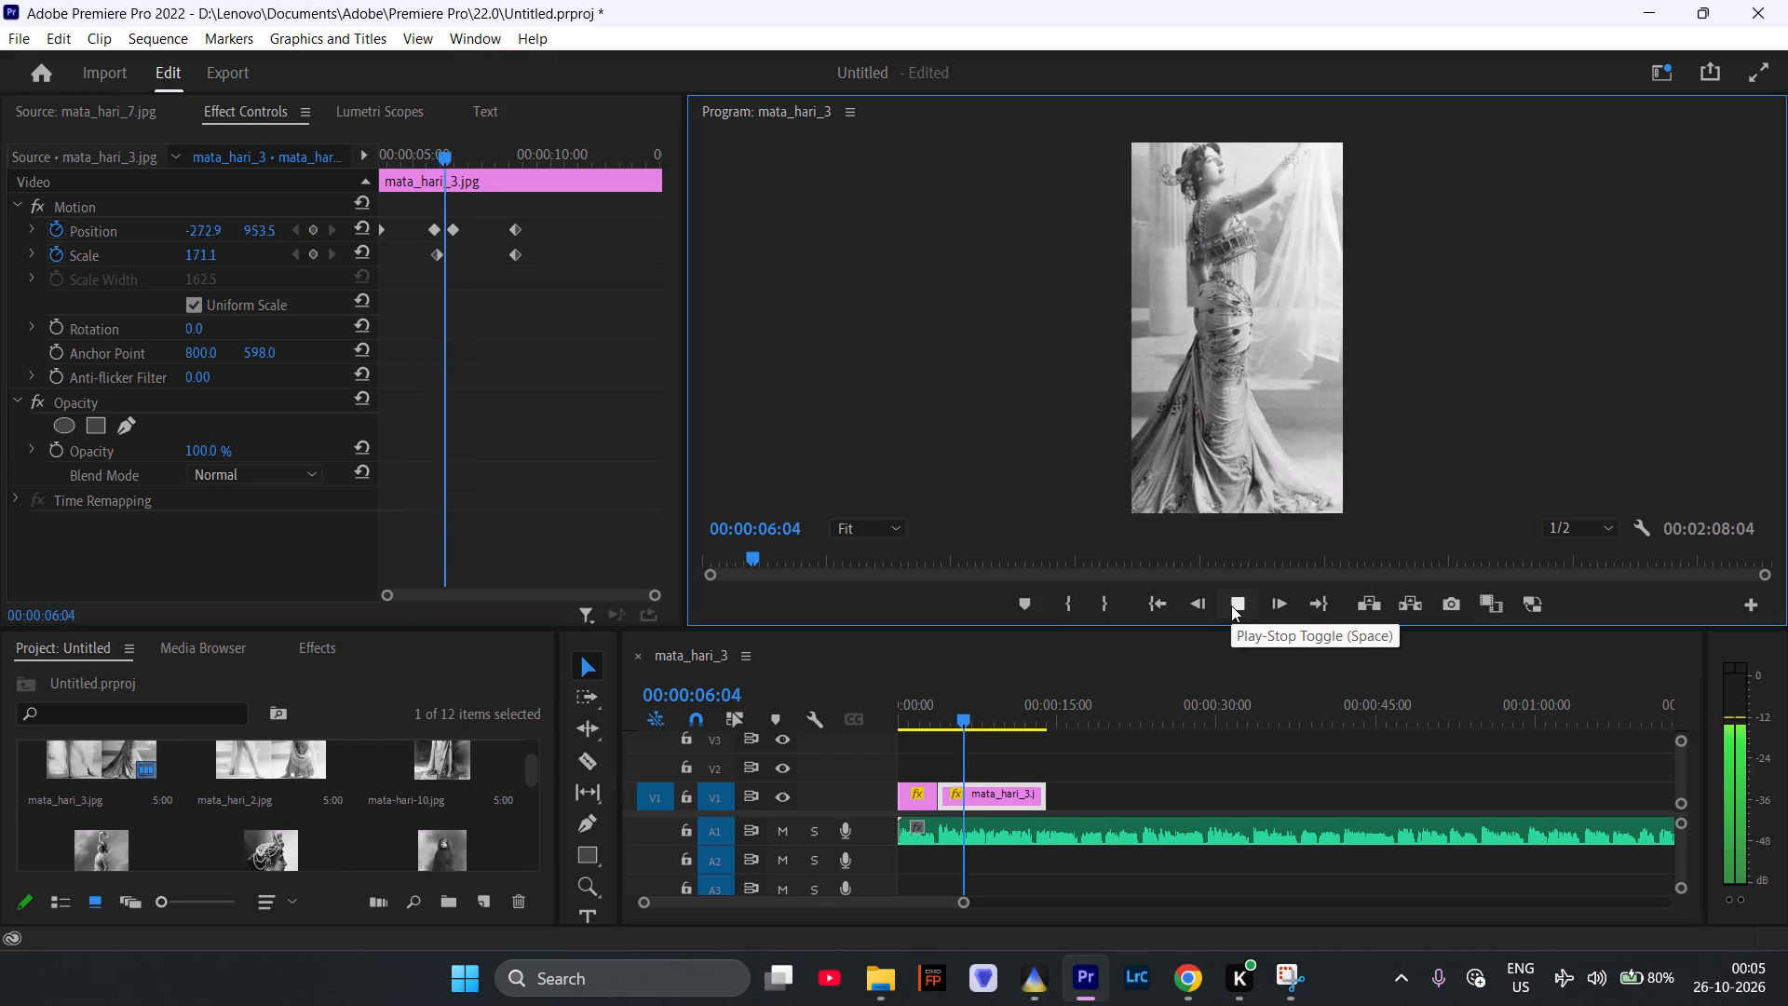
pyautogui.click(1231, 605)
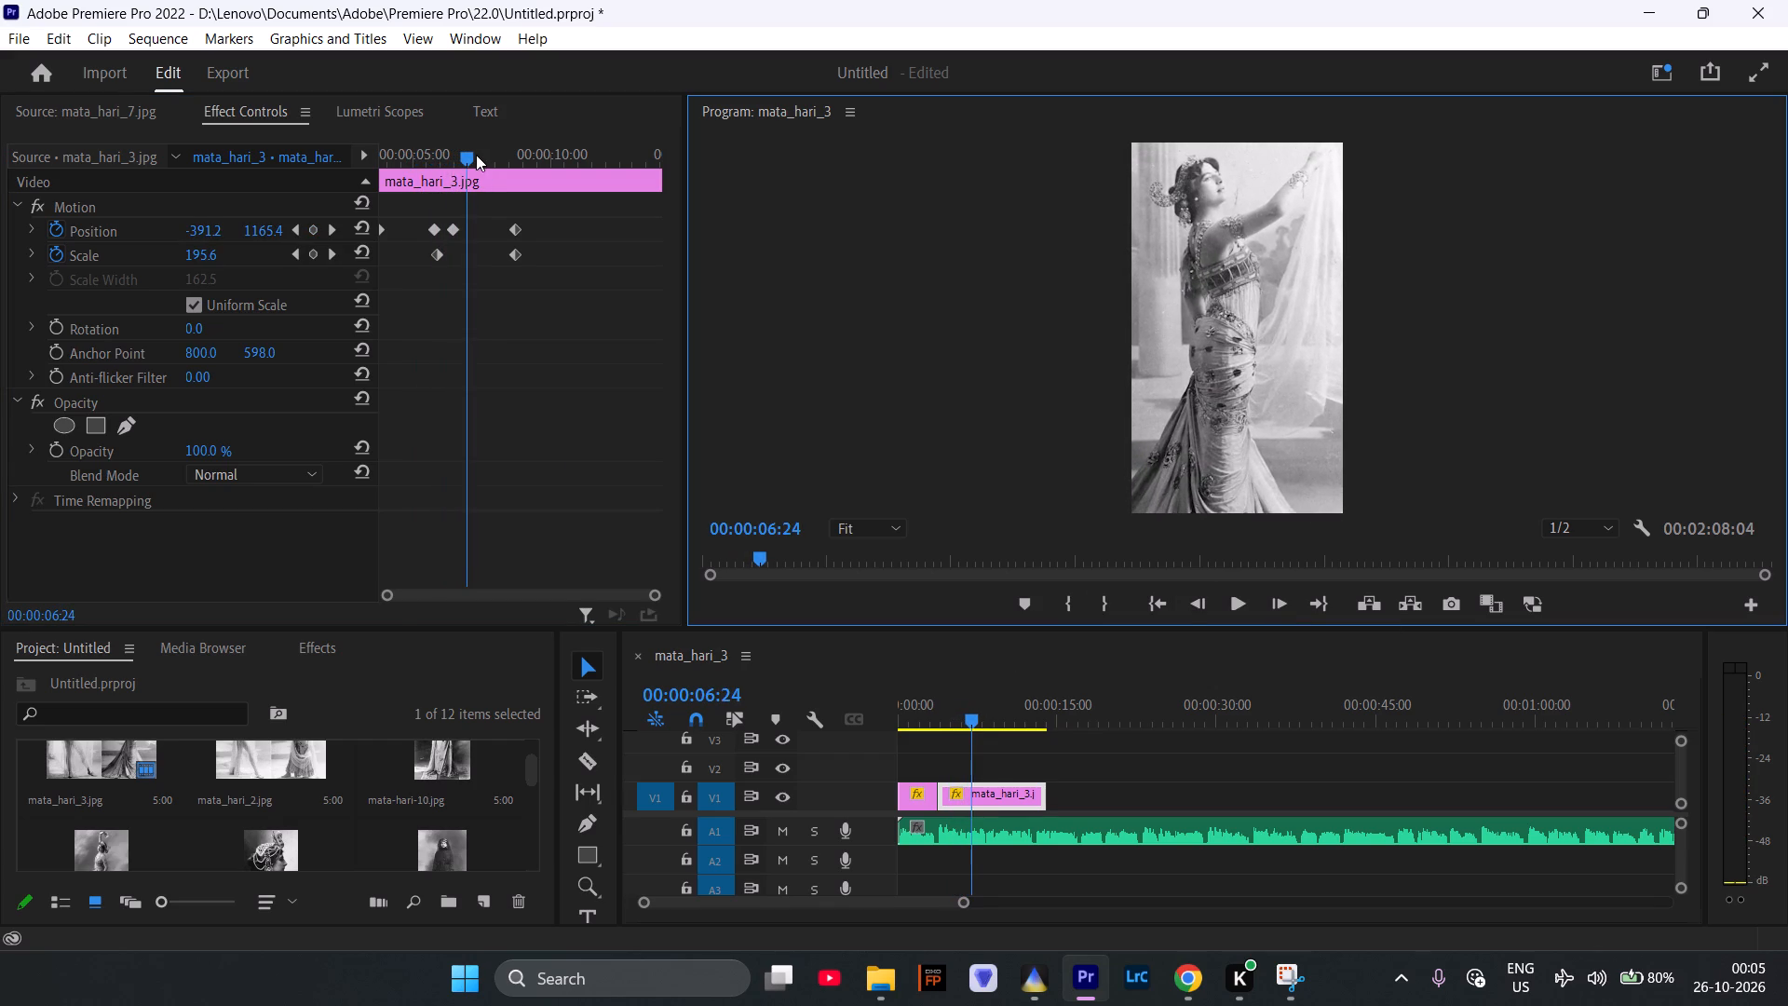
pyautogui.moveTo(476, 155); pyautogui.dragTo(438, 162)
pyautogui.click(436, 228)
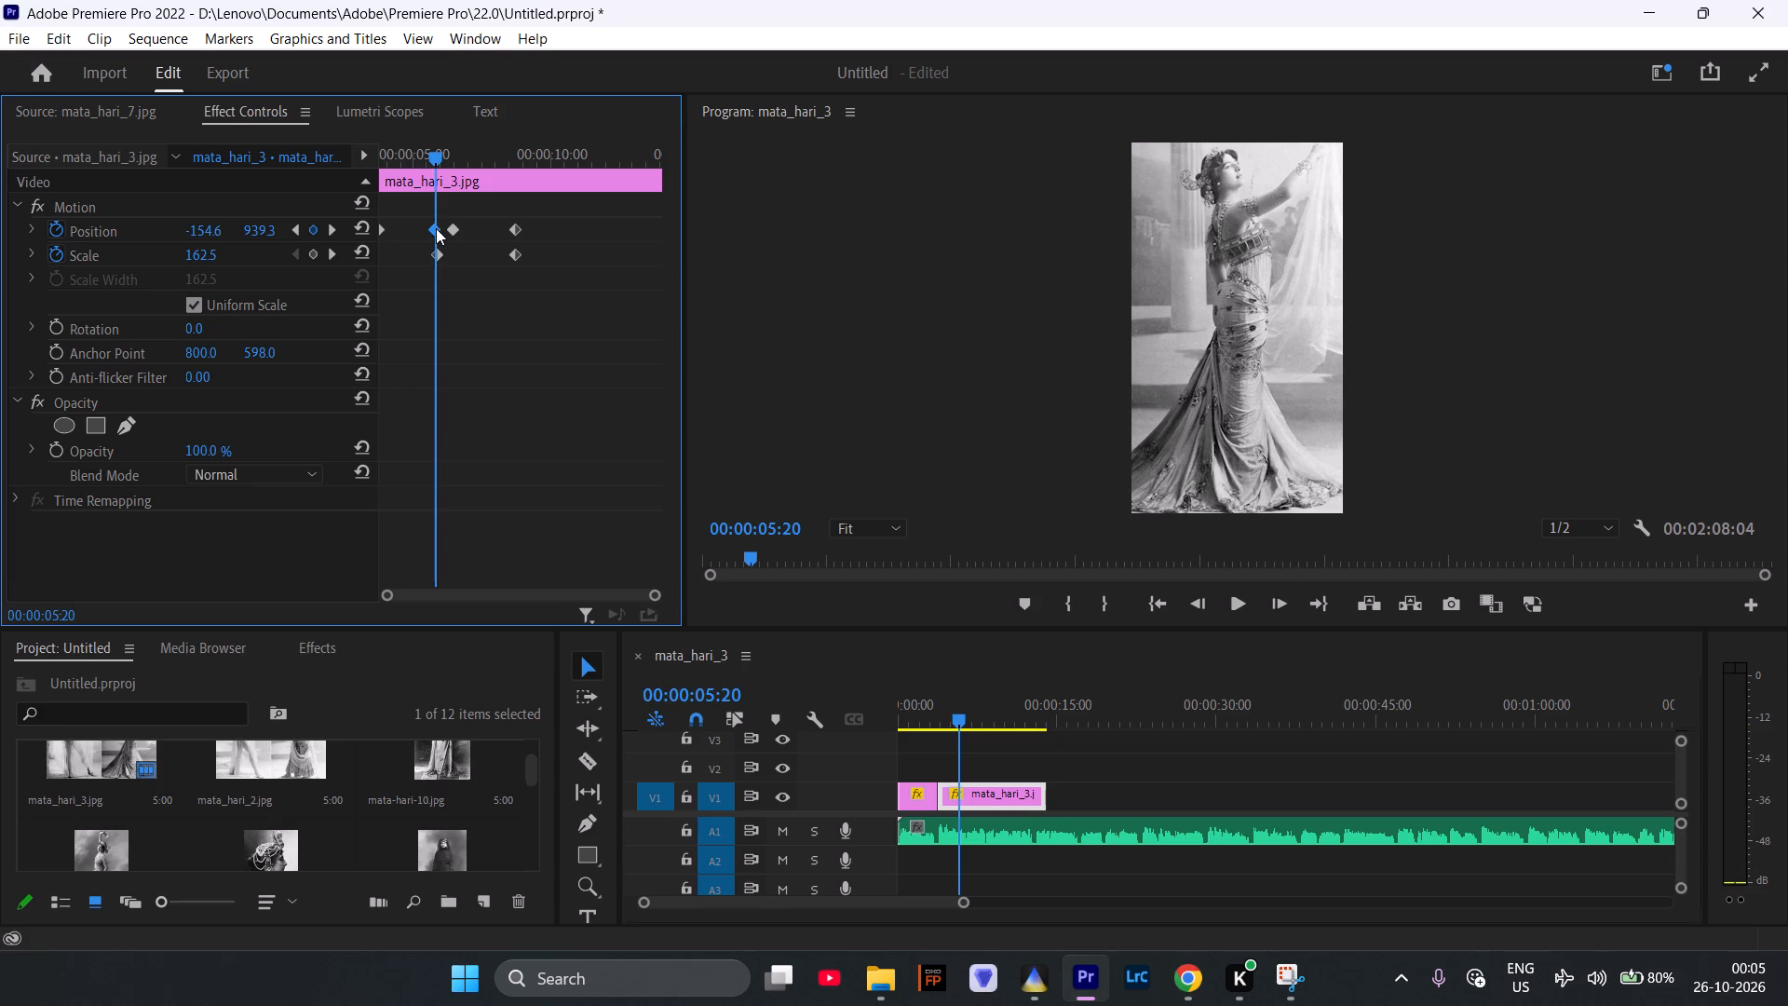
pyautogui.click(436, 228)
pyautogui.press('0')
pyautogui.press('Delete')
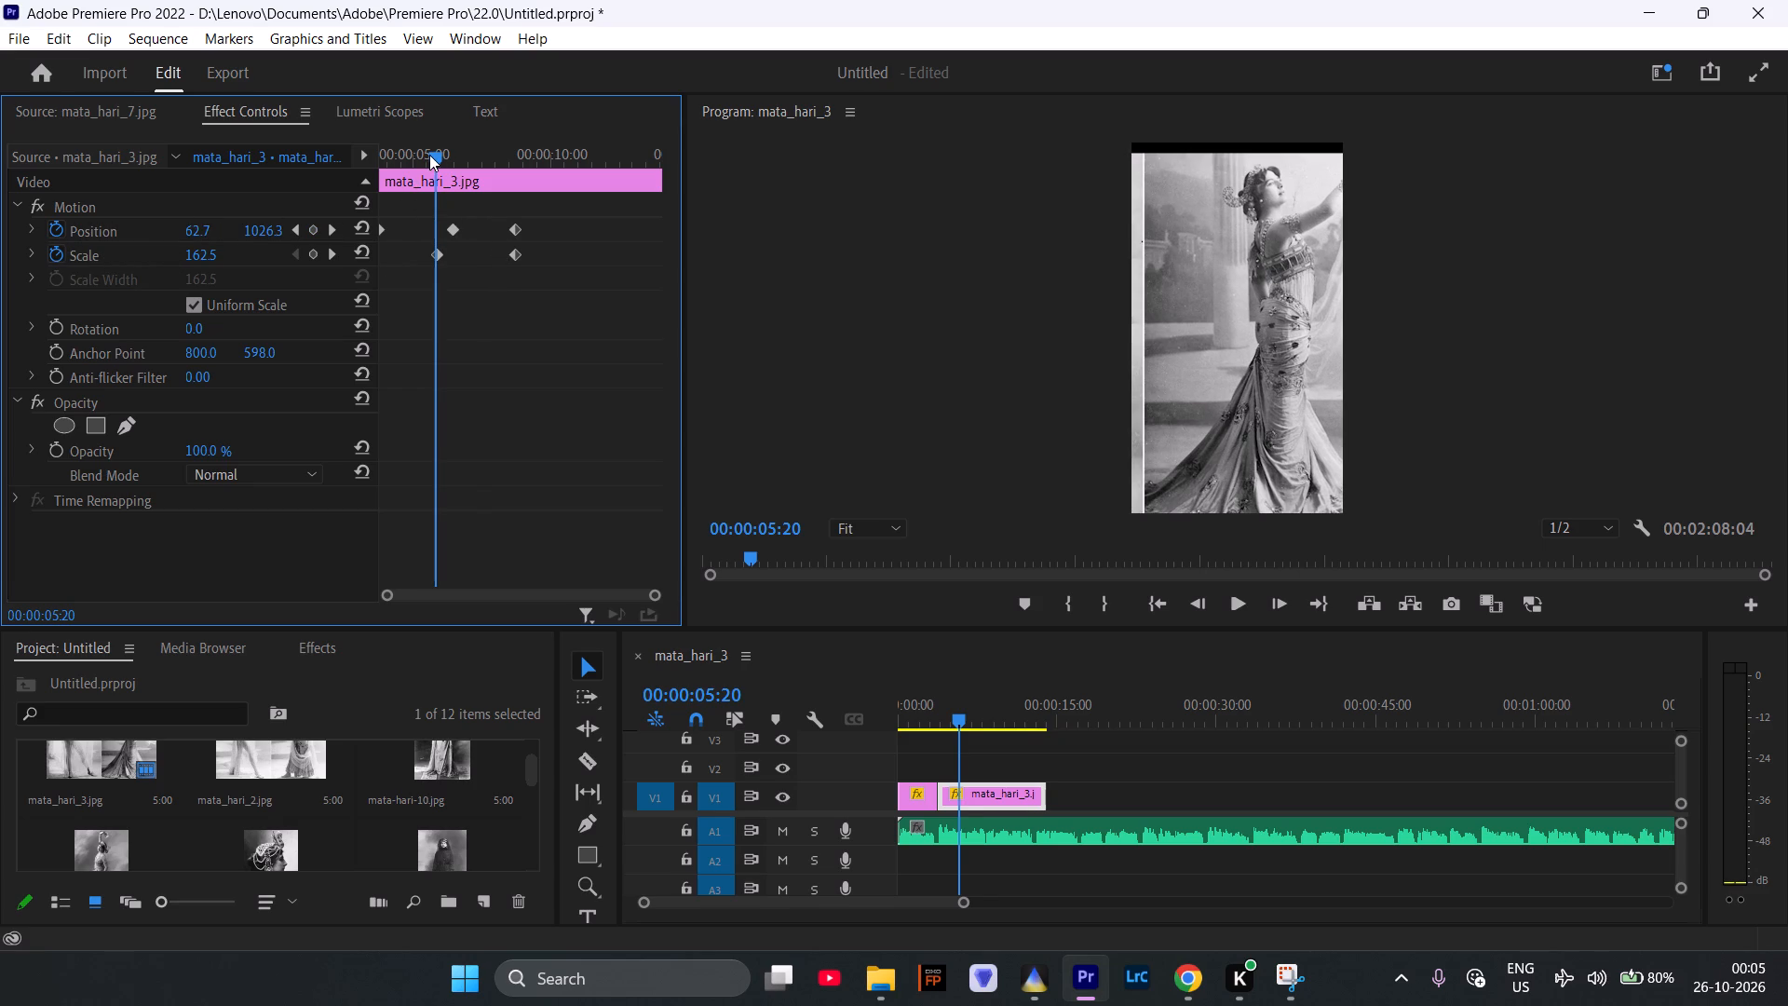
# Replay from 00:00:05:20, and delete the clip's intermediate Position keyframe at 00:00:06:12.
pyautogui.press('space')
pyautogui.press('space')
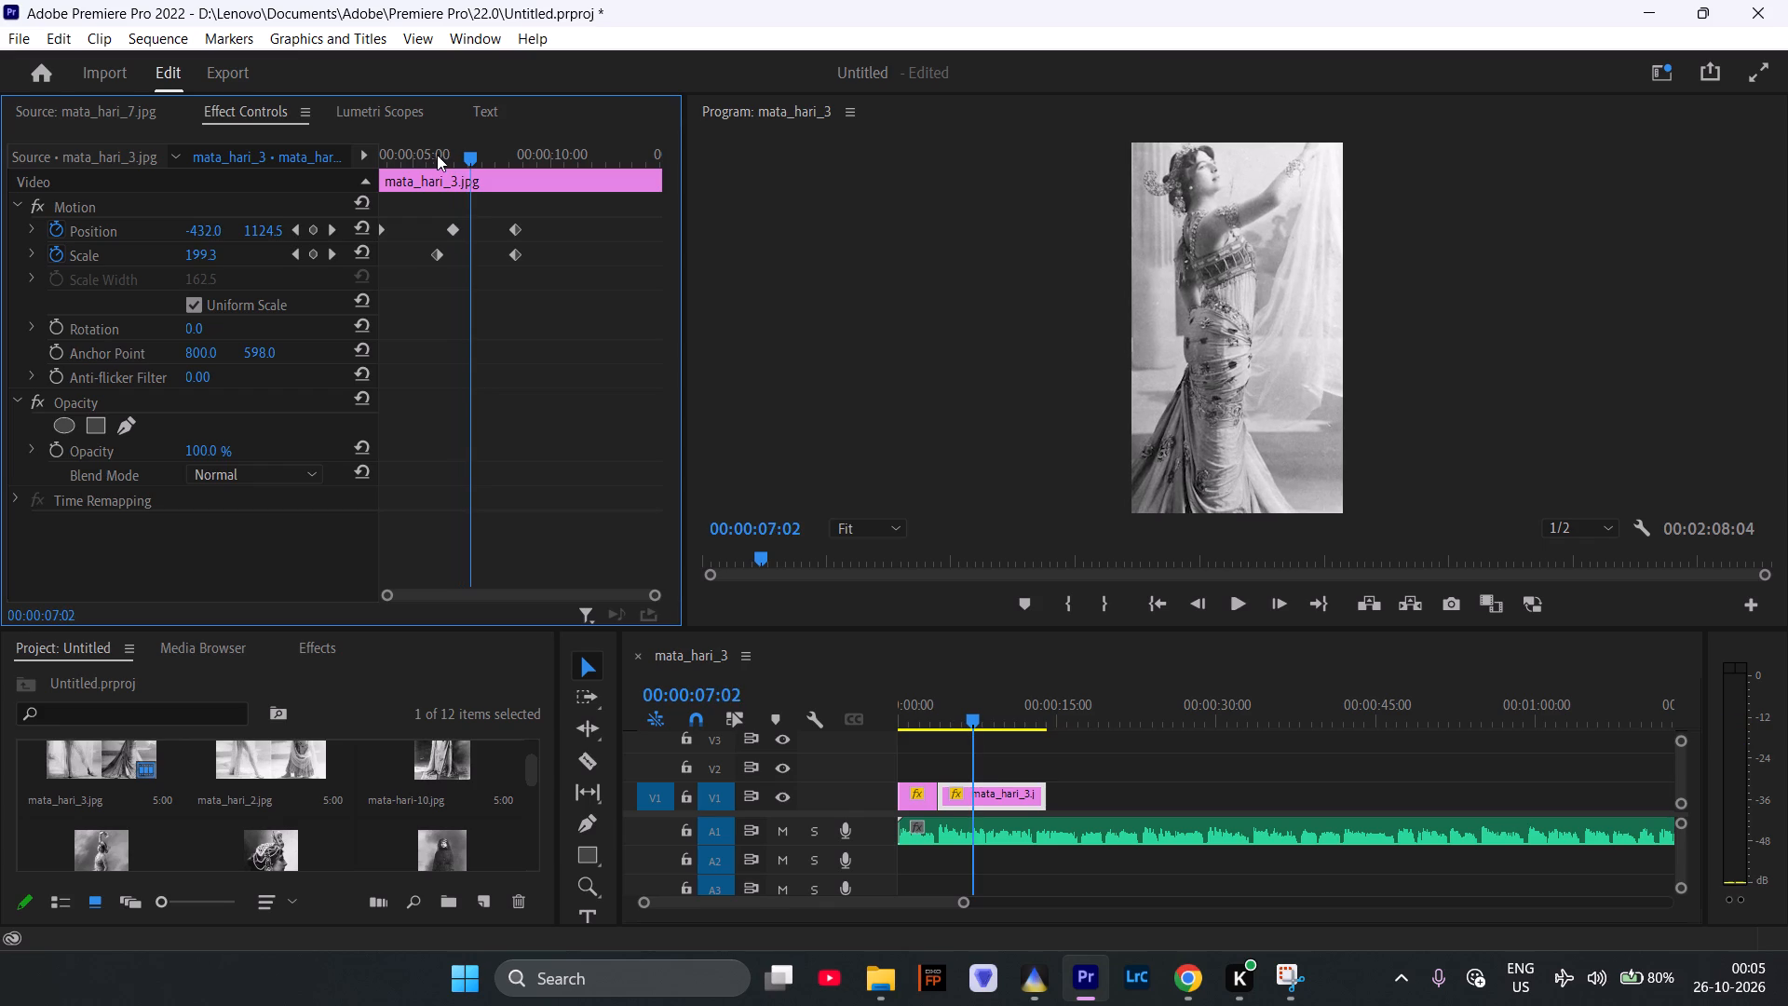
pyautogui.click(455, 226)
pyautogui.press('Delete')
# Turn off Position animation on the mata_hari_3.jpg clip, deleting all of its remaining Position keyframes.
pyautogui.moveTo(467, 156); pyautogui.dragTo(413, 157)
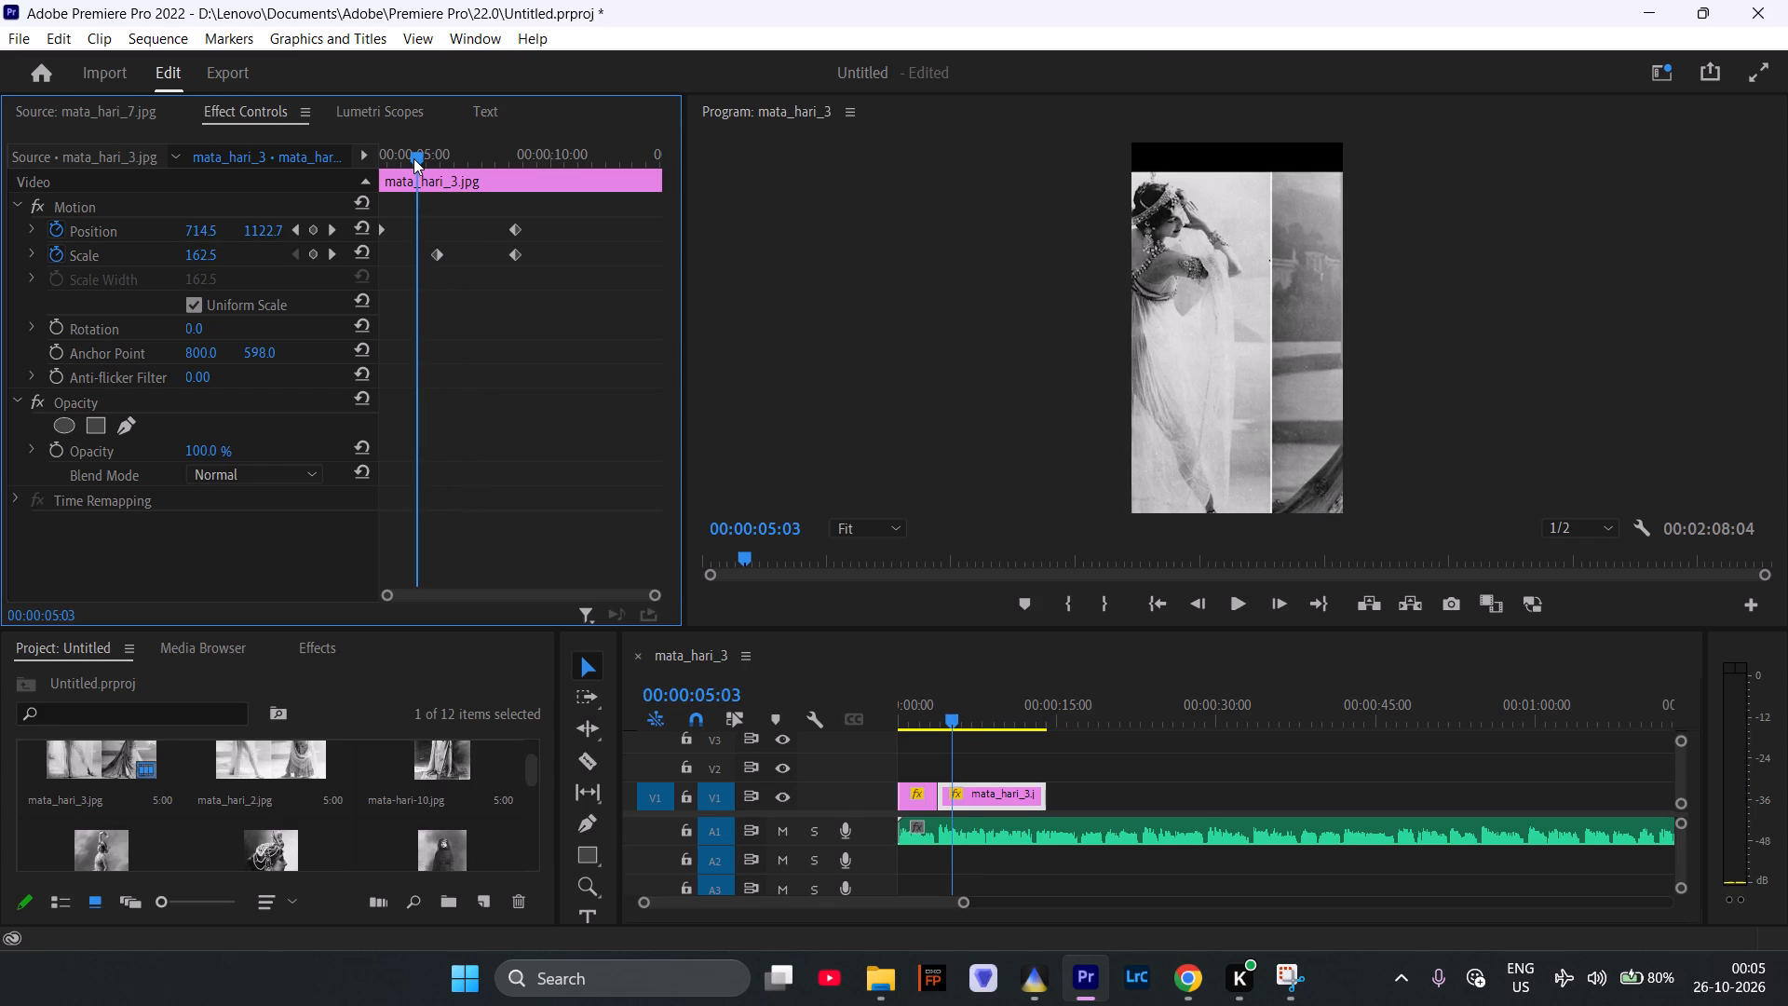
pyautogui.moveTo(416, 154); pyautogui.dragTo(370, 157)
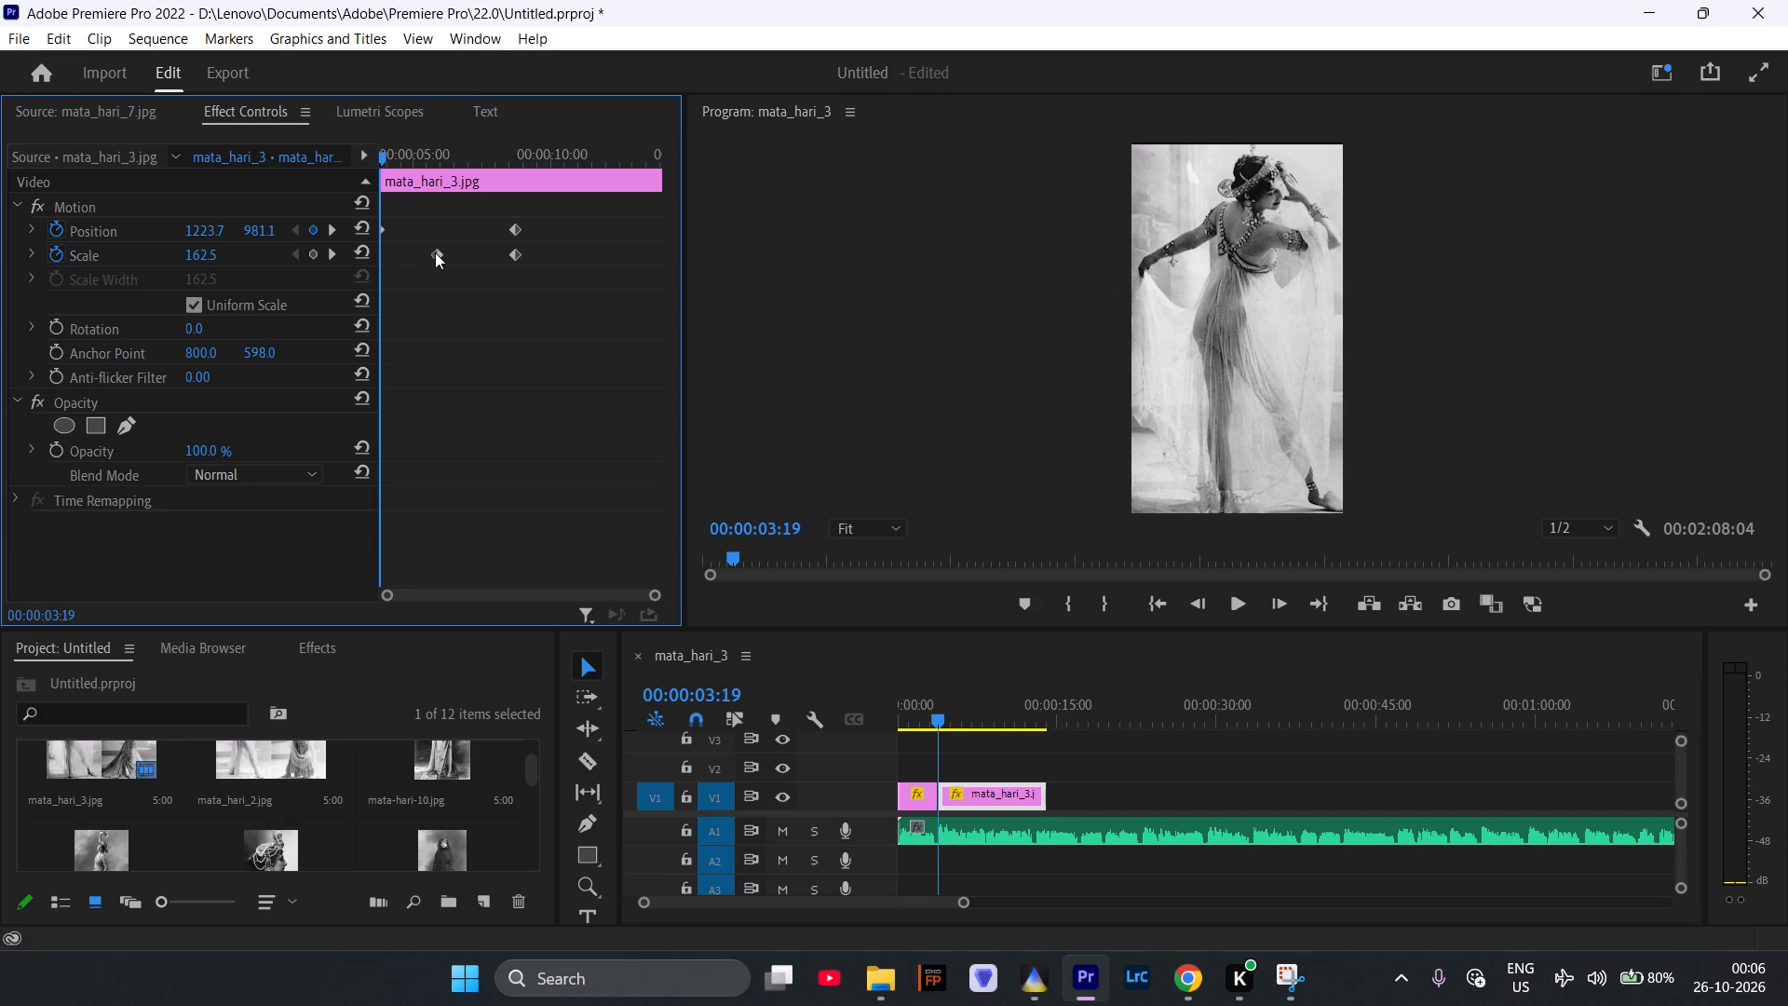
pyautogui.click(438, 256)
pyautogui.doubleClick(438, 256)
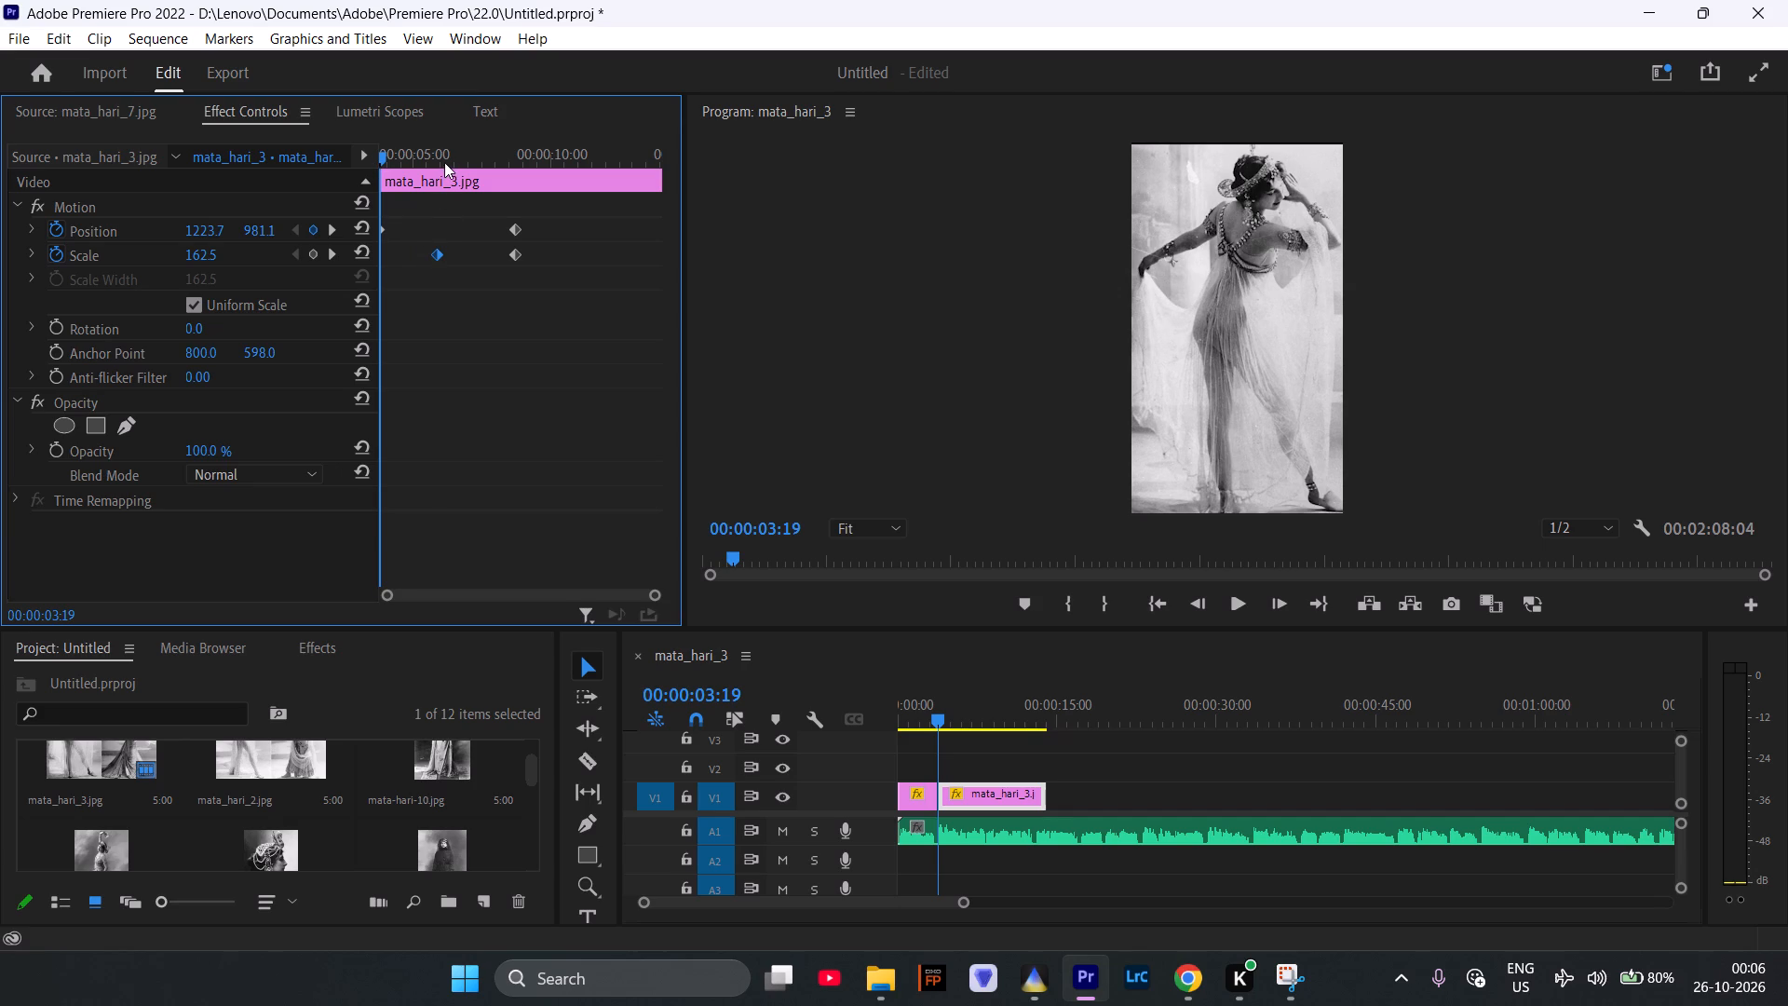
pyautogui.click(444, 160)
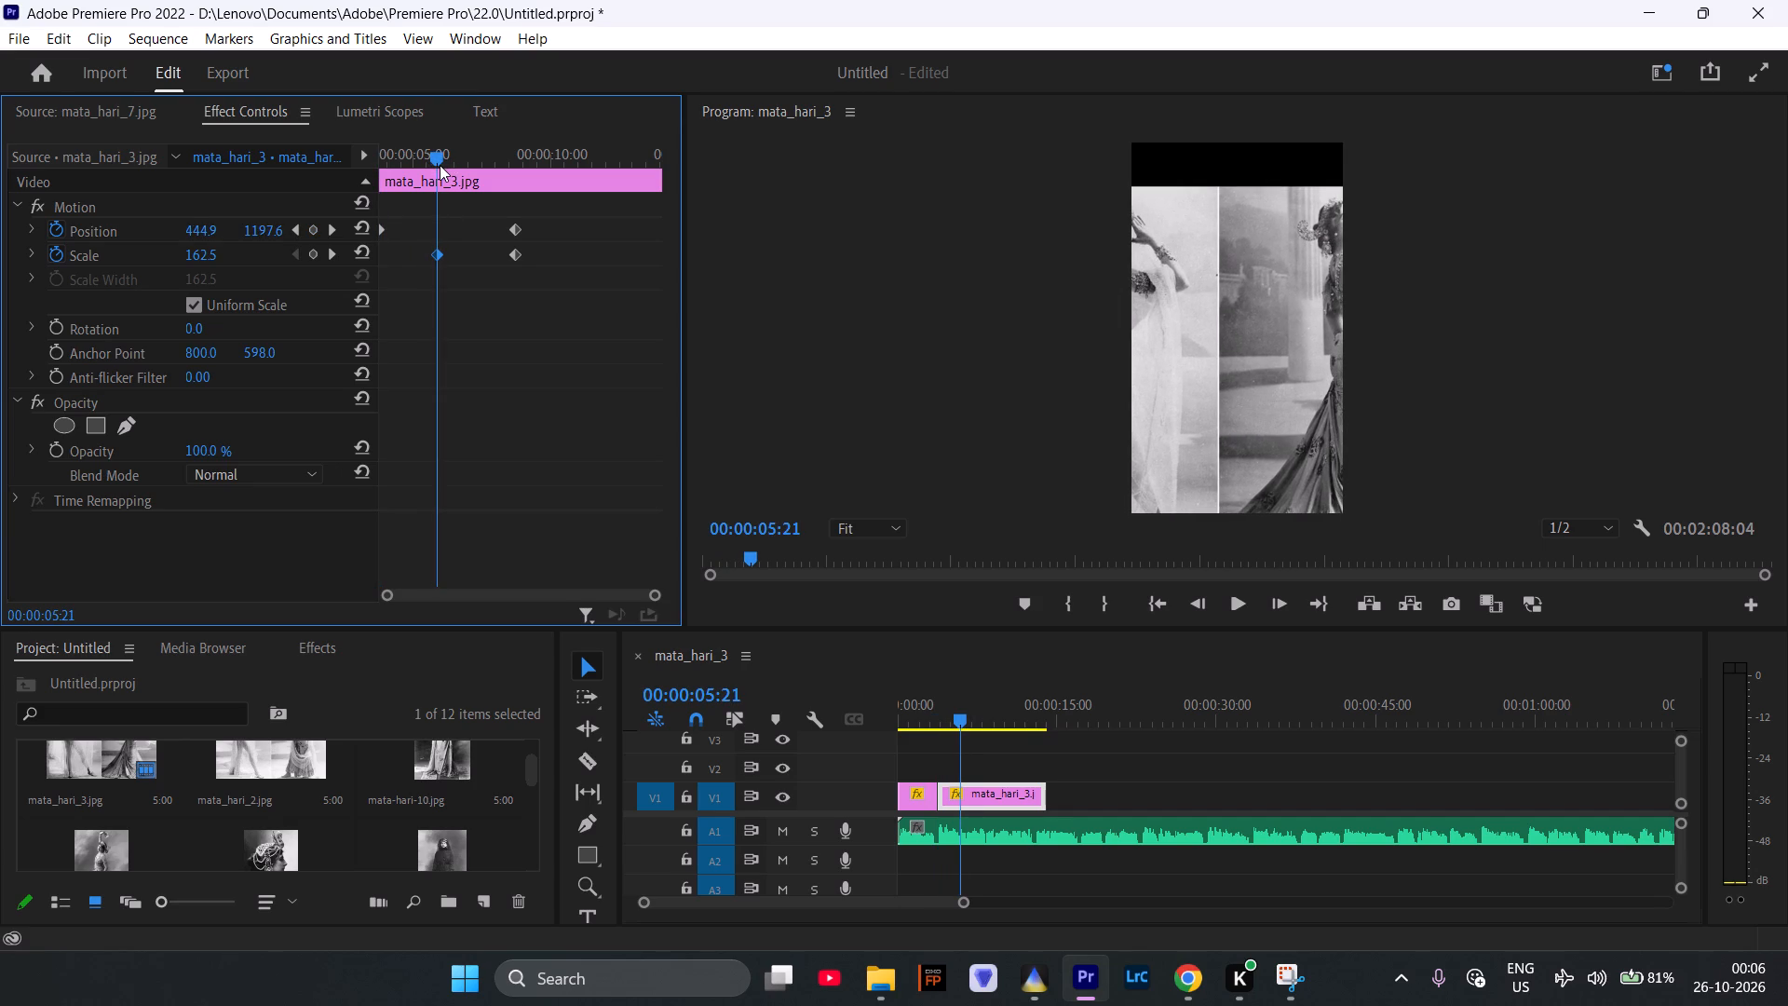
pyautogui.click(53, 232)
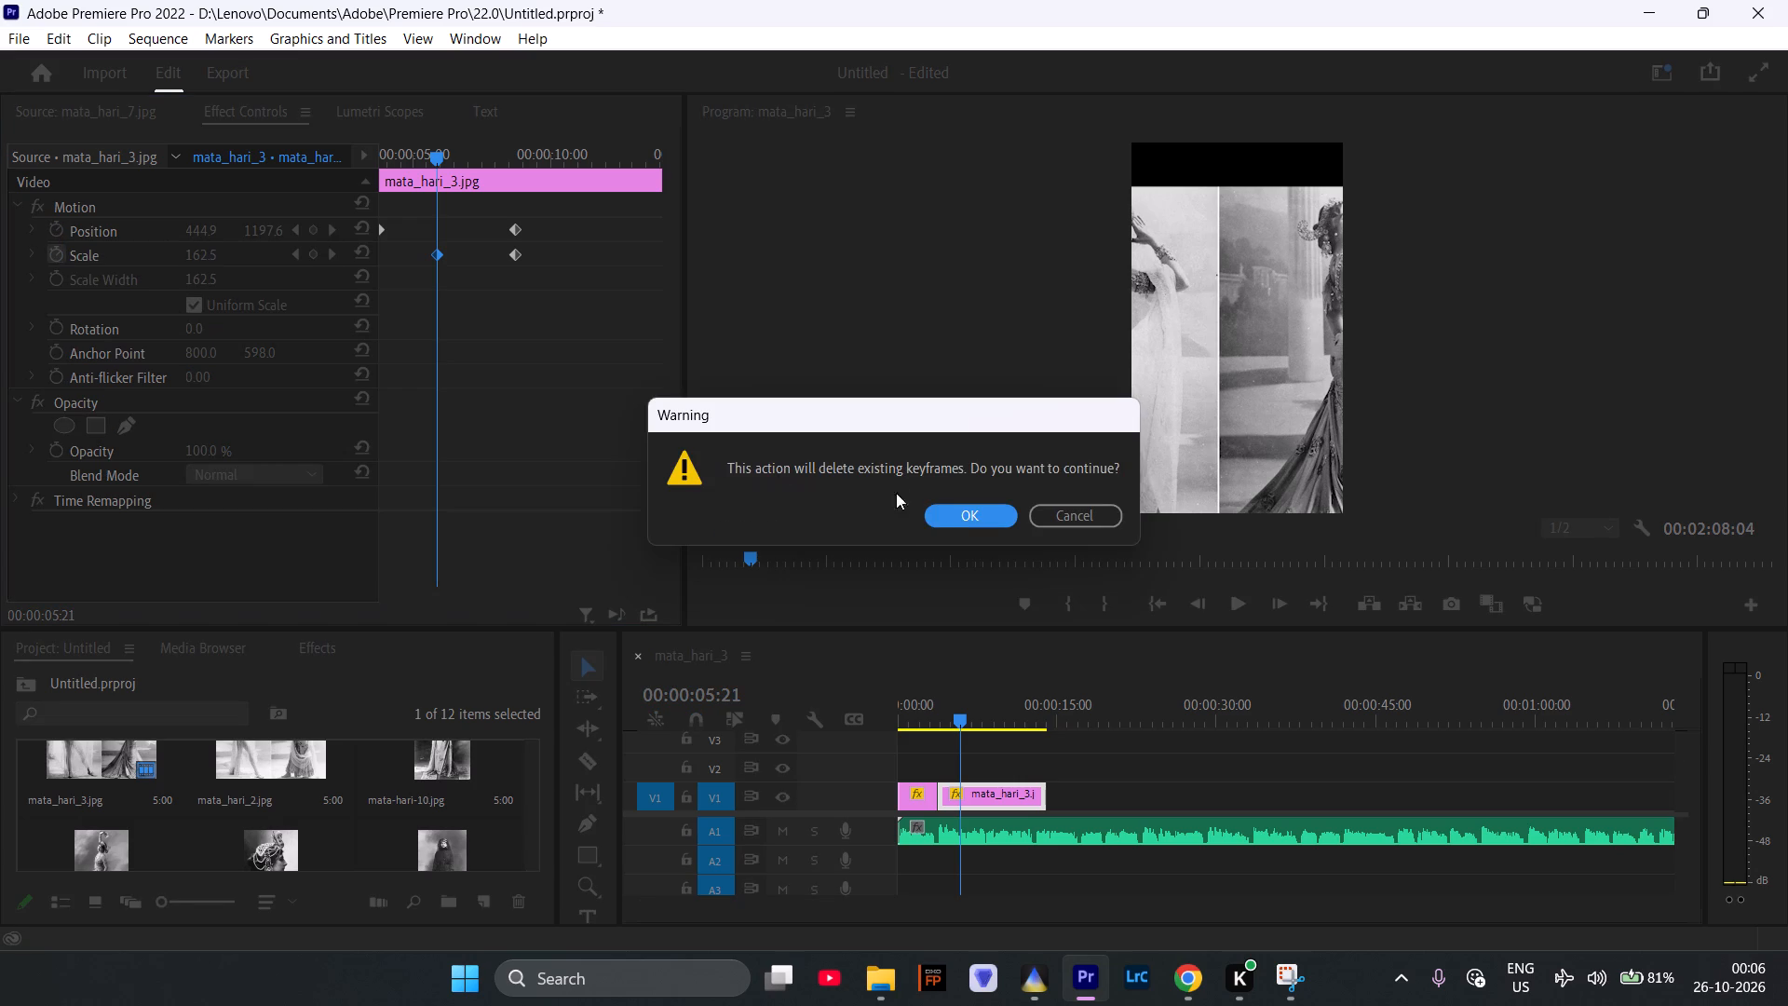
pyautogui.click(946, 514)
# Move the mata_hari_3.jpg image up in the frame to Position 444.9, 964.6 to cover the black band above it.
pyautogui.doubleClick(1226, 344)
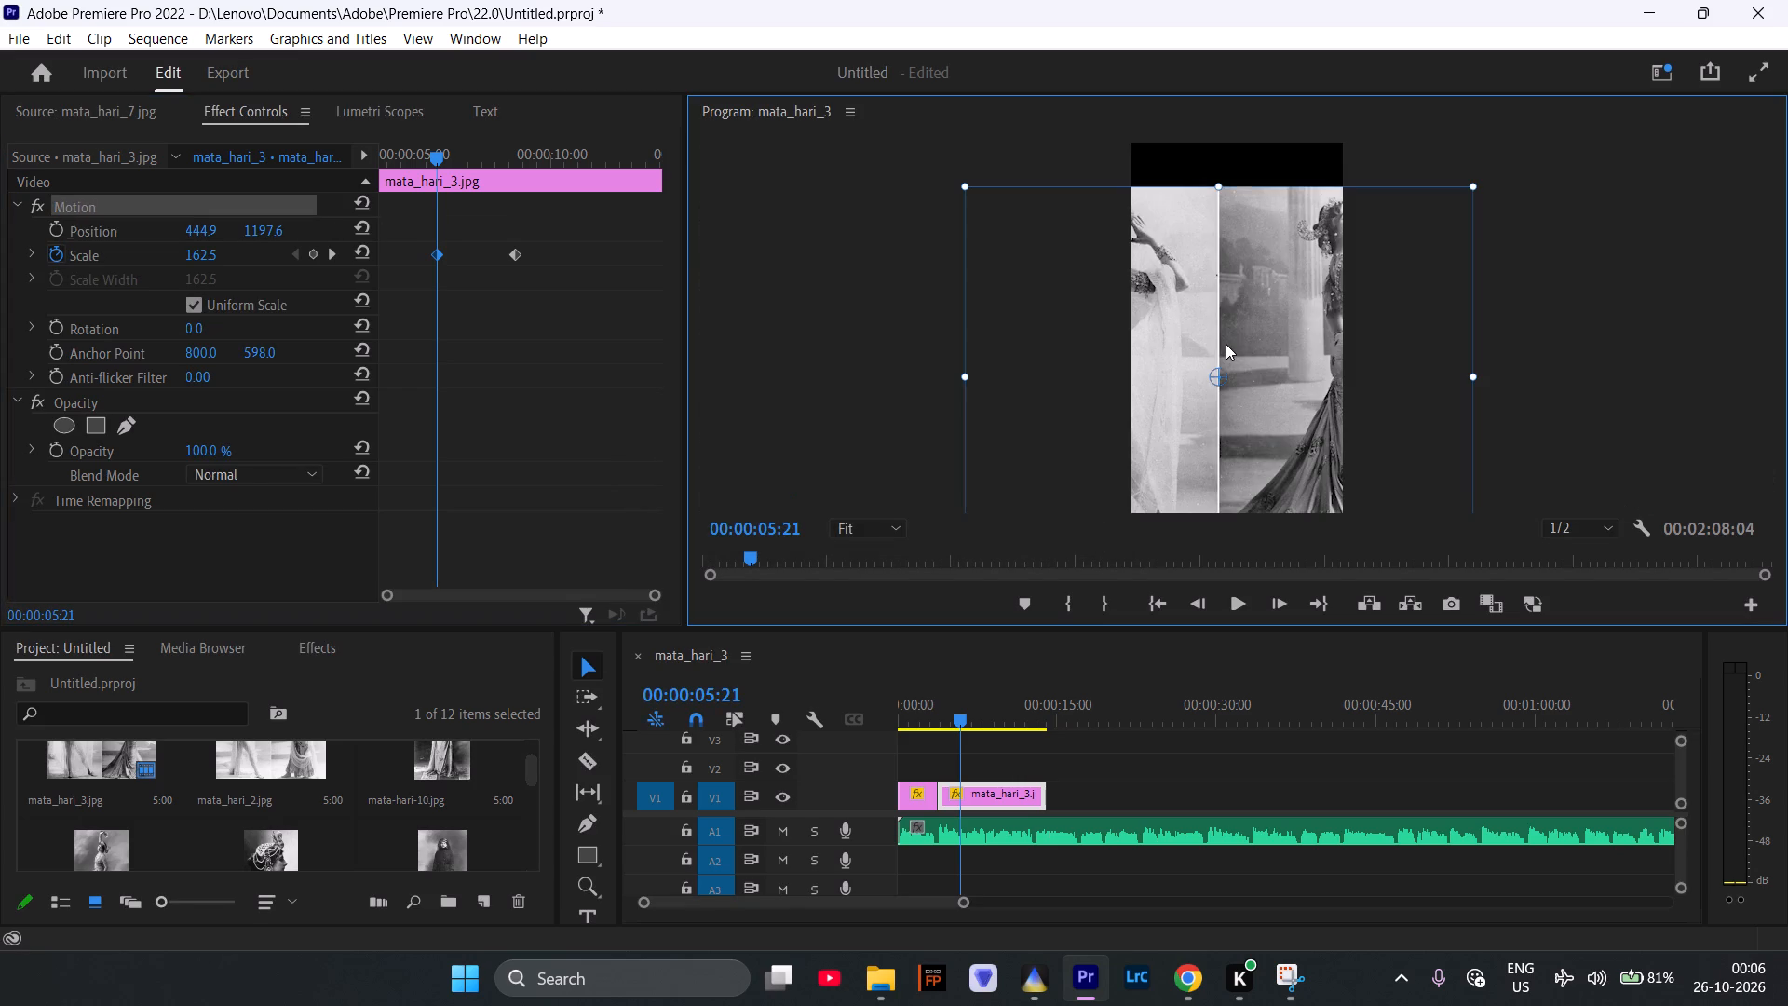
pyautogui.moveTo(1229, 333); pyautogui.dragTo(1226, 287)
pyautogui.moveTo(1226, 287); pyautogui.dragTo(1226, 262)
pyautogui.moveTo(1275, 275); pyautogui.dragTo(1275, 249)
pyautogui.moveTo(1275, 238); pyautogui.dragTo(1275, 220)
# Enable Position animation at the mata_hari_3.jpg clip's start, 00:00:03:19, and set the keyframe to 1107.9, 964.6.
pyautogui.moveTo(437, 156); pyautogui.dragTo(411, 161)
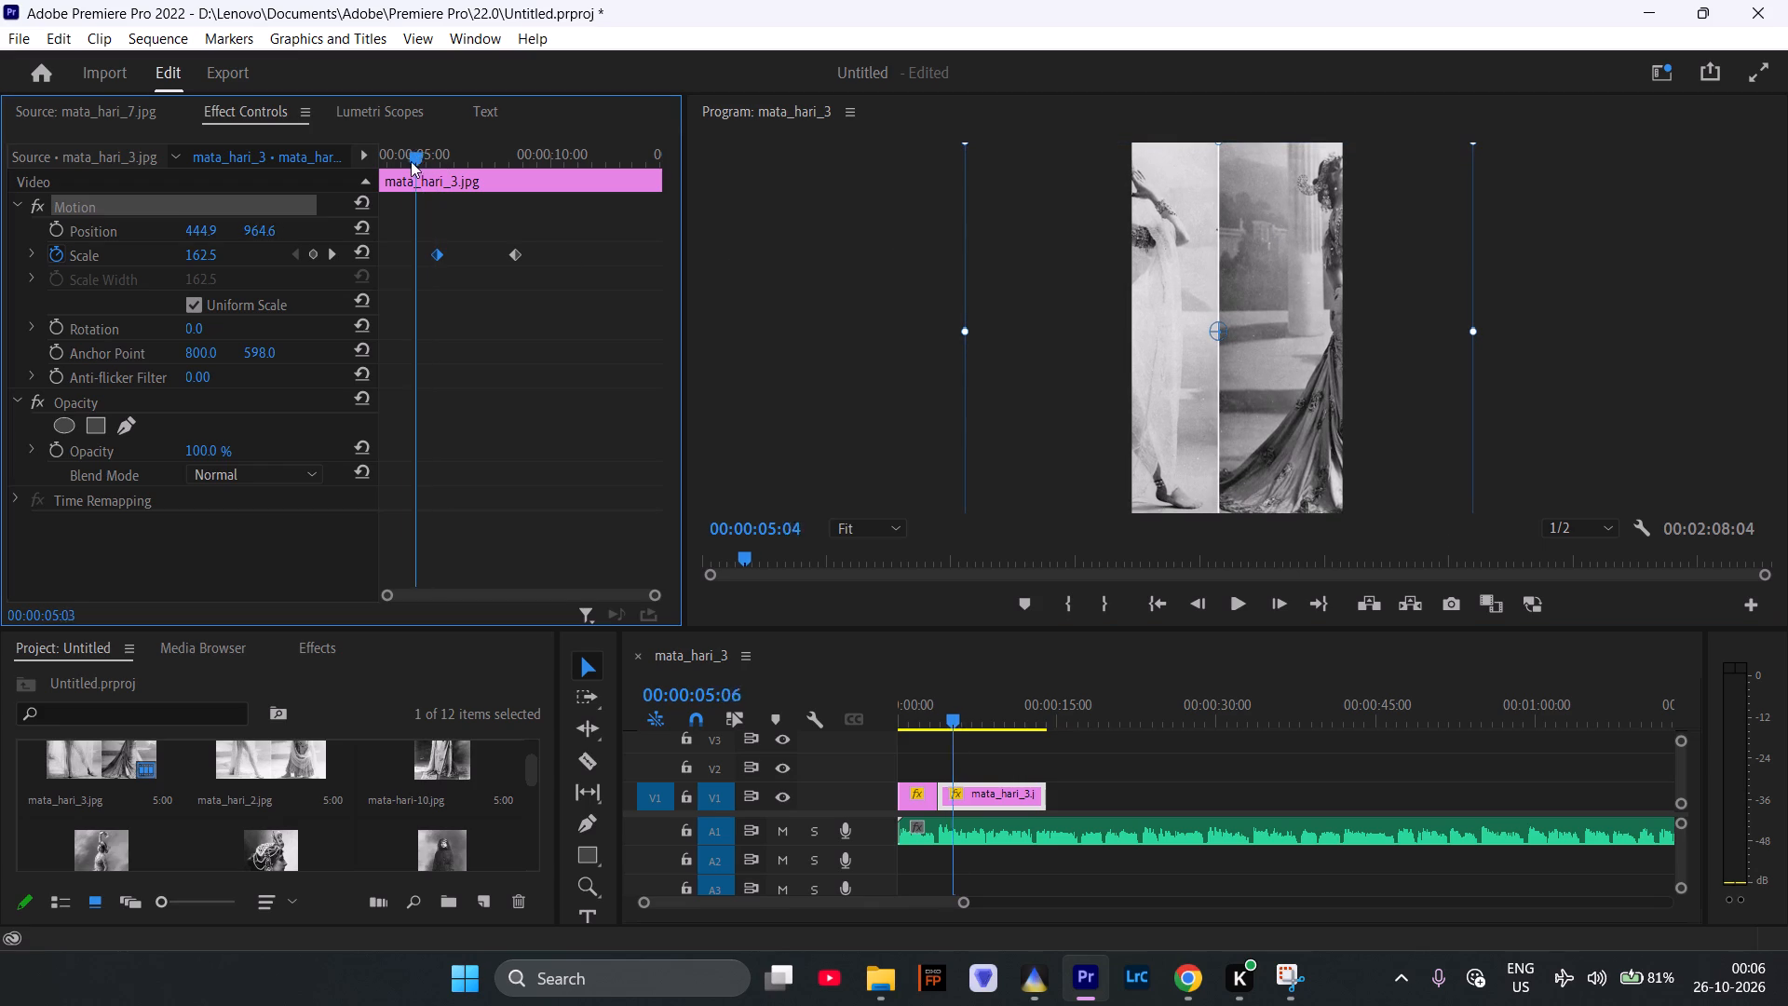
pyautogui.moveTo(411, 161); pyautogui.dragTo(377, 167)
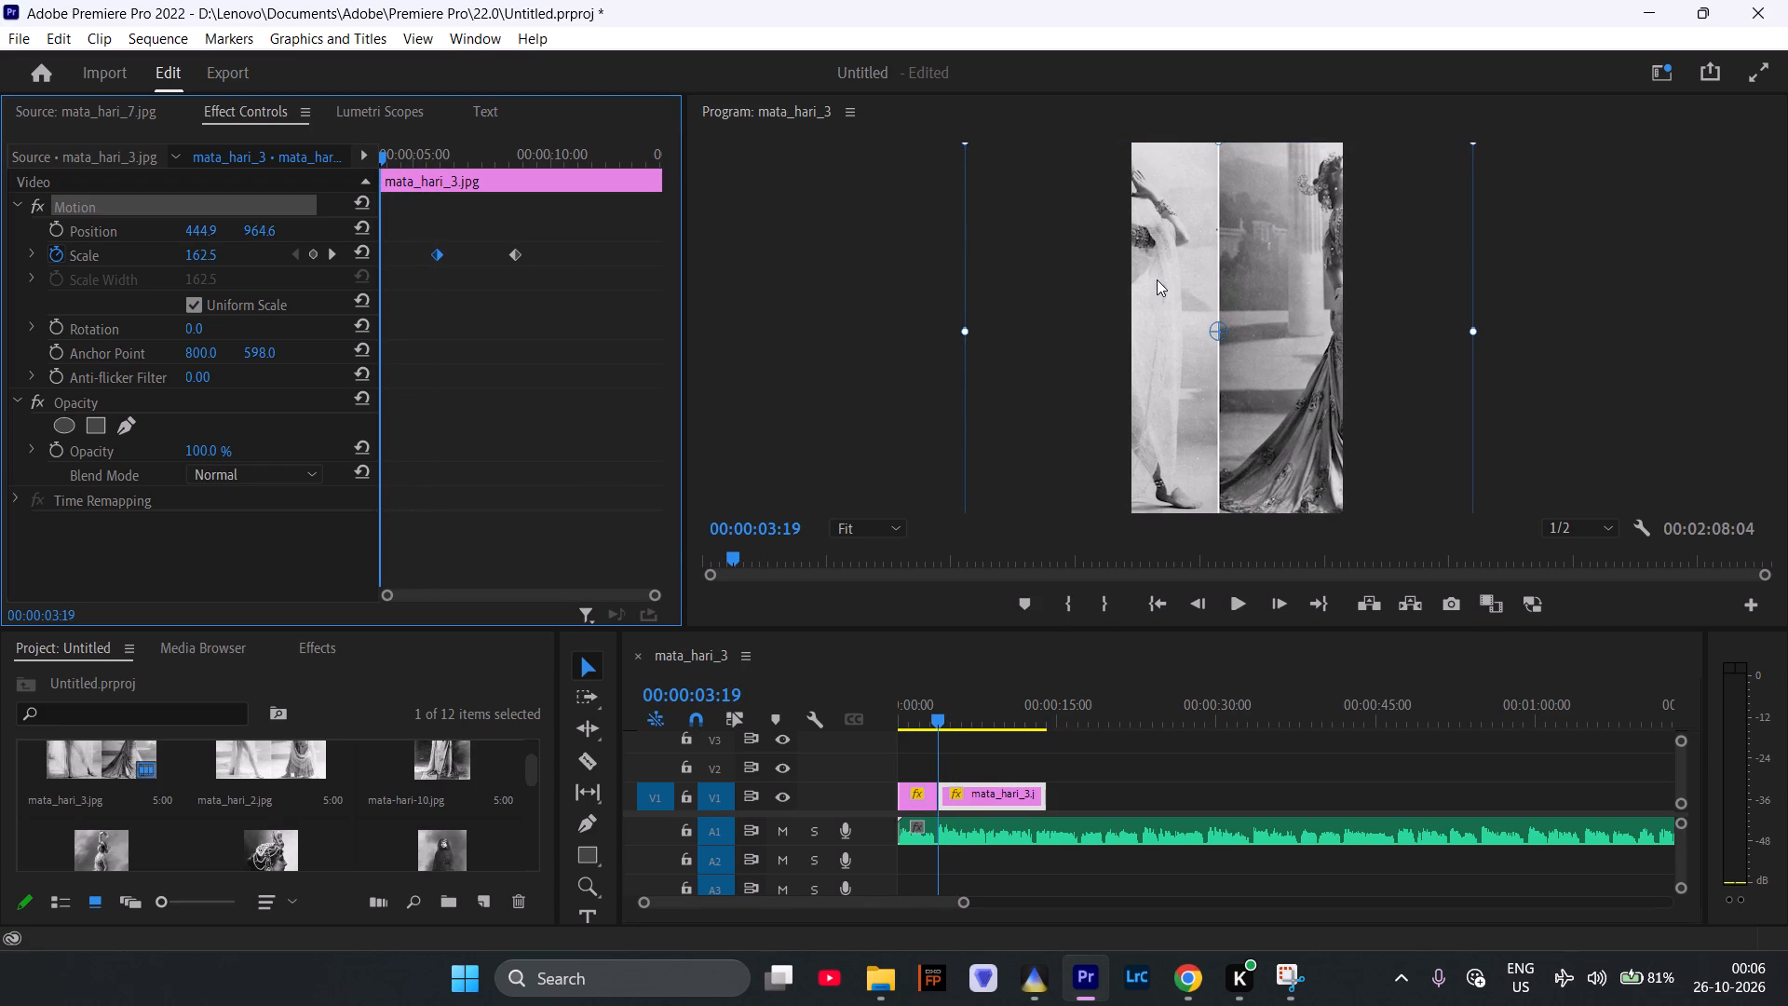
pyautogui.click(58, 233)
pyautogui.moveTo(199, 231); pyautogui.dragTo(197, 230)
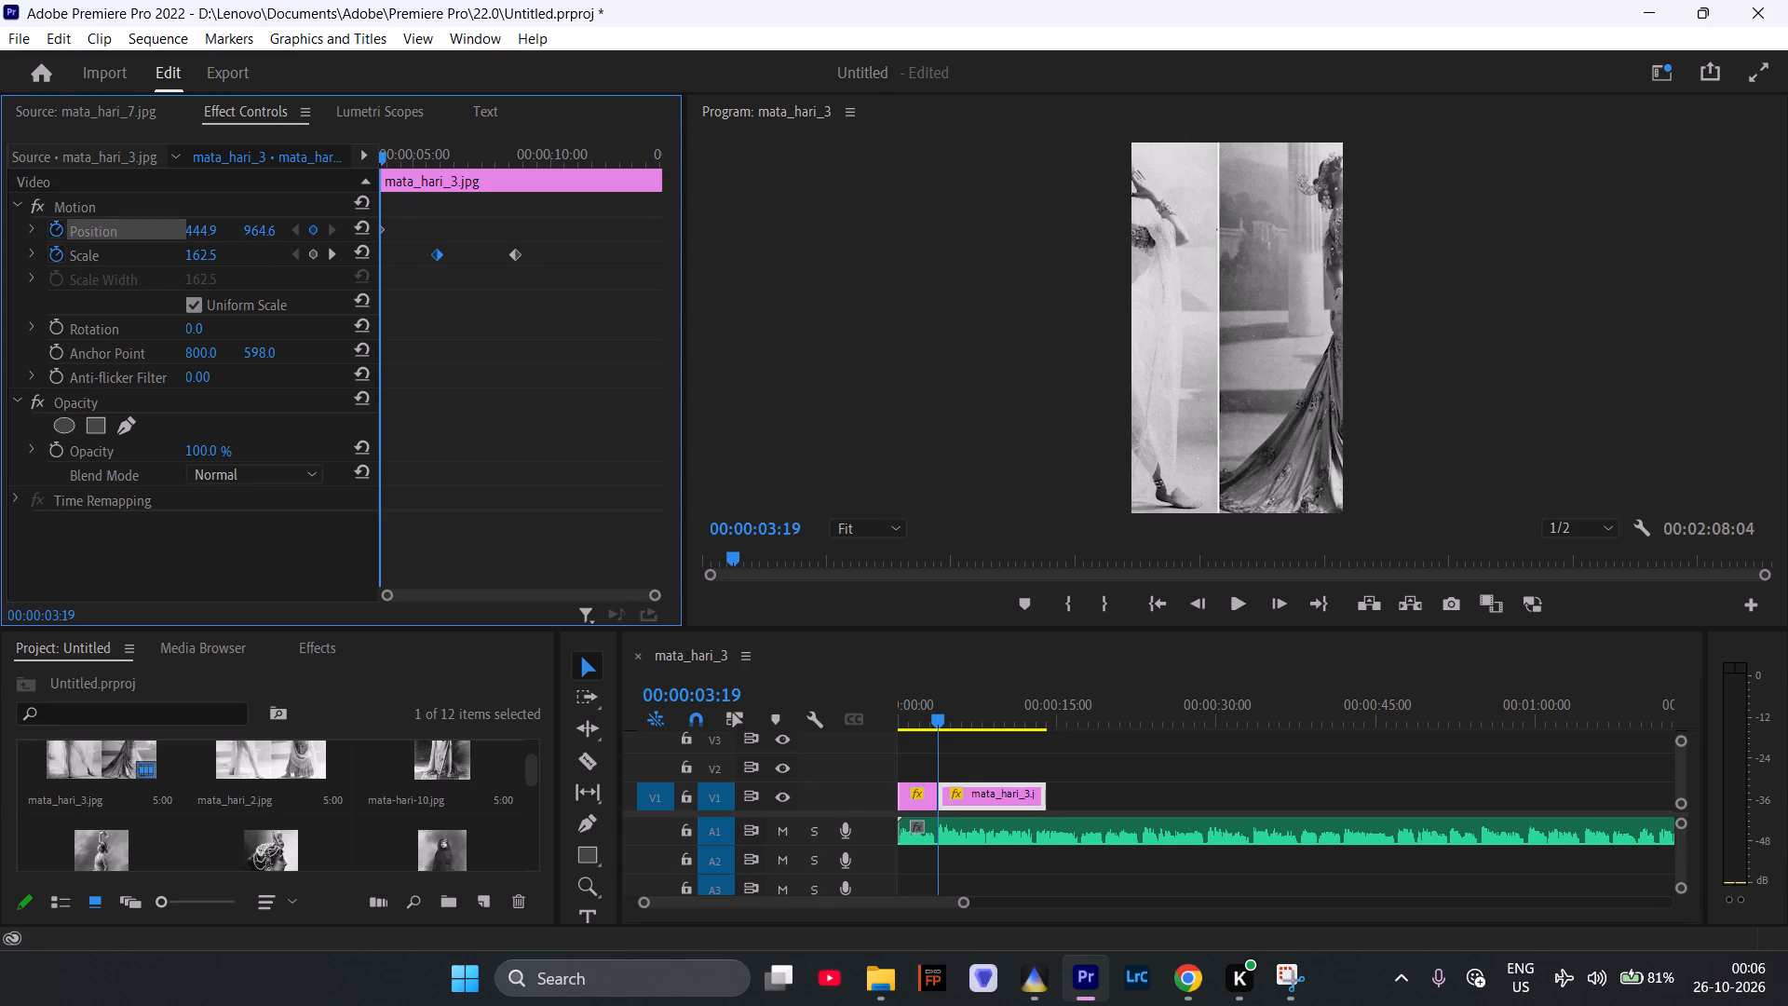
pyautogui.moveTo(197, 230); pyautogui.dragTo(295, 239)
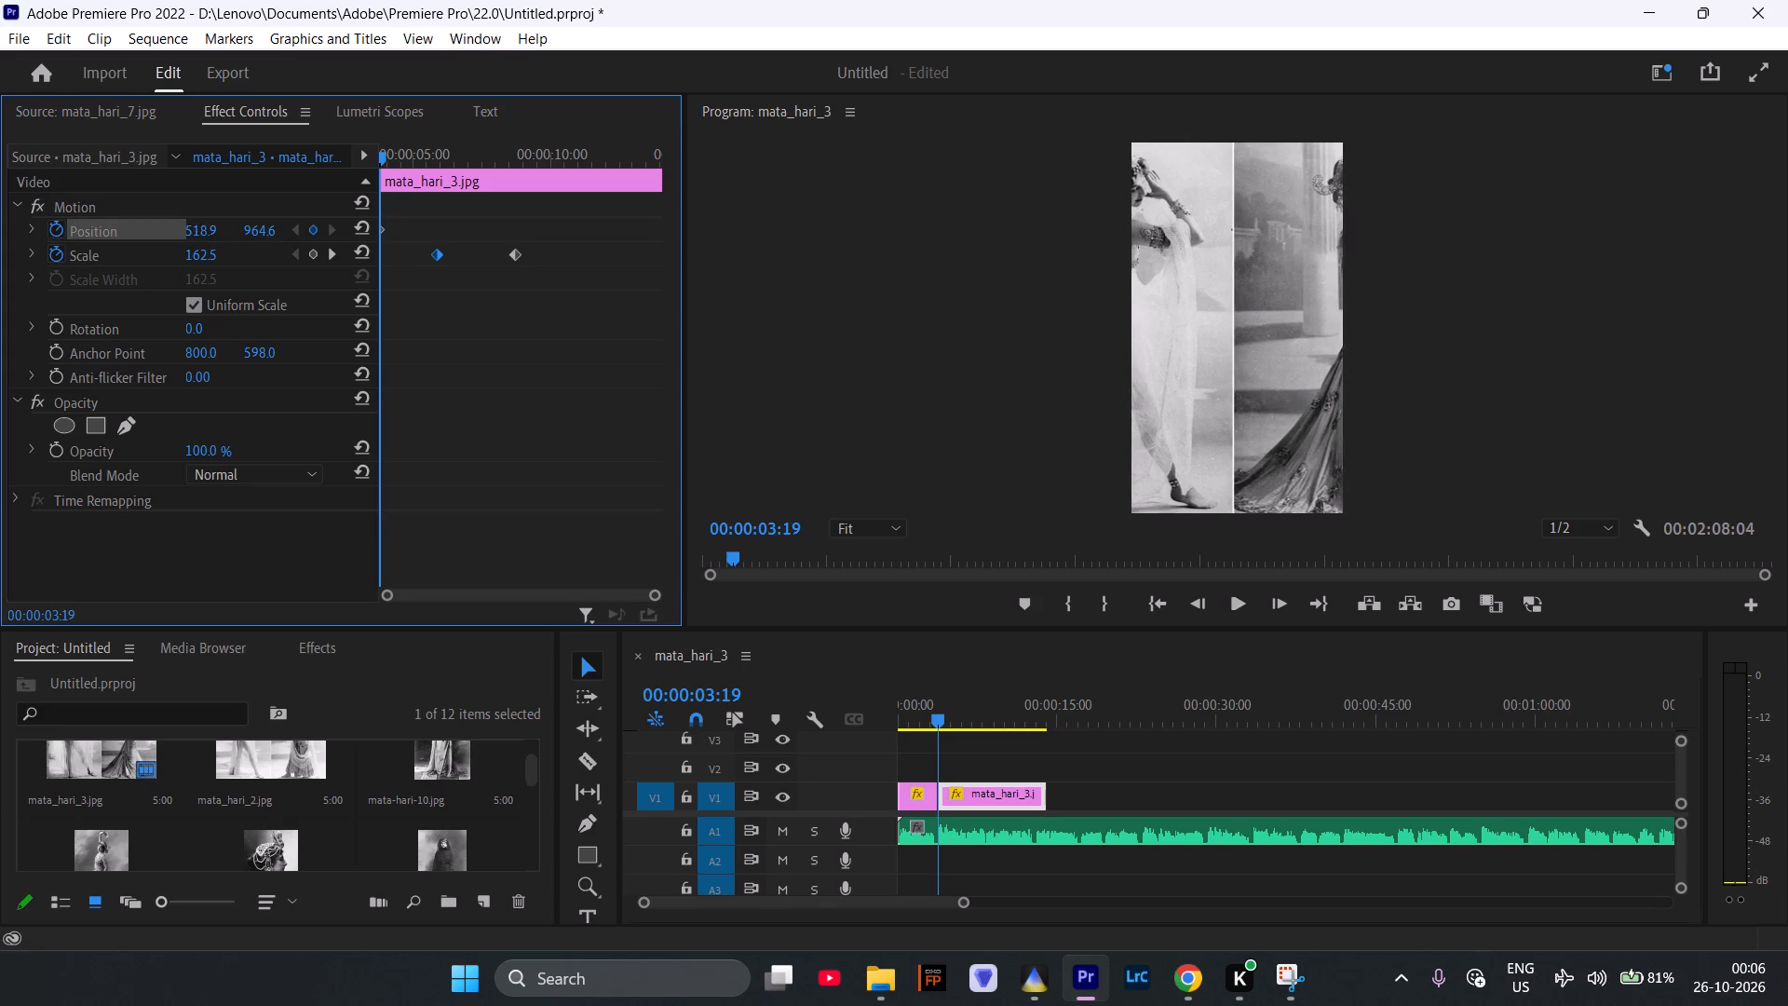
pyautogui.moveTo(295, 239); pyautogui.dragTo(927, 371)
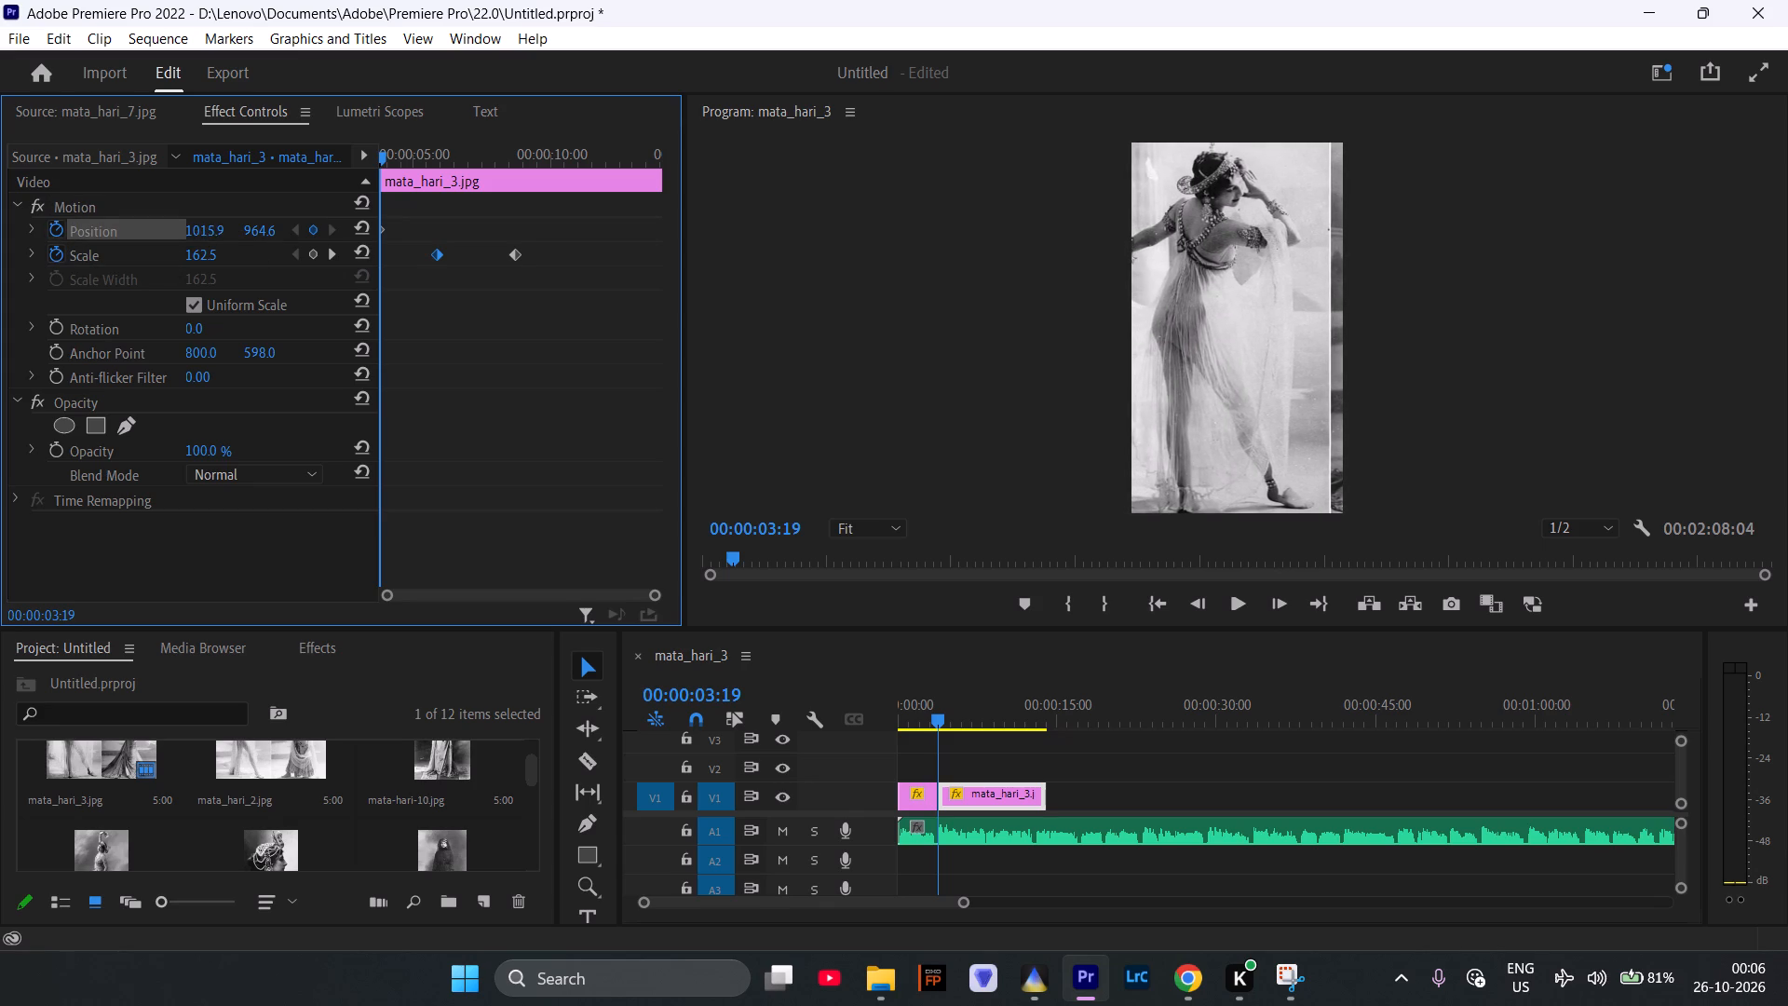
pyautogui.moveTo(927, 371); pyautogui.dragTo(1043, 423)
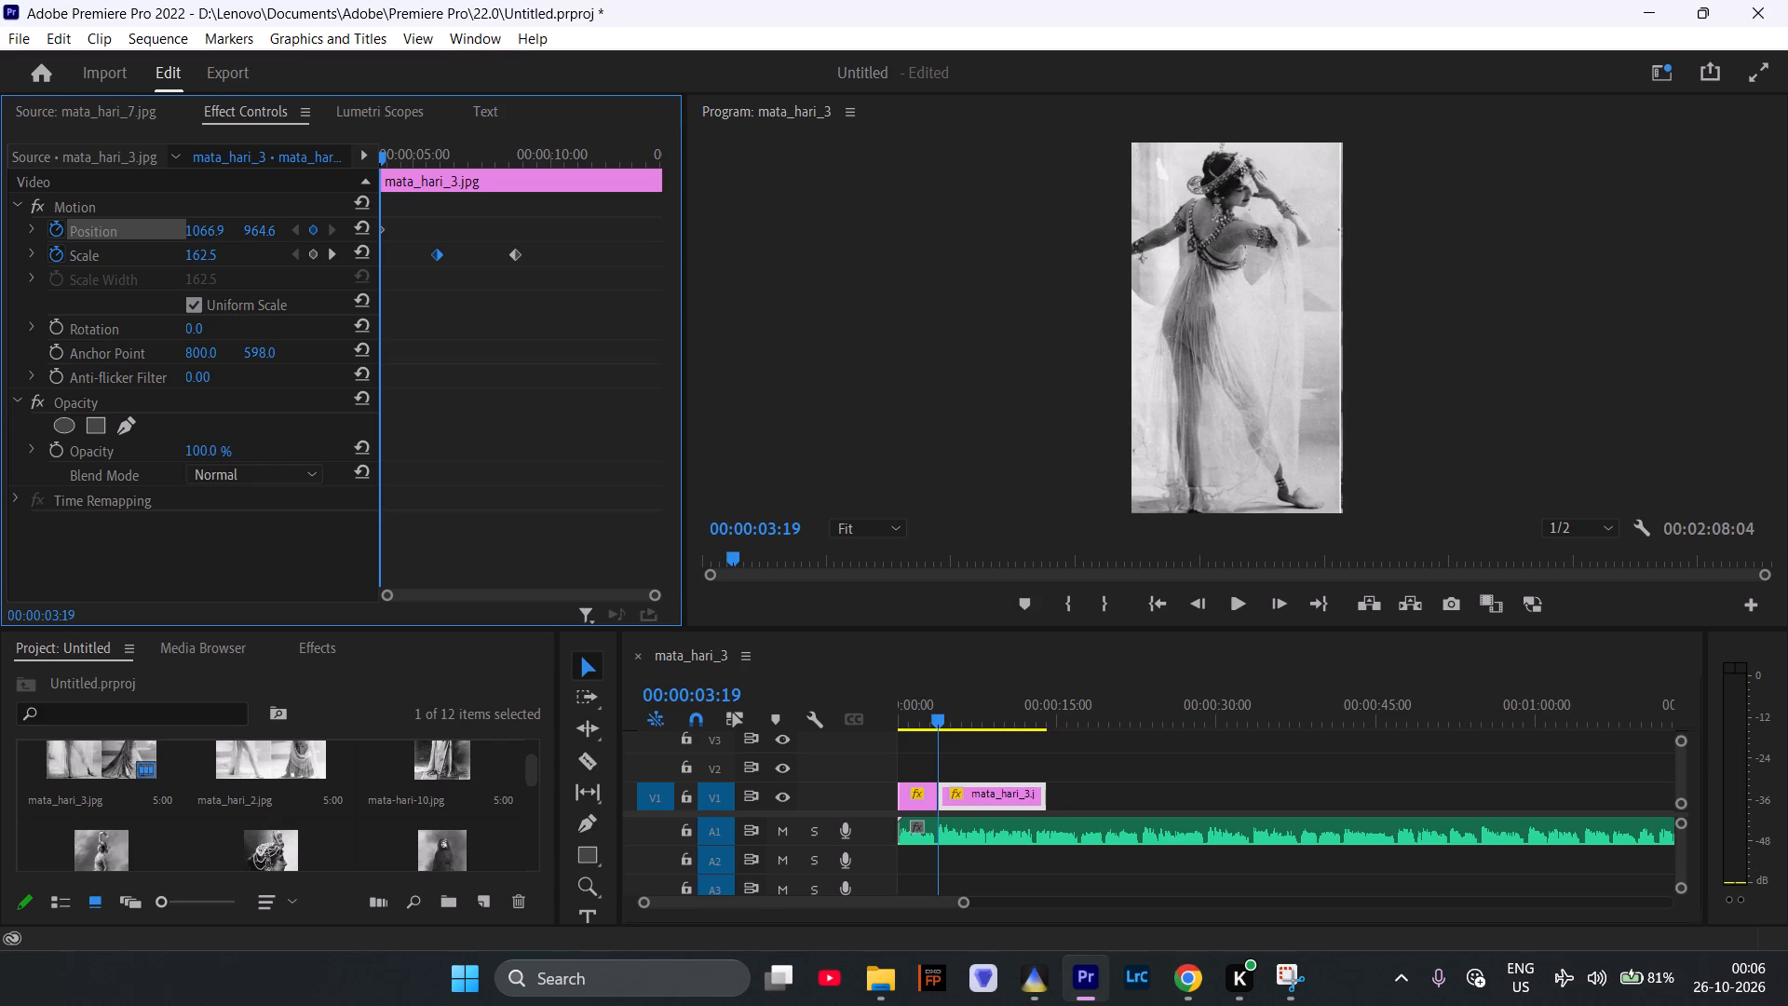
pyautogui.moveTo(1043, 423); pyautogui.dragTo(1133, 466)
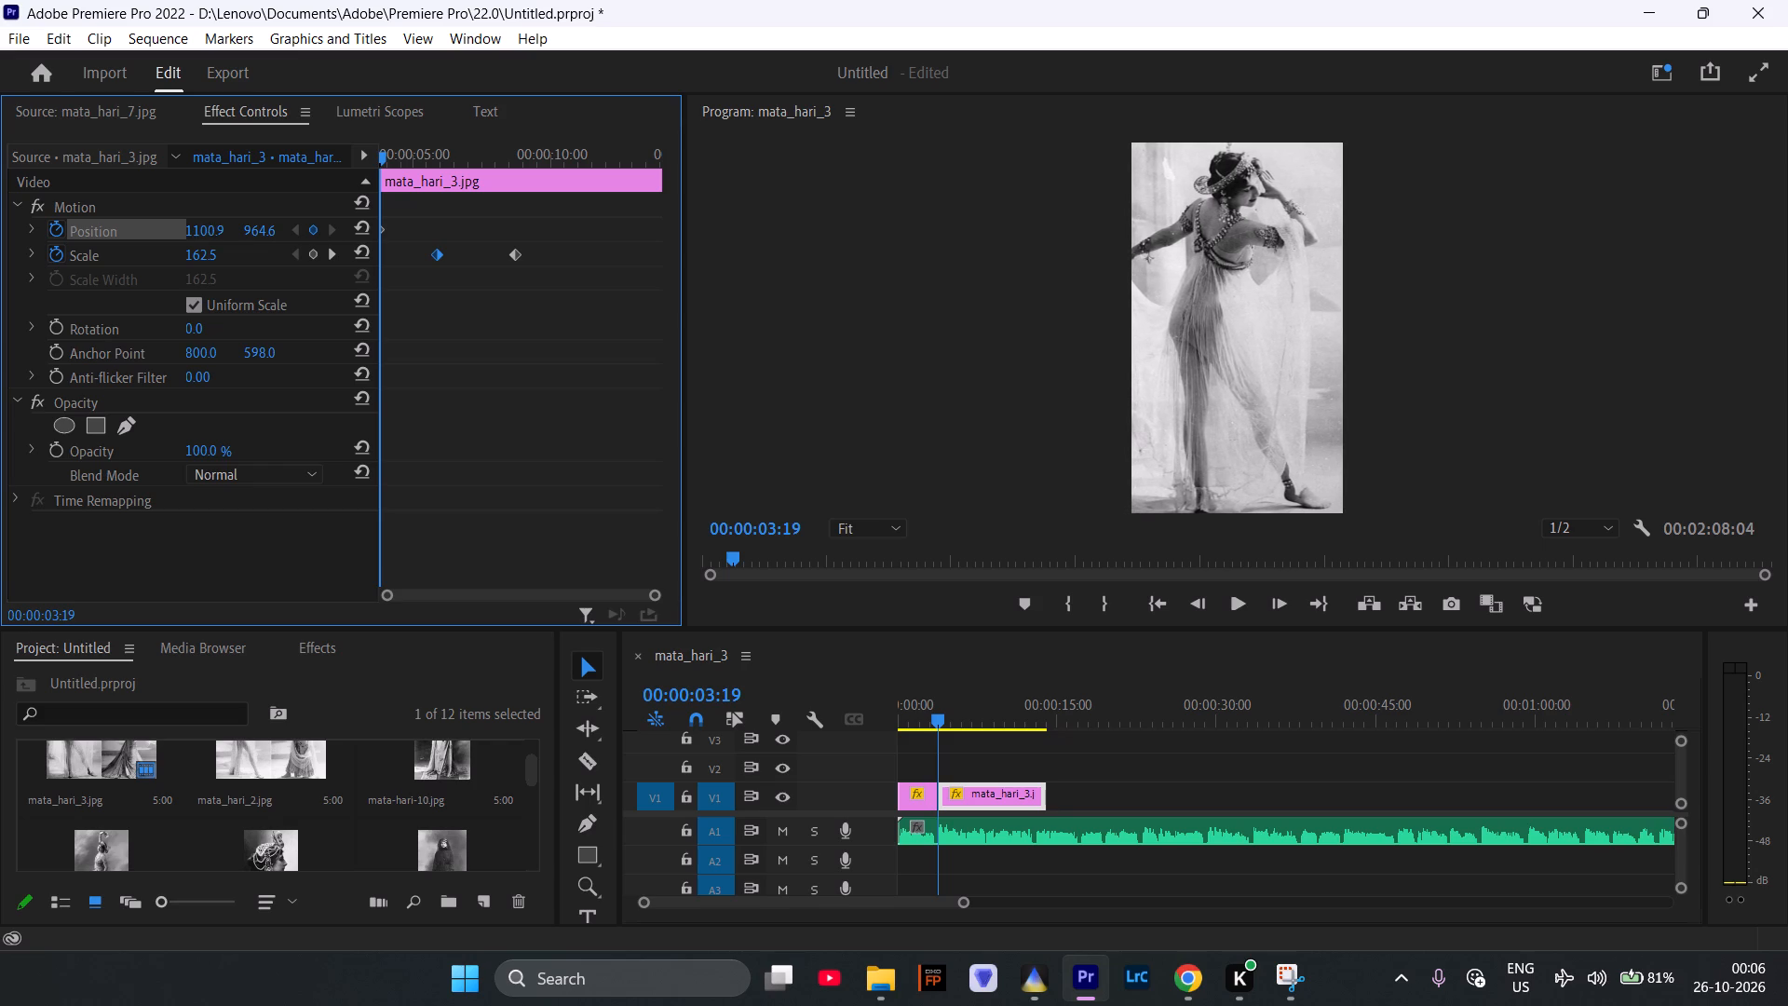
pyautogui.moveTo(1133, 466); pyautogui.dragTo(1151, 474)
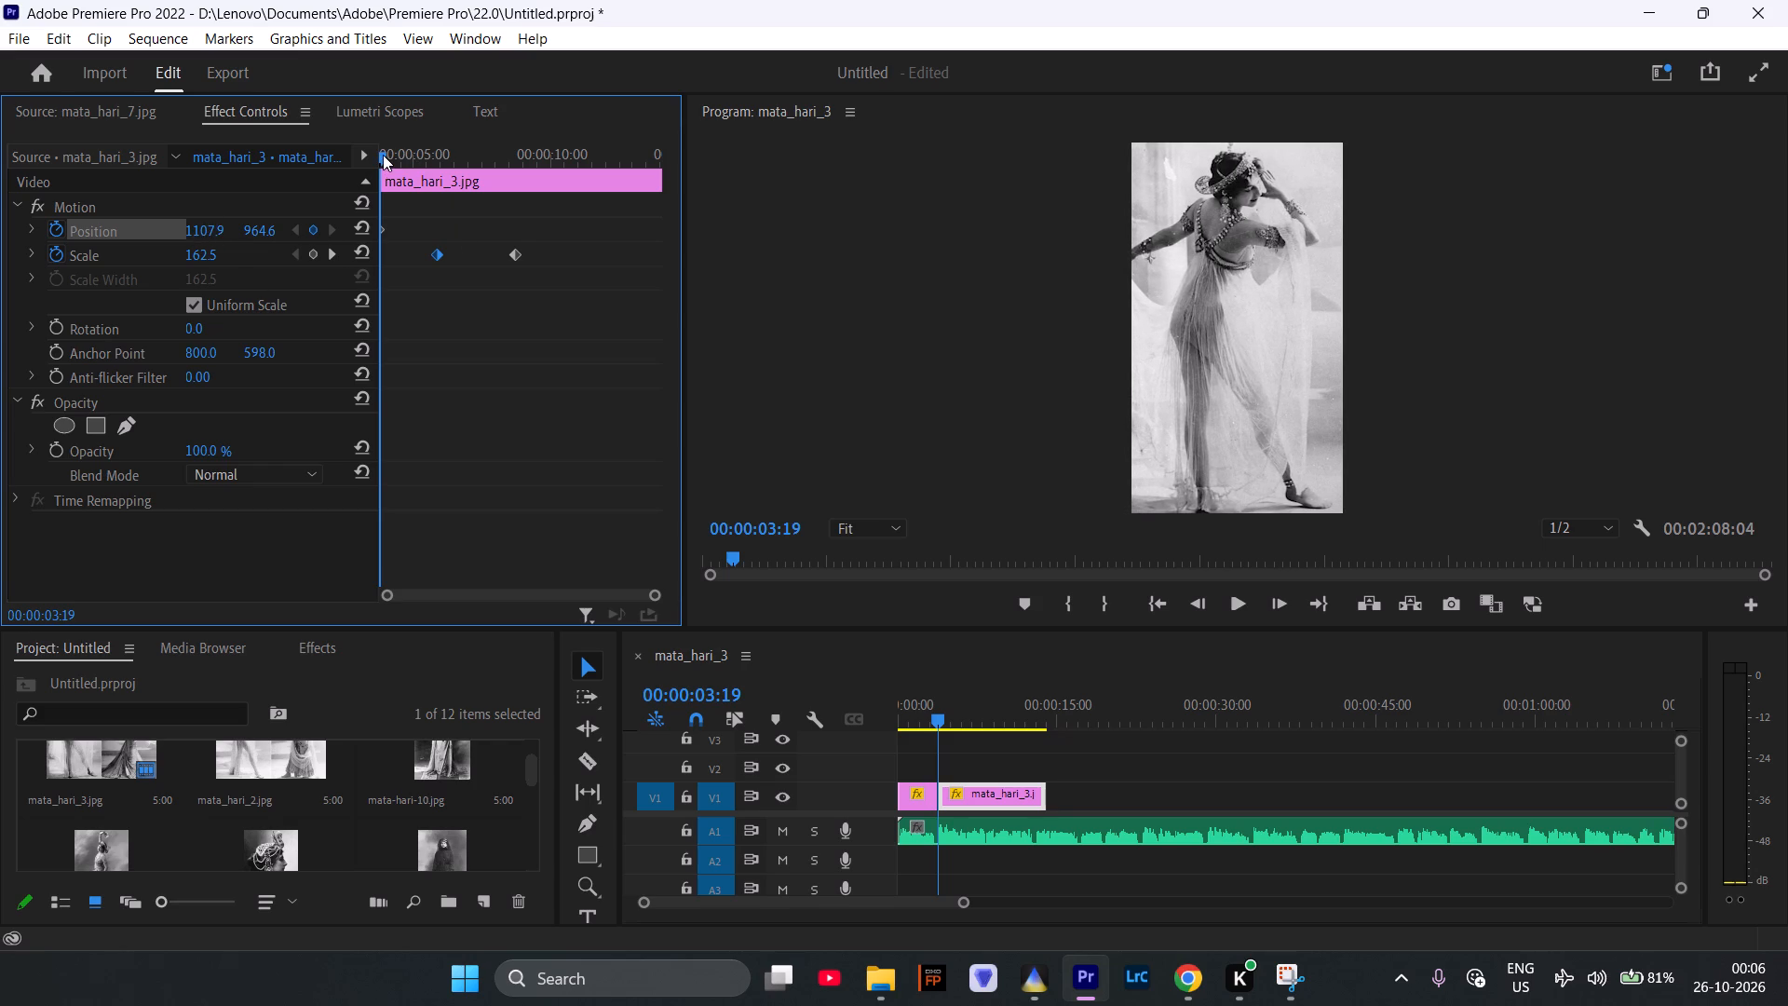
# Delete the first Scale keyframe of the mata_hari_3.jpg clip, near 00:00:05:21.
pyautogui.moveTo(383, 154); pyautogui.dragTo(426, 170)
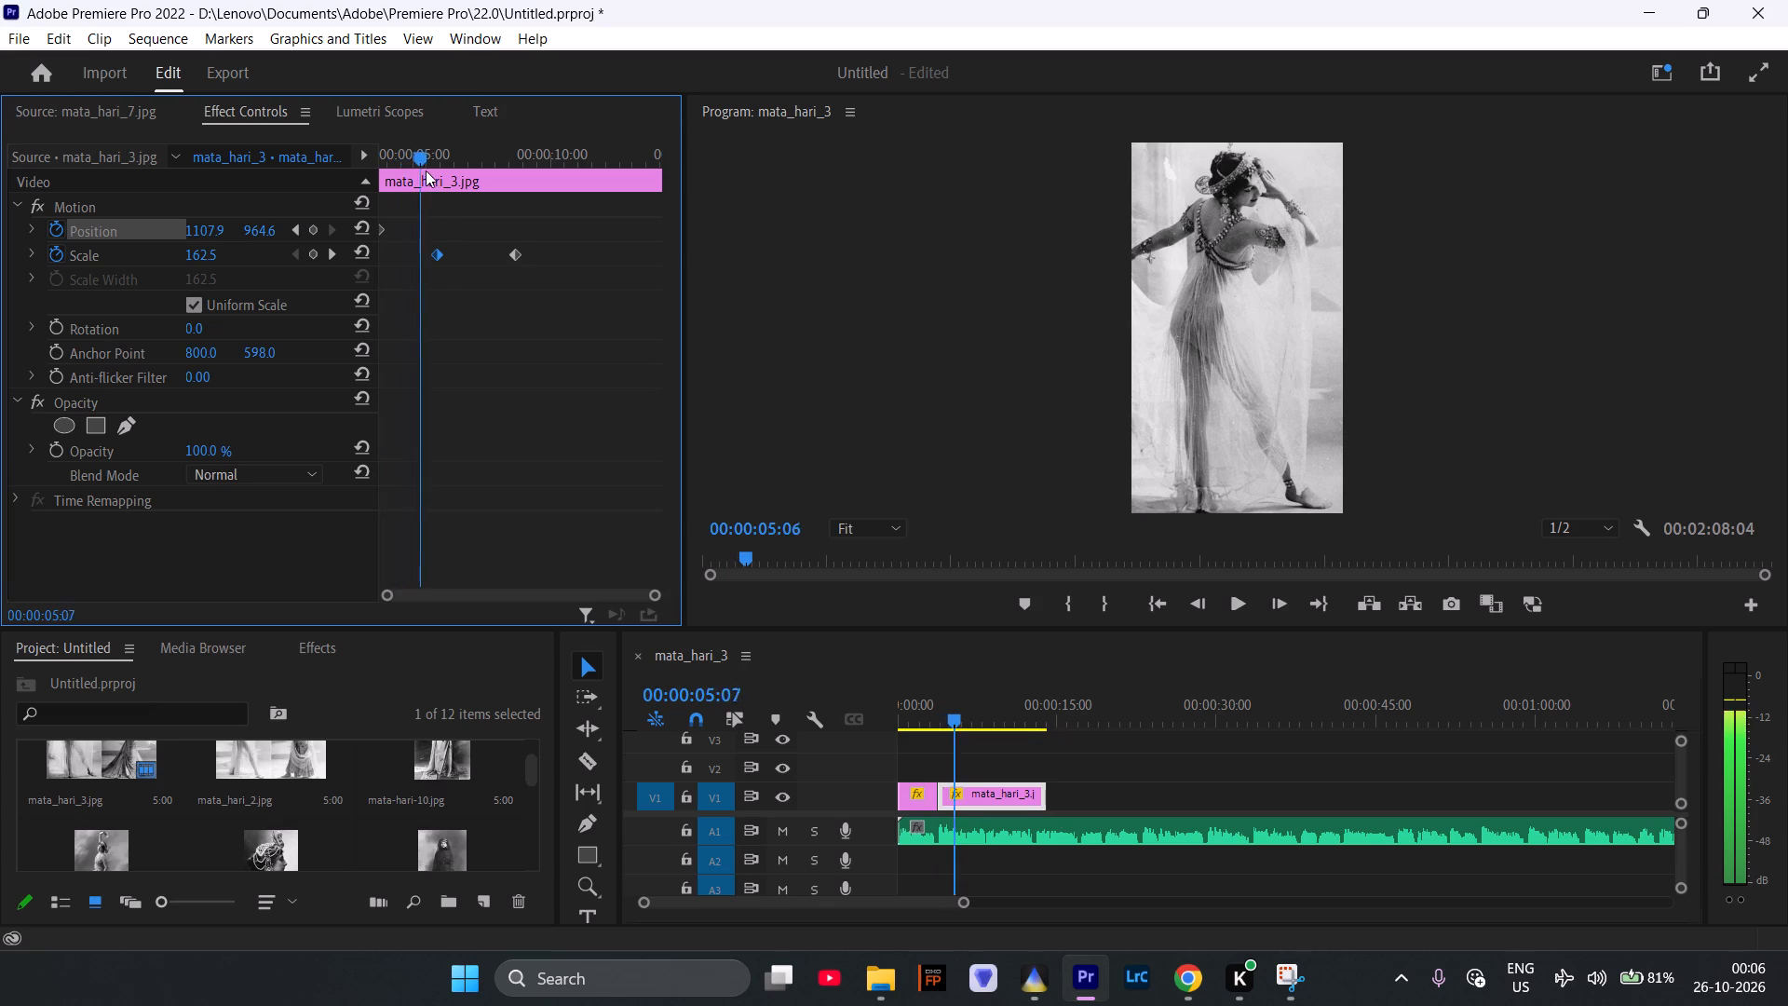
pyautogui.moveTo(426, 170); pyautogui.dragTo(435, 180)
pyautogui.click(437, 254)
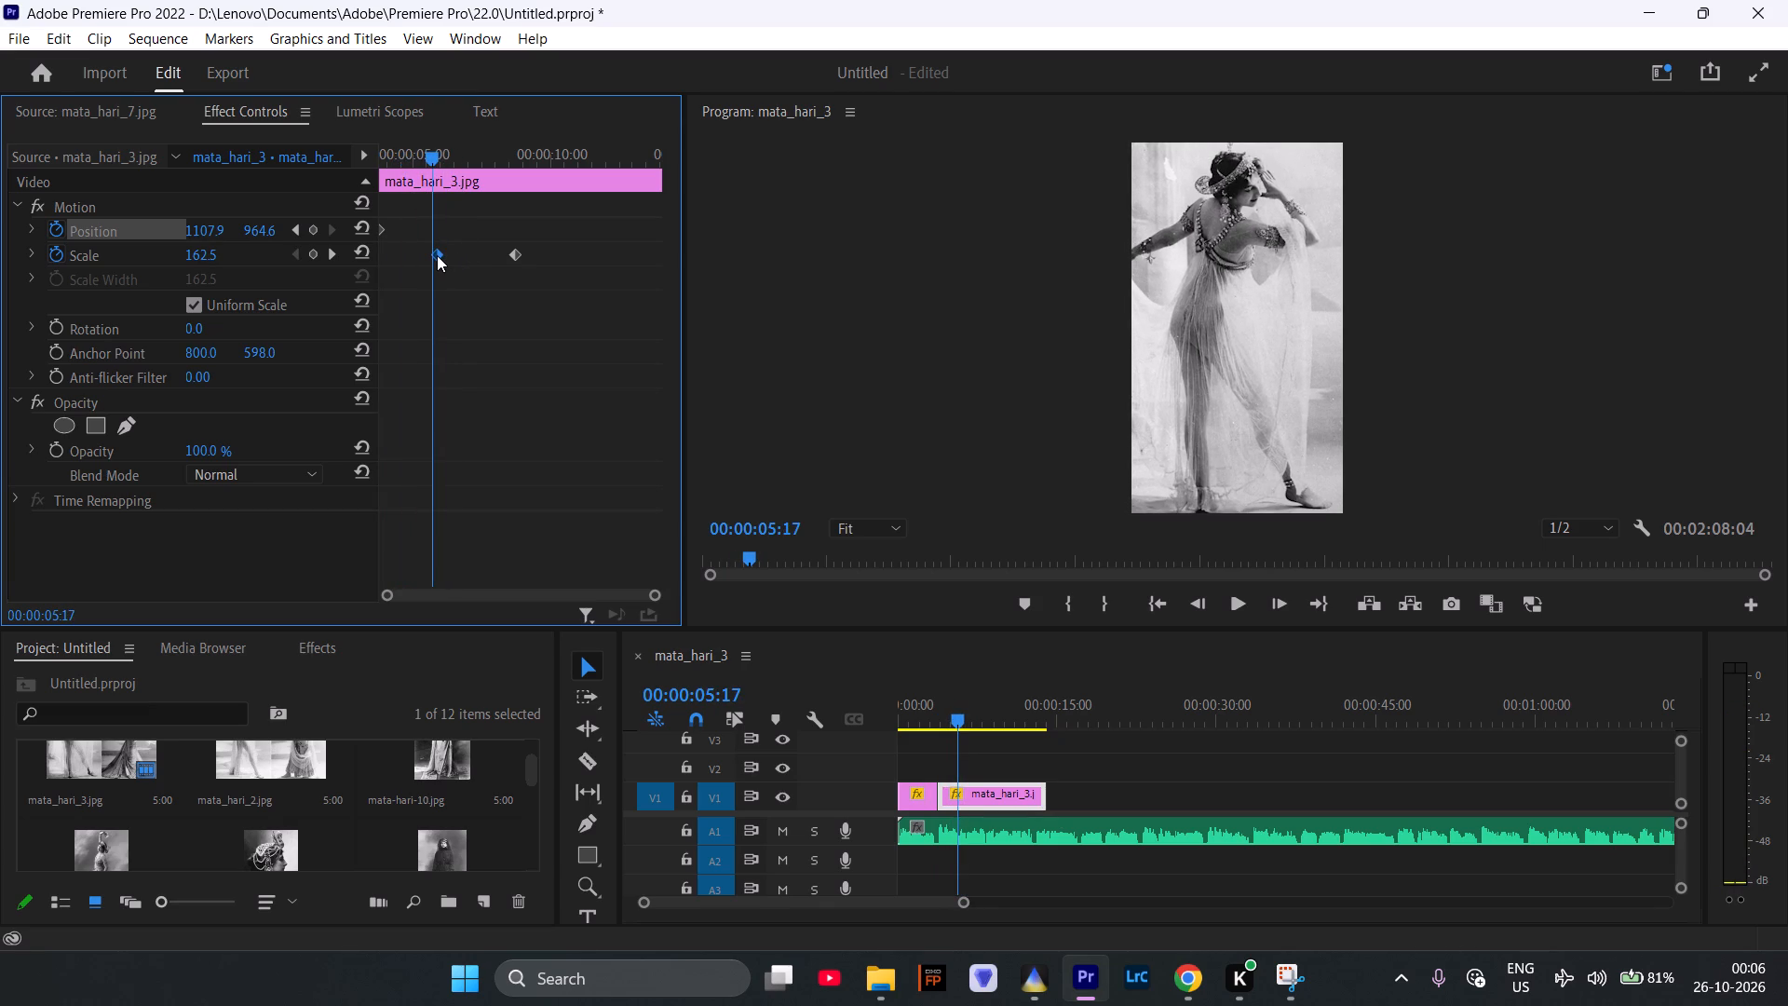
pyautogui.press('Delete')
# Play the mata_hari_3.jpg clip twice to check its scale, and turn off Scale animation, deleting its remaining keyframe.
pyautogui.moveTo(430, 156); pyautogui.dragTo(299, 176)
pyautogui.press('space')
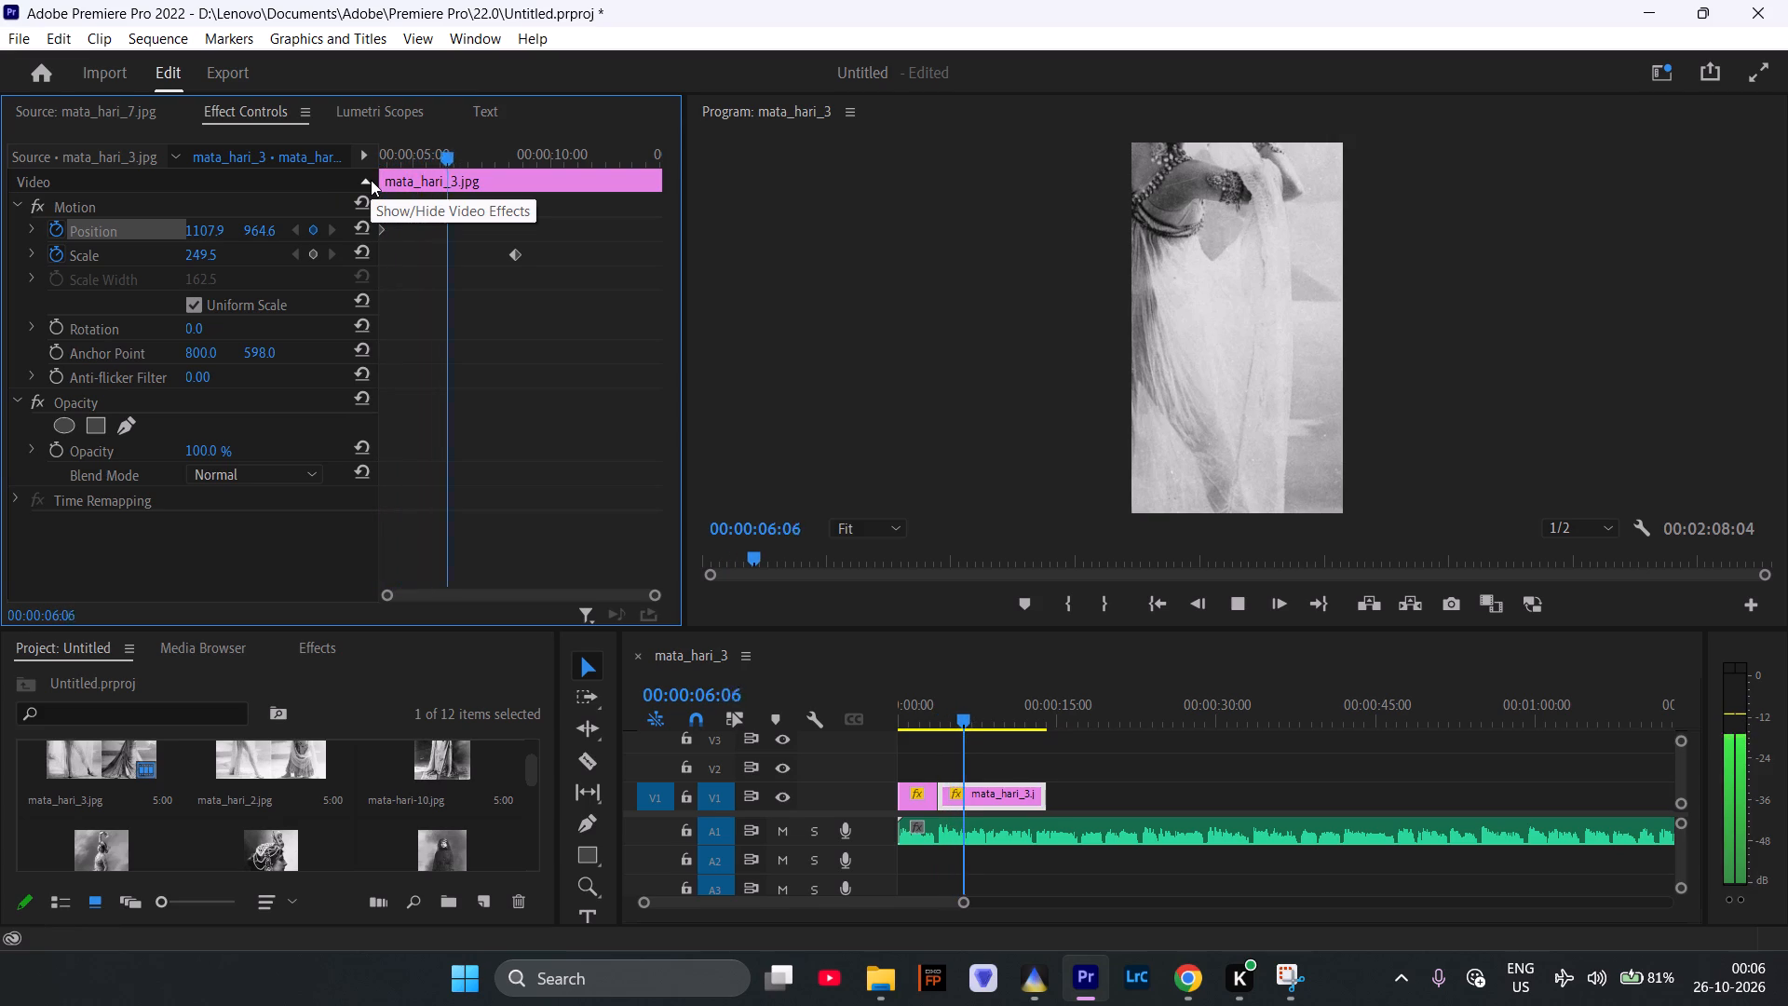
pyautogui.press('space')
pyautogui.moveTo(460, 153); pyautogui.dragTo(423, 164)
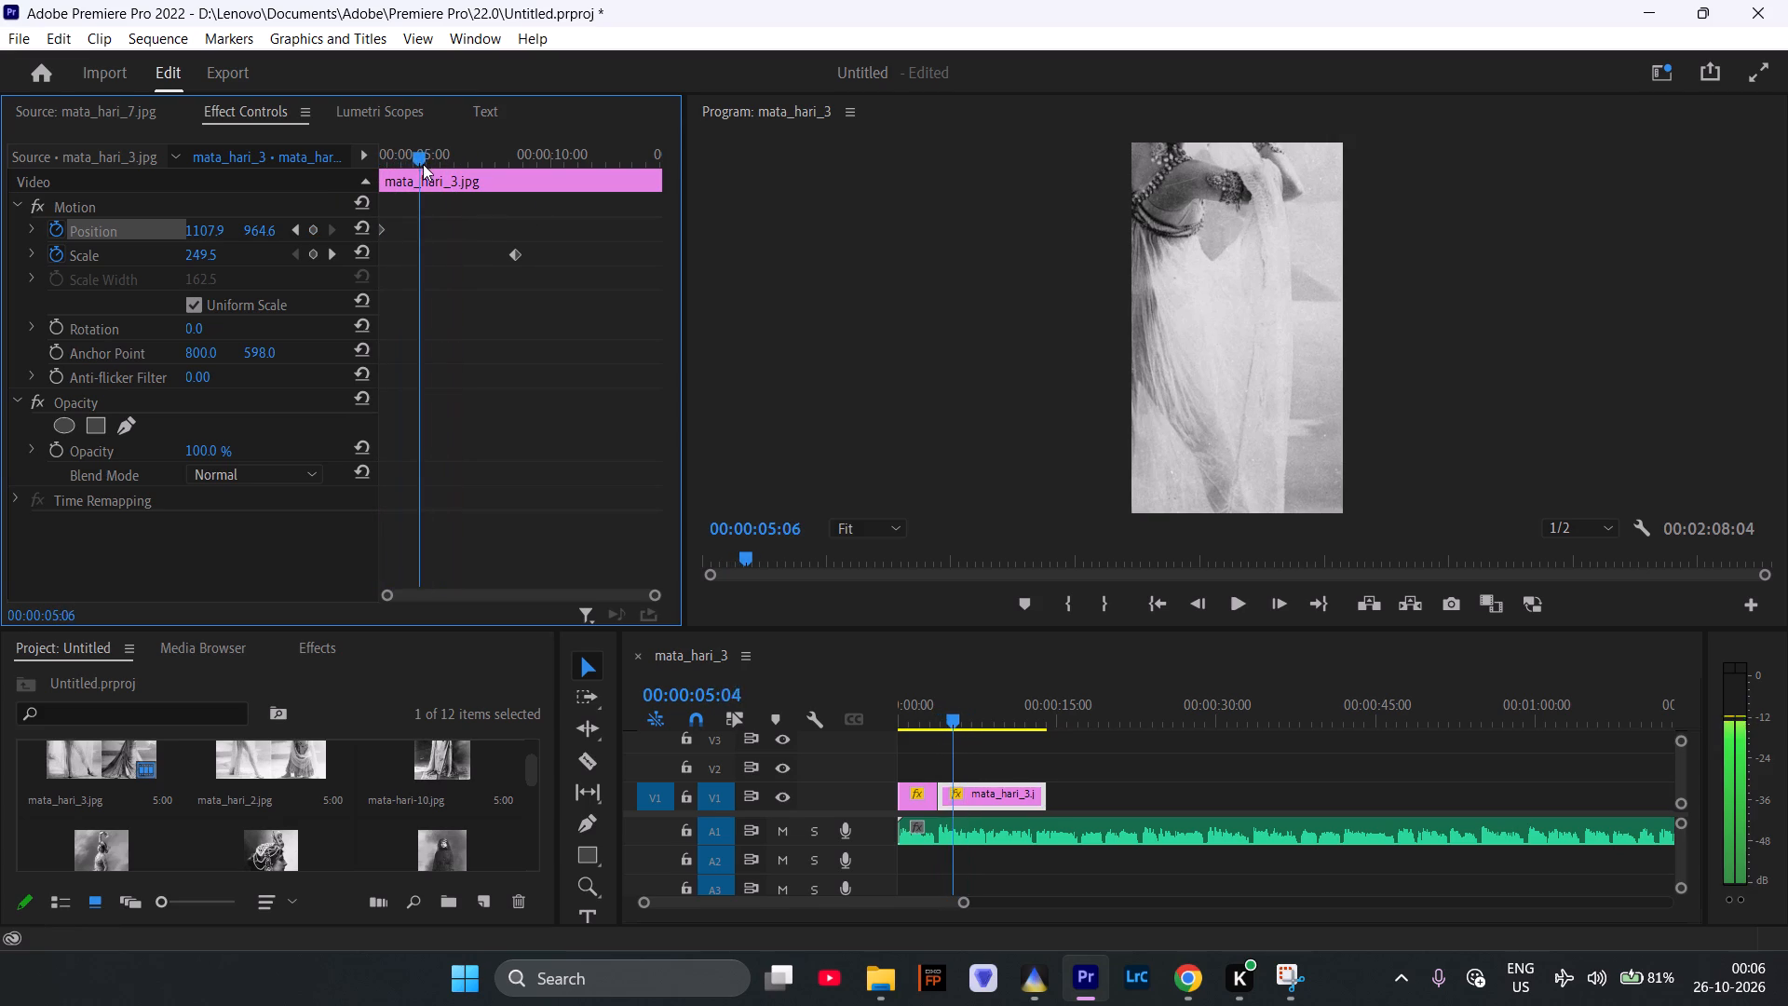
pyautogui.moveTo(423, 164); pyautogui.dragTo(356, 162)
pyautogui.press('space')
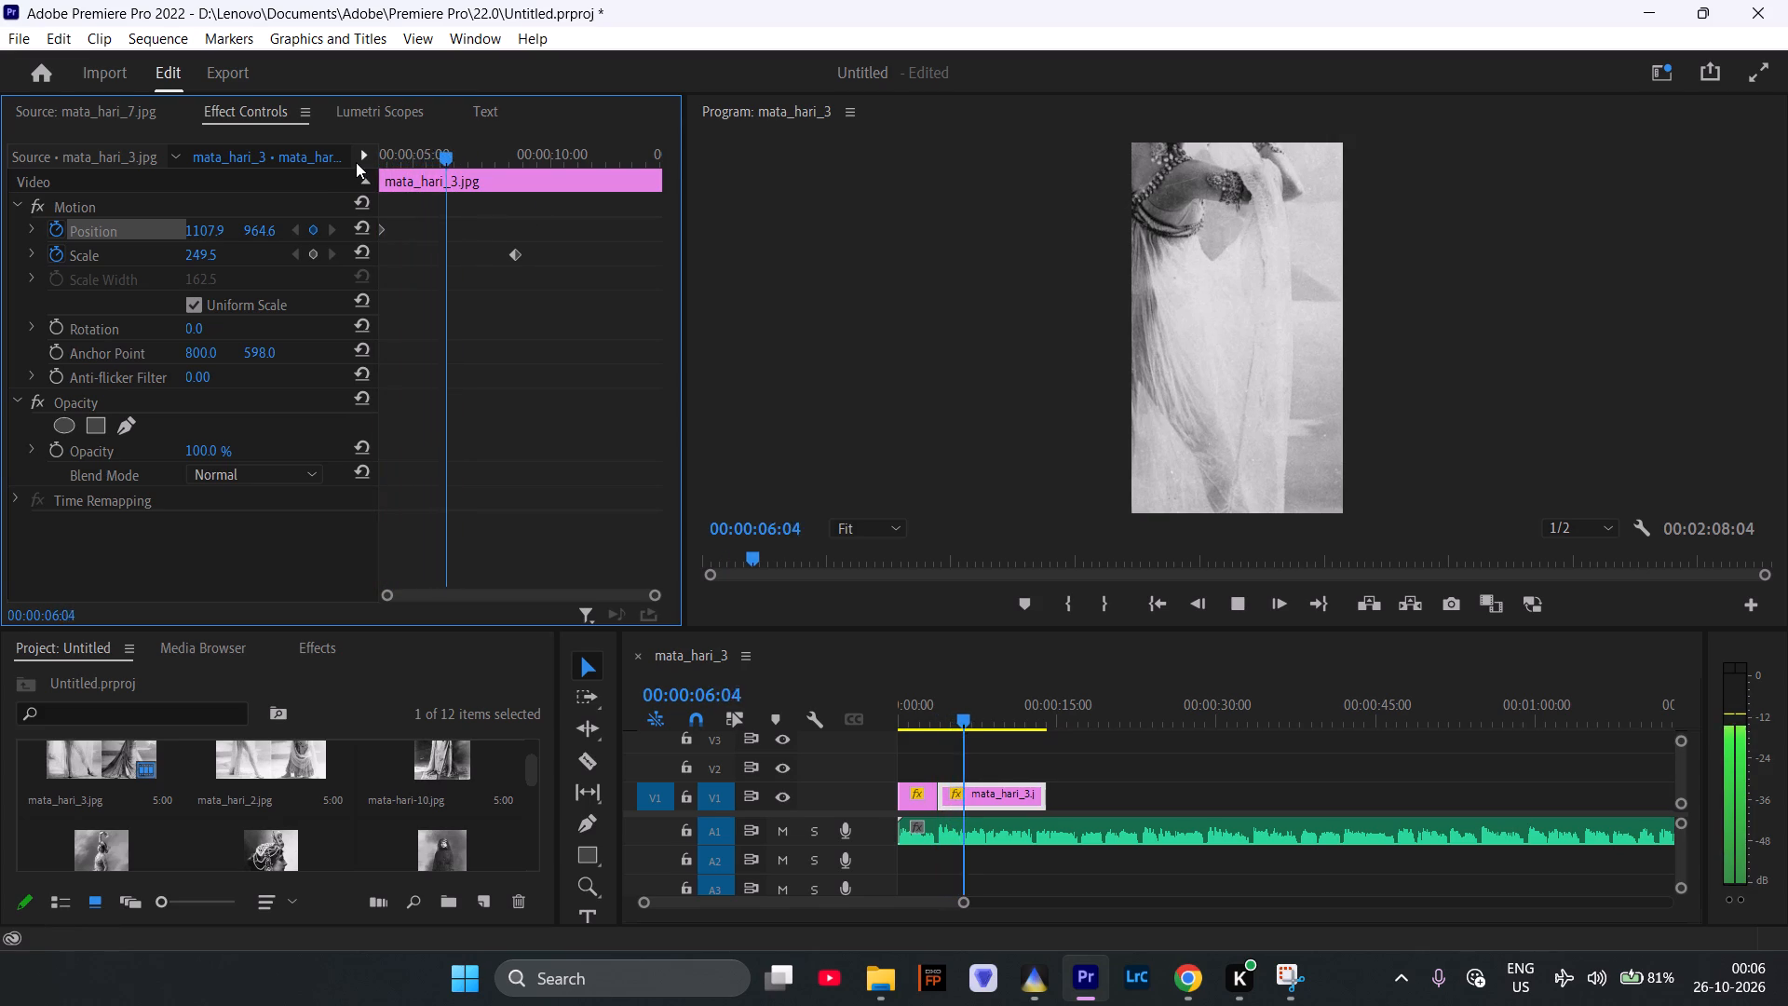
pyautogui.press('space')
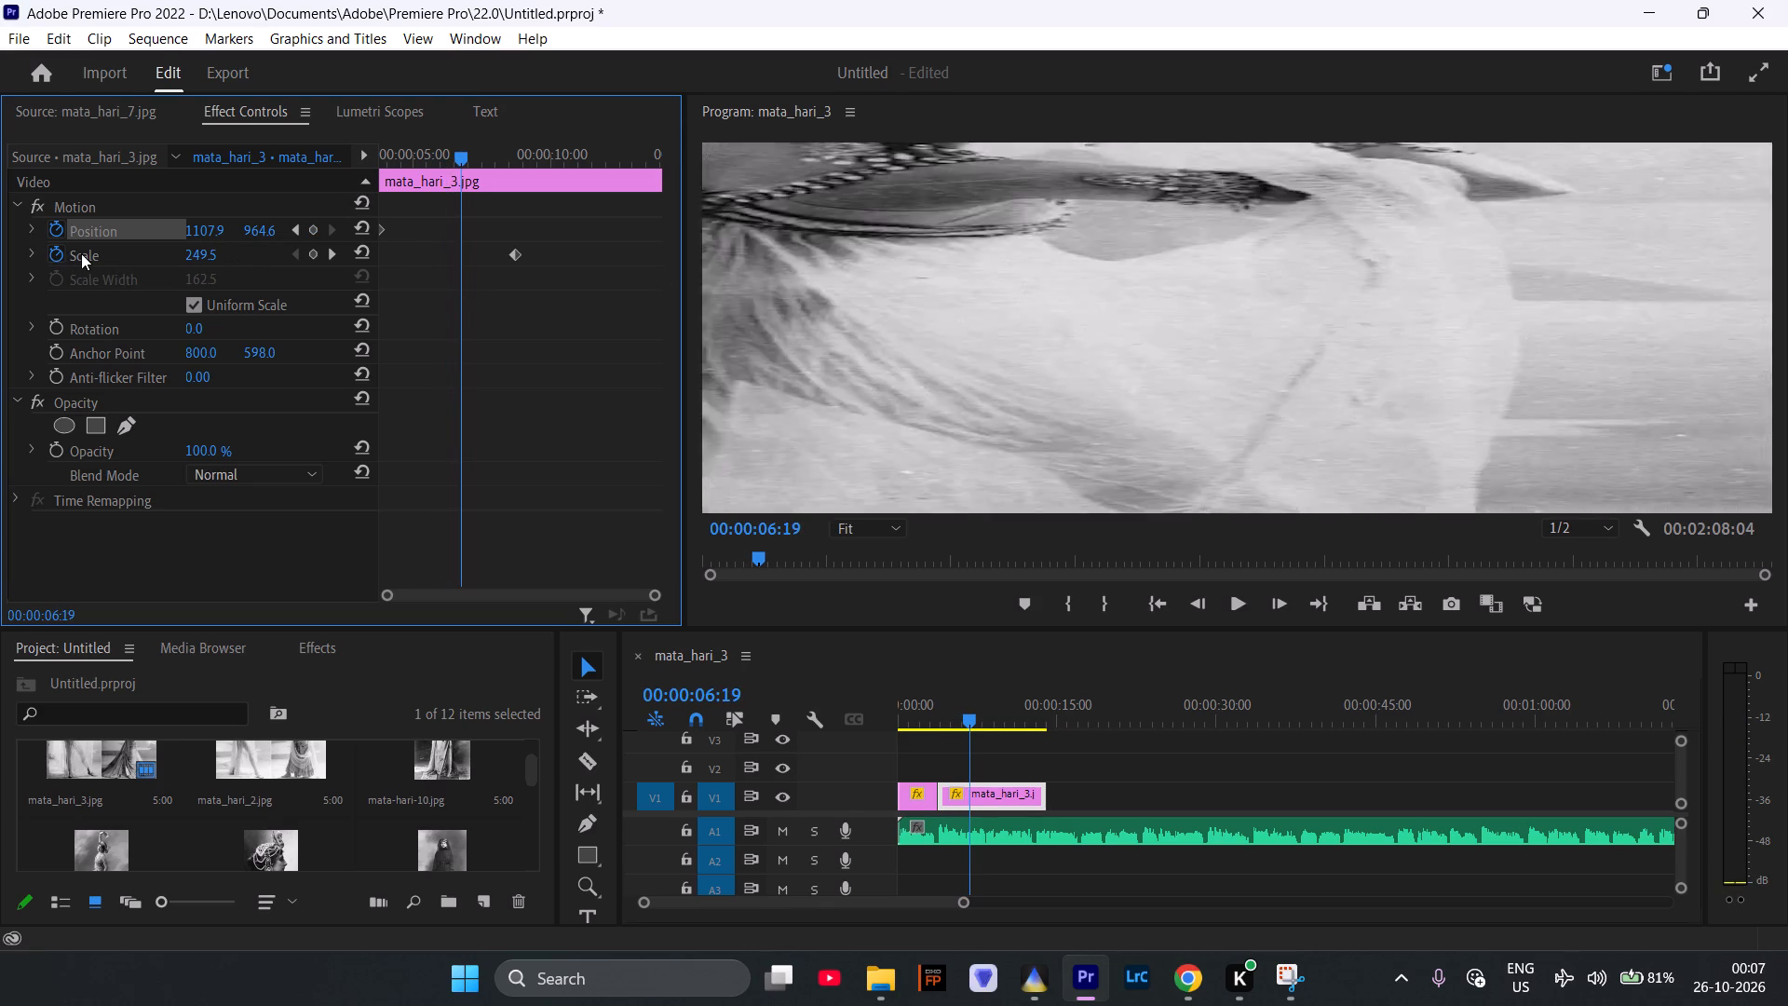
pyautogui.click(81, 253)
pyautogui.doubleClick(81, 253)
pyautogui.click(52, 254)
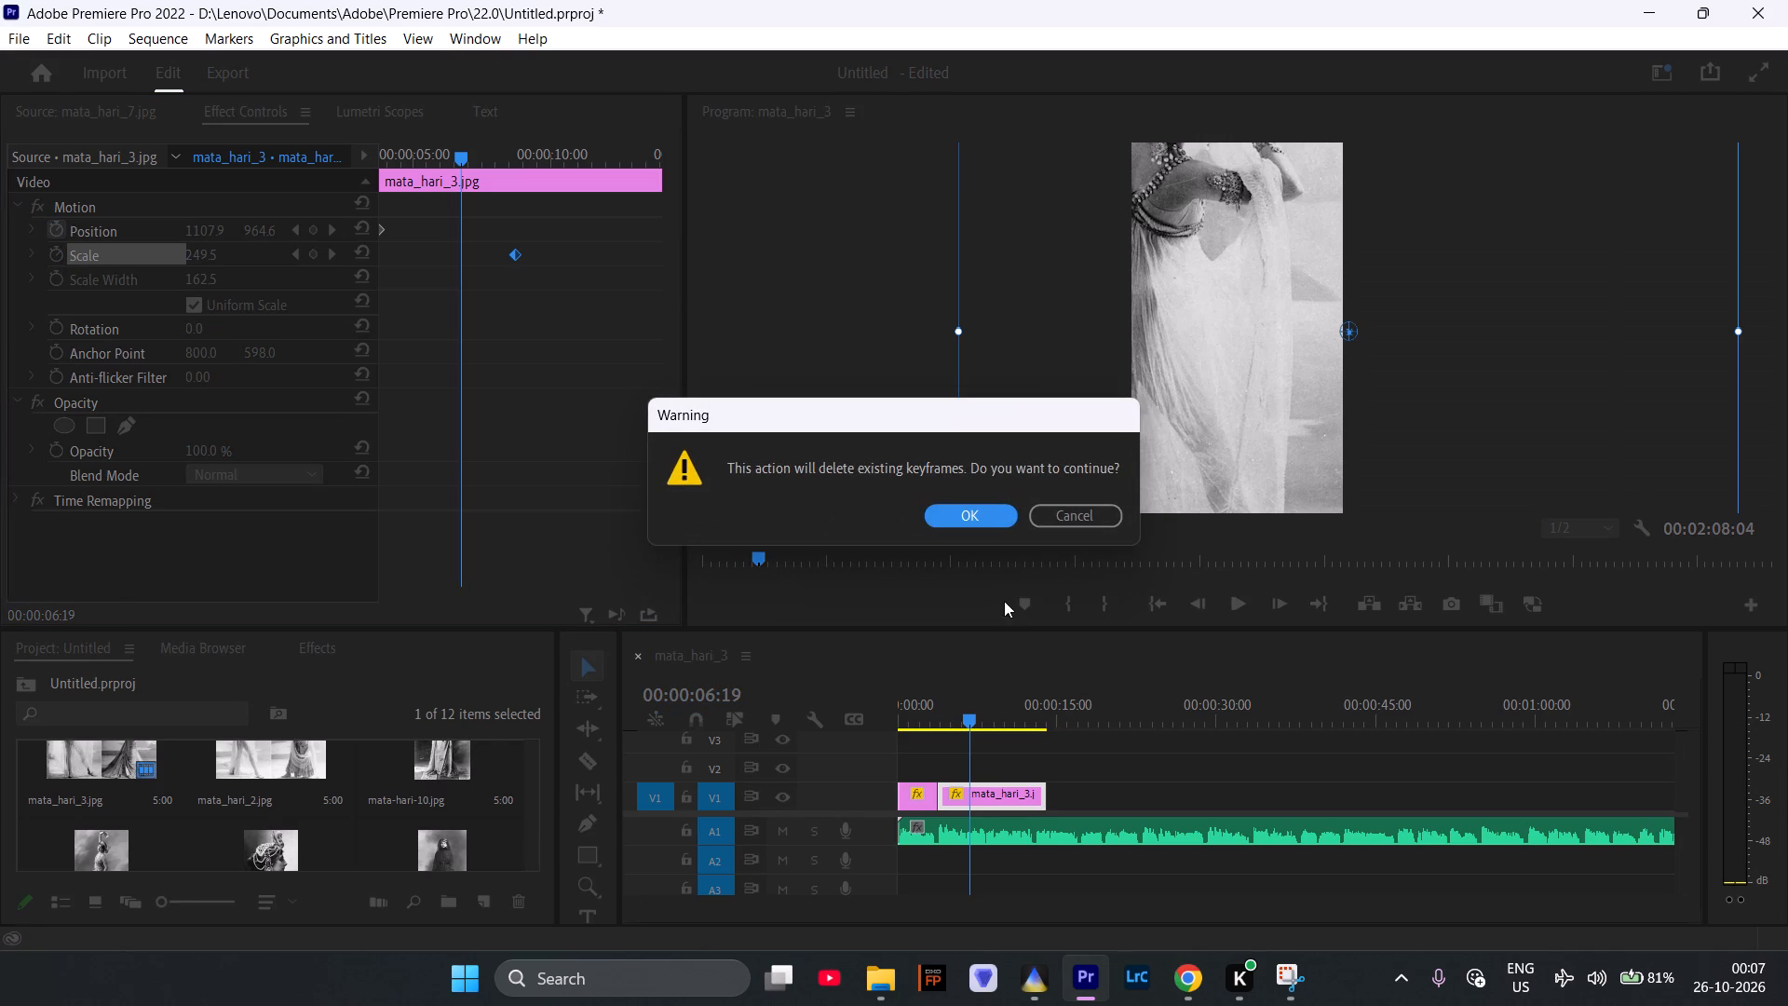
pyautogui.click(980, 510)
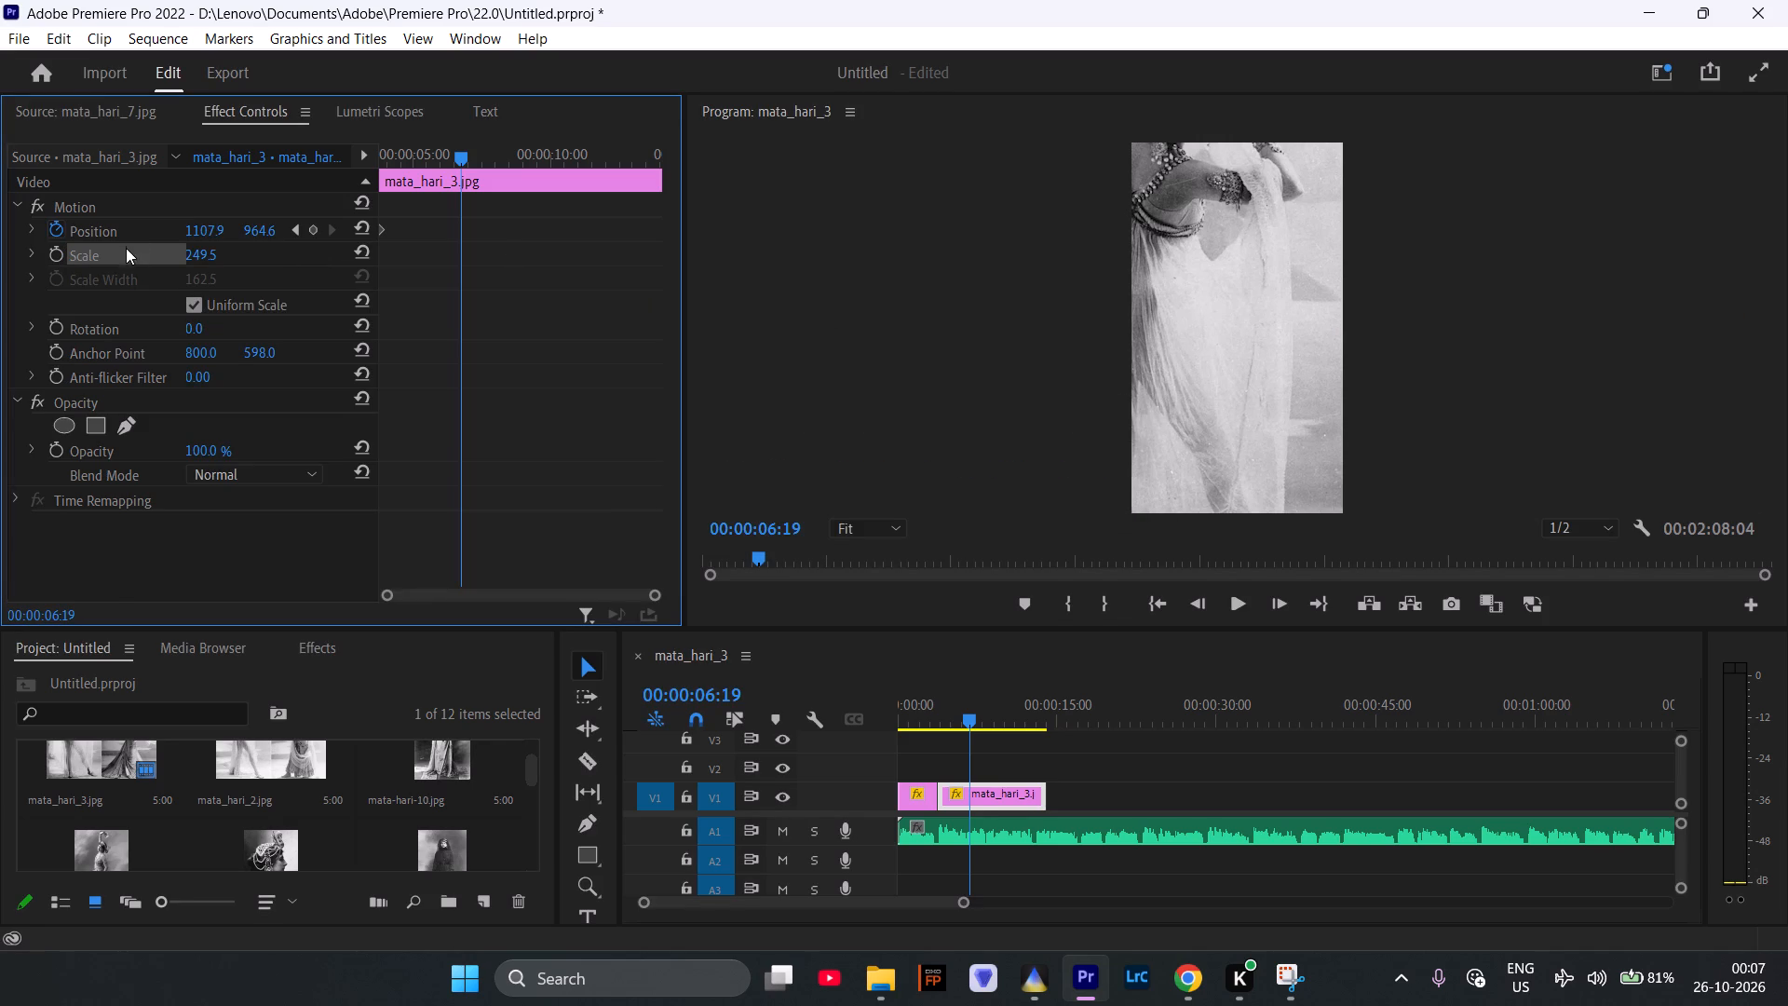
# Set the mata_hari_3.jpg clip's Scale to 166.5.
pyautogui.moveTo(208, 256); pyautogui.dragTo(110, 251)
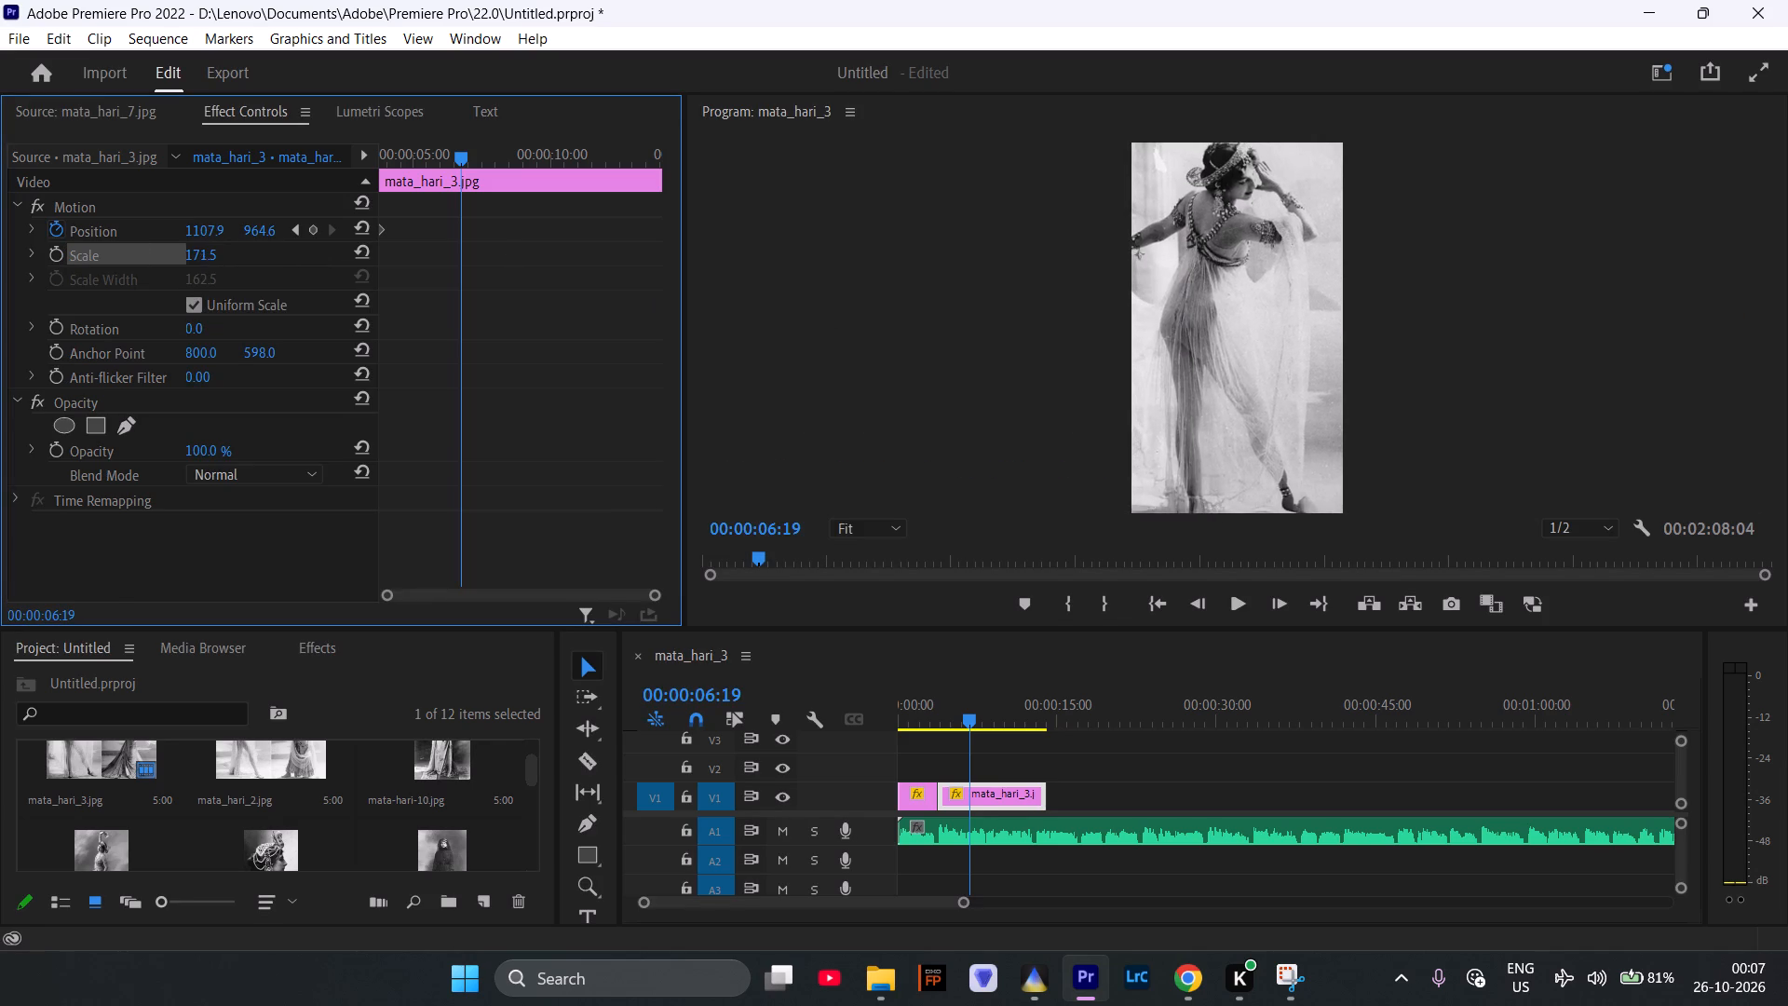
pyautogui.moveTo(110, 251); pyautogui.dragTo(114, 260)
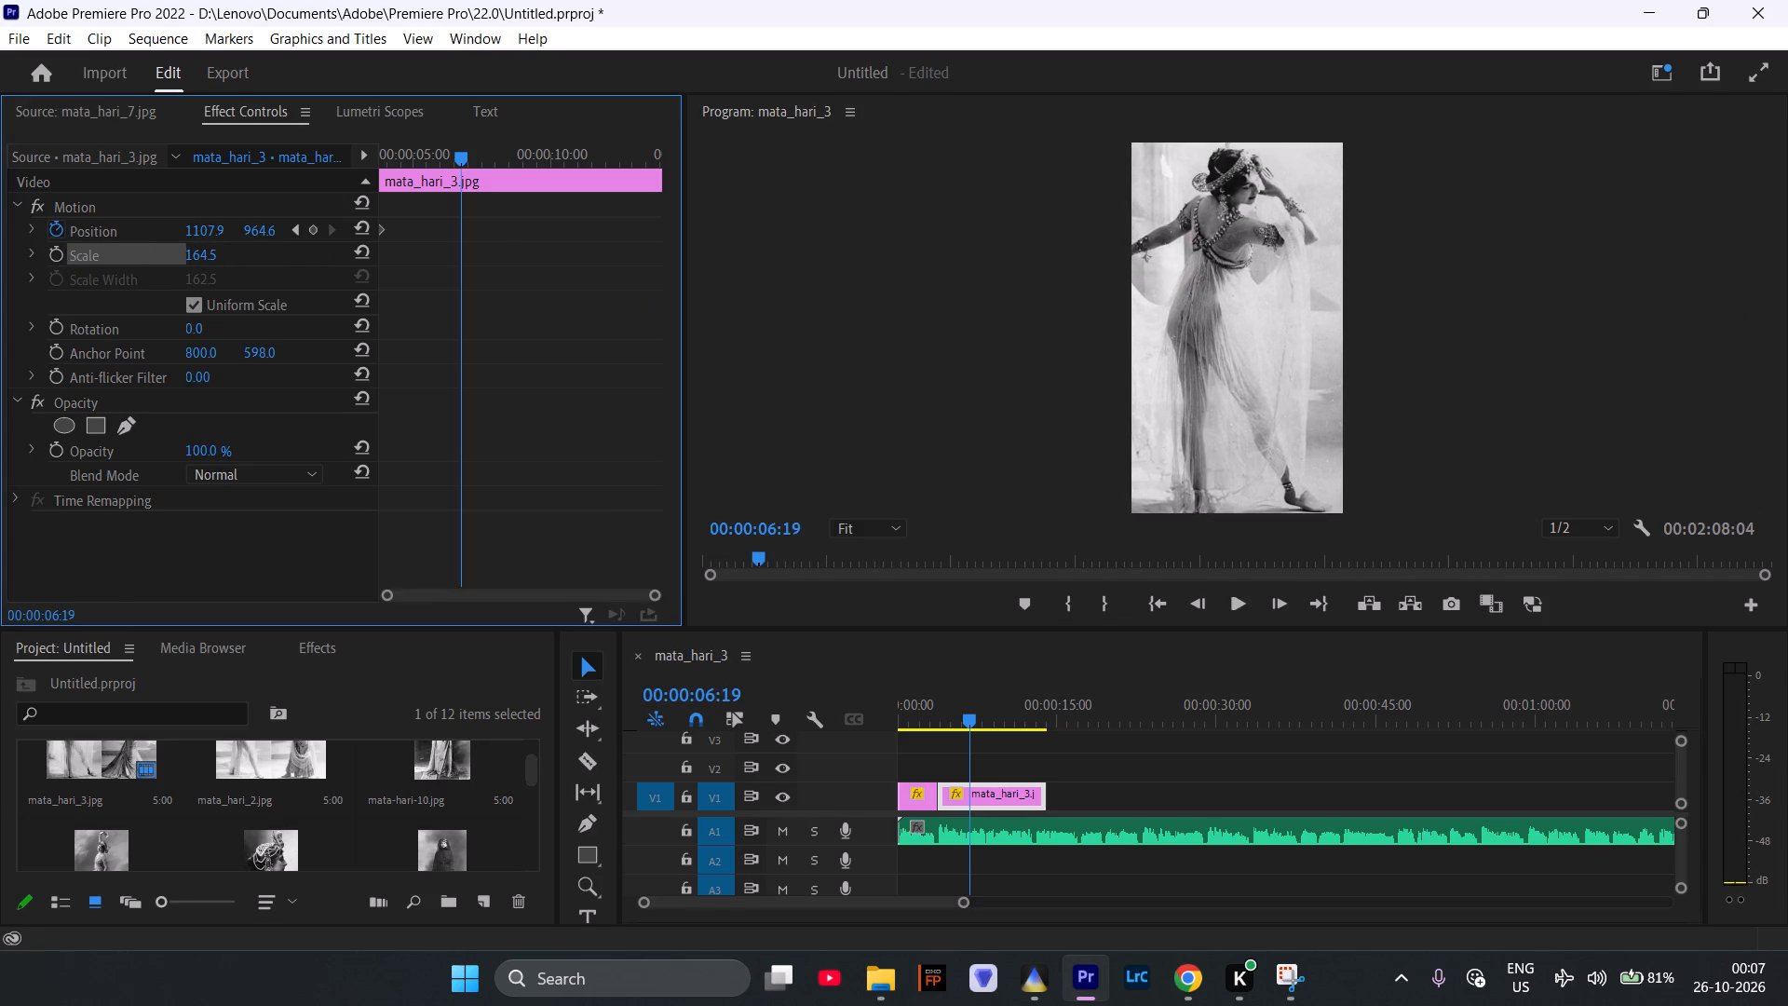
pyautogui.moveTo(114, 260); pyautogui.dragTo(115, 261)
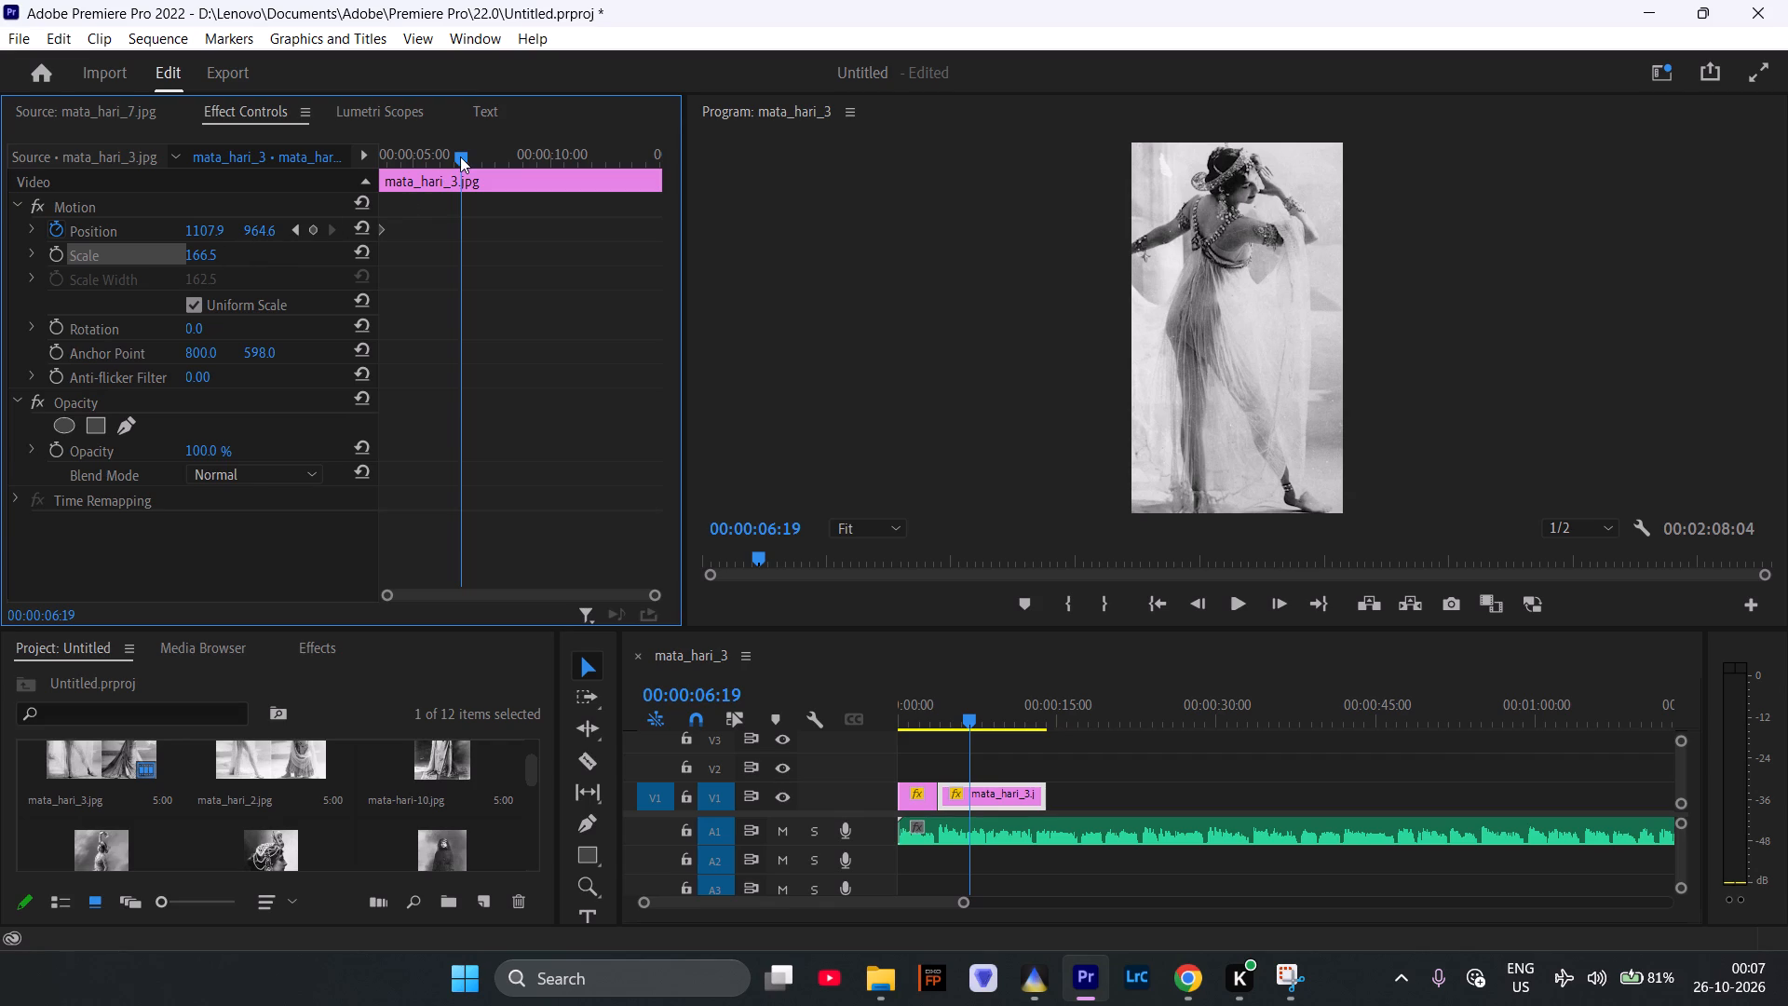
# Add a Position keyframe of -204.1, 964.6 to the mata_hari_3.jpg clip at 00:00:06:15.
pyautogui.moveTo(460, 156); pyautogui.dragTo(424, 185)
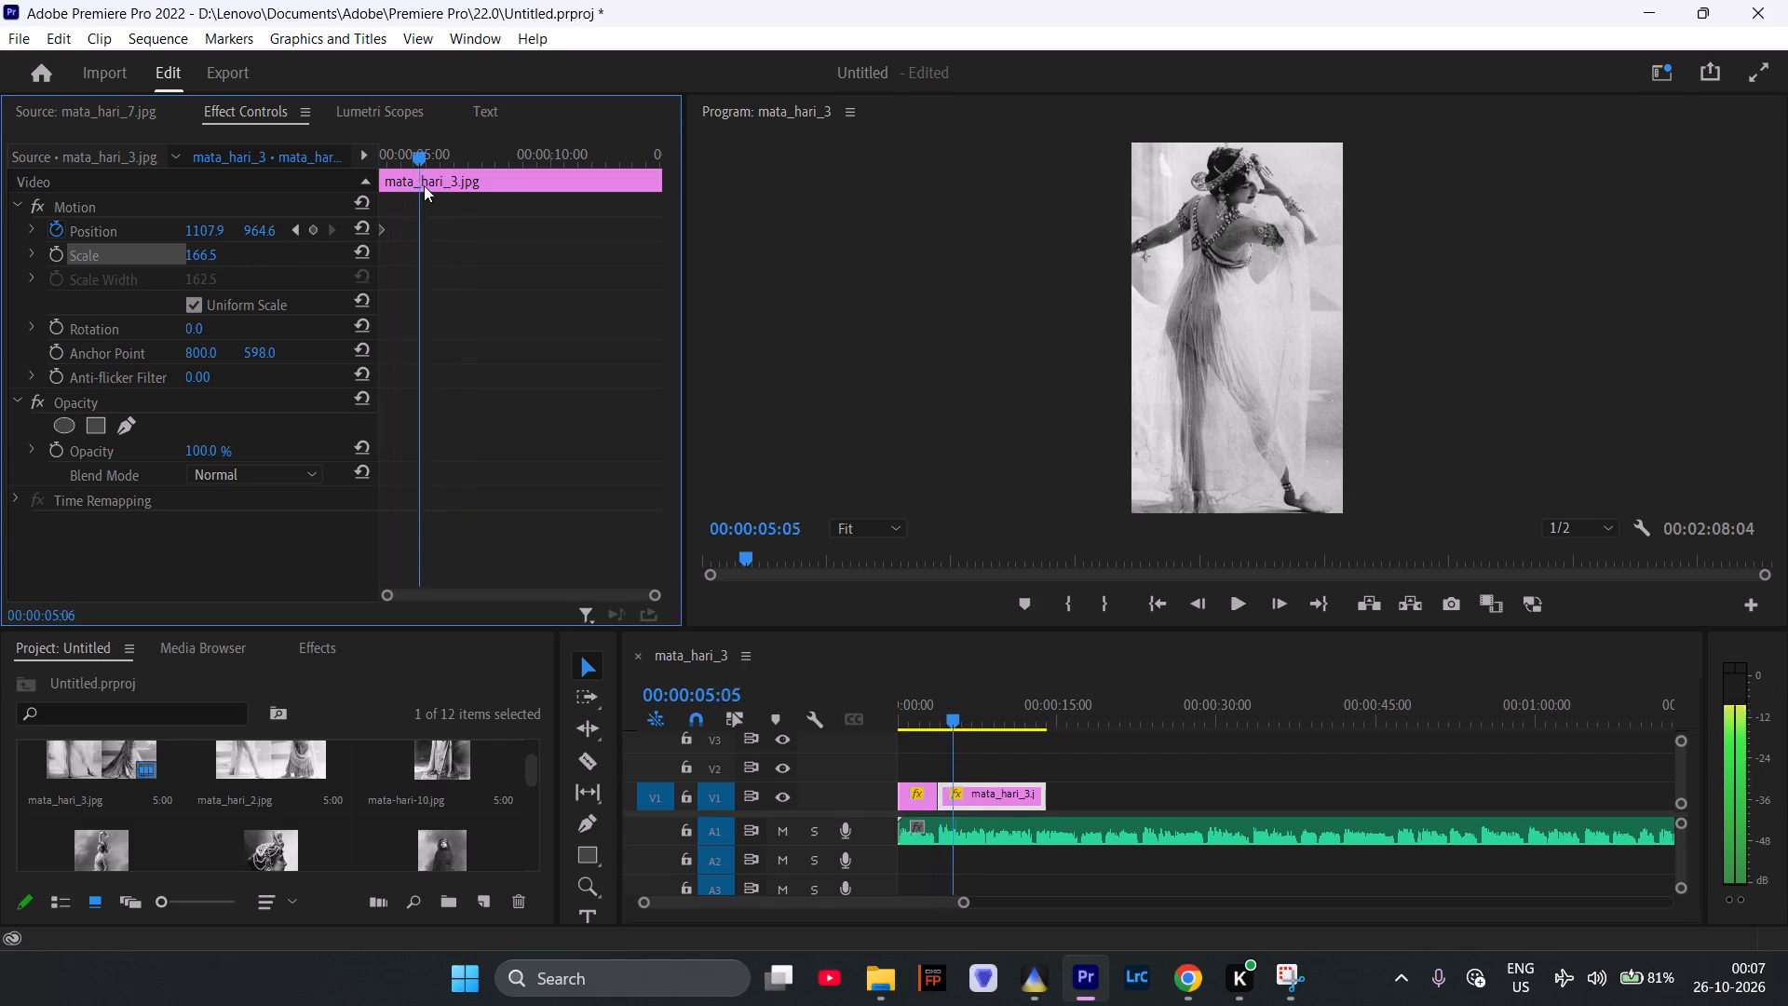
pyautogui.moveTo(424, 185); pyautogui.dragTo(470, 197)
pyautogui.moveTo(467, 150); pyautogui.dragTo(454, 154)
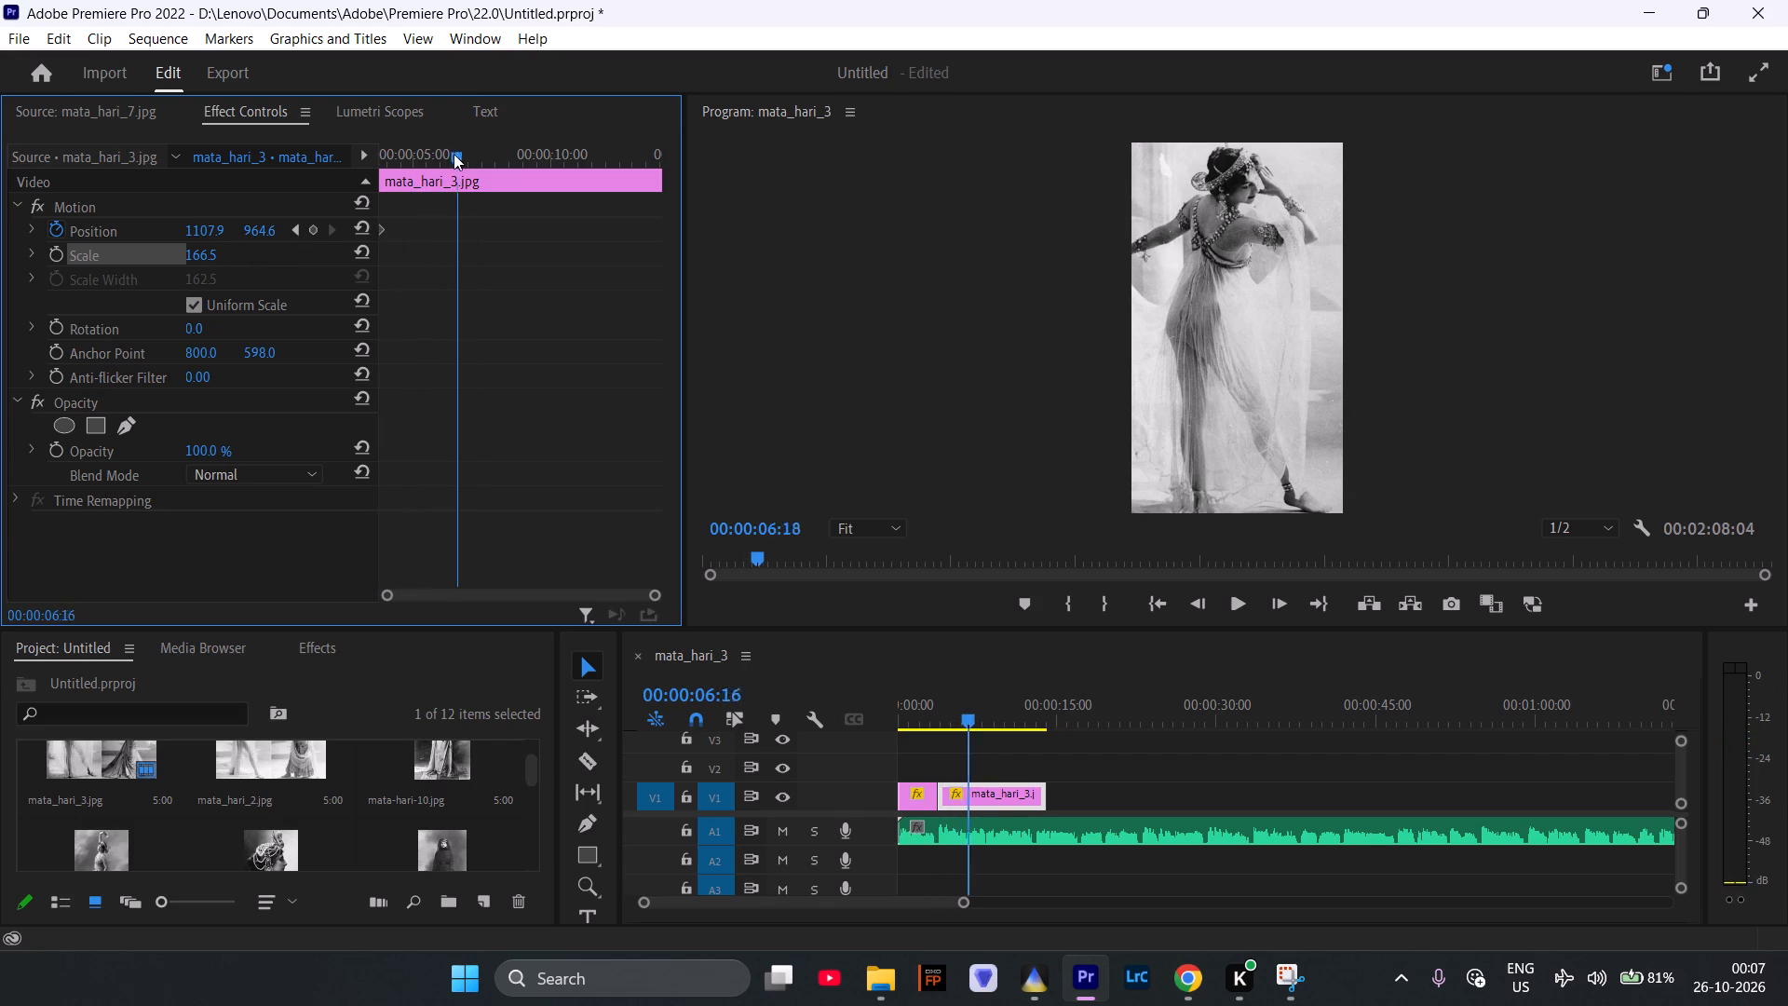
pyautogui.moveTo(454, 154); pyautogui.dragTo(372, 176)
pyautogui.press('space')
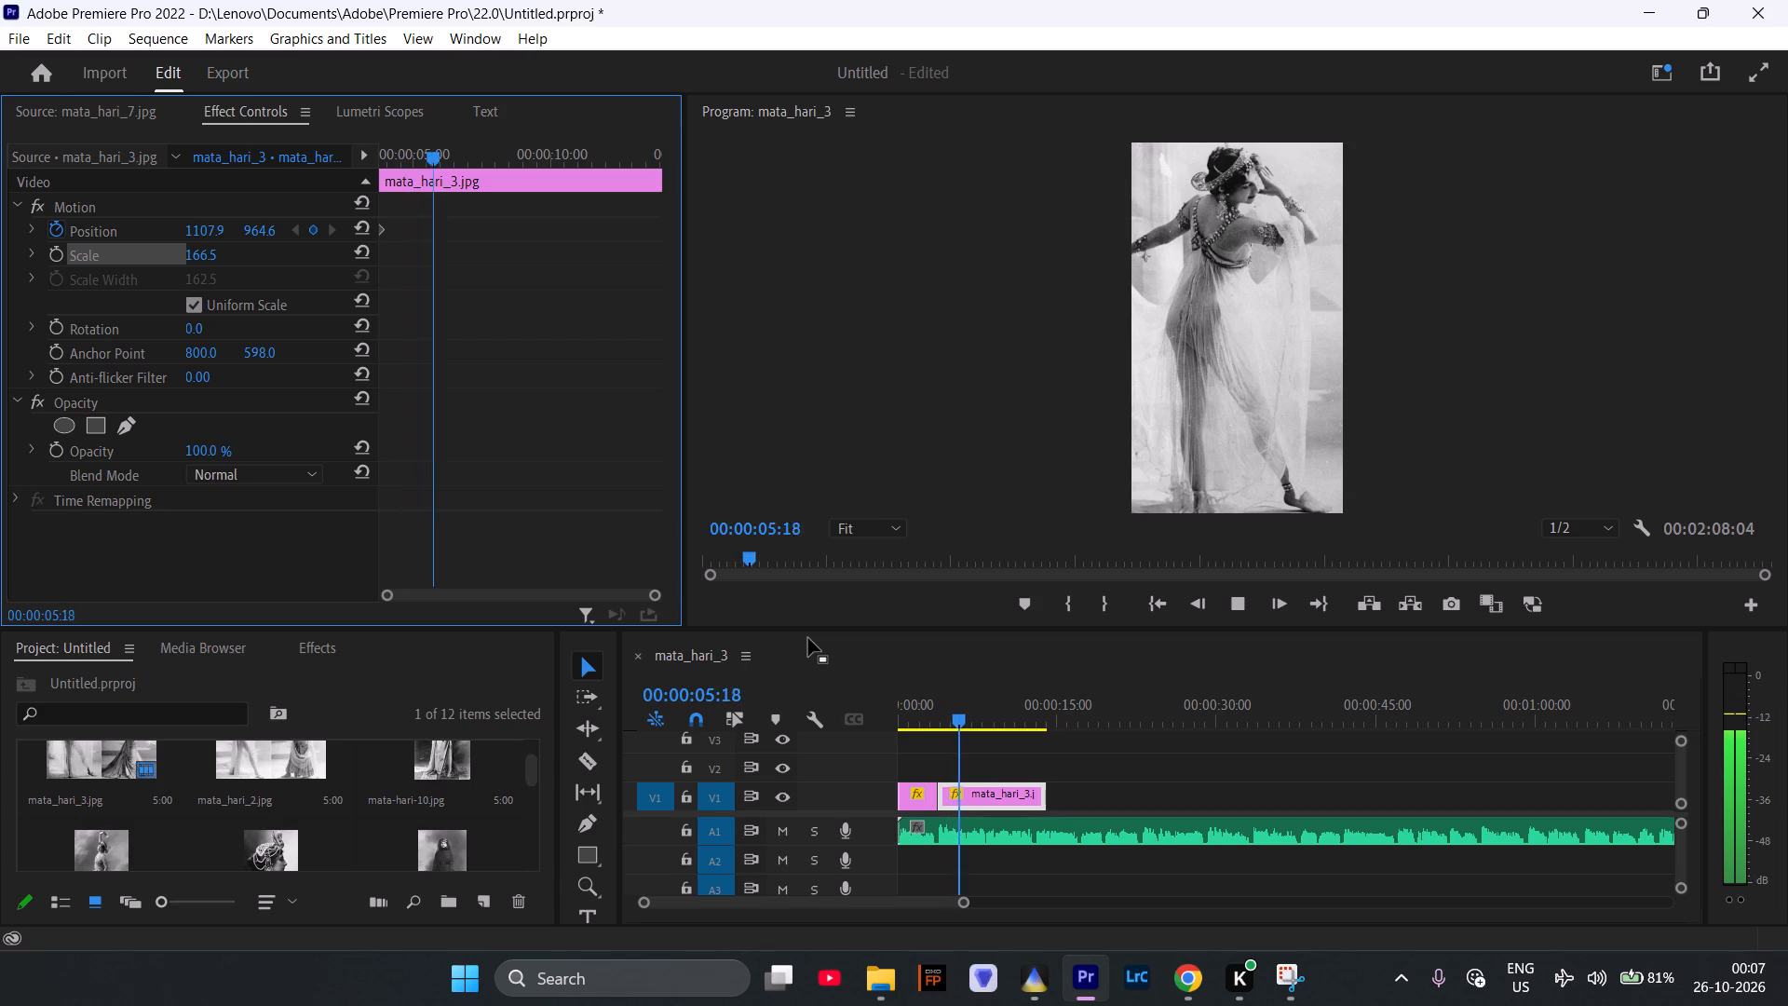
pyautogui.press('space')
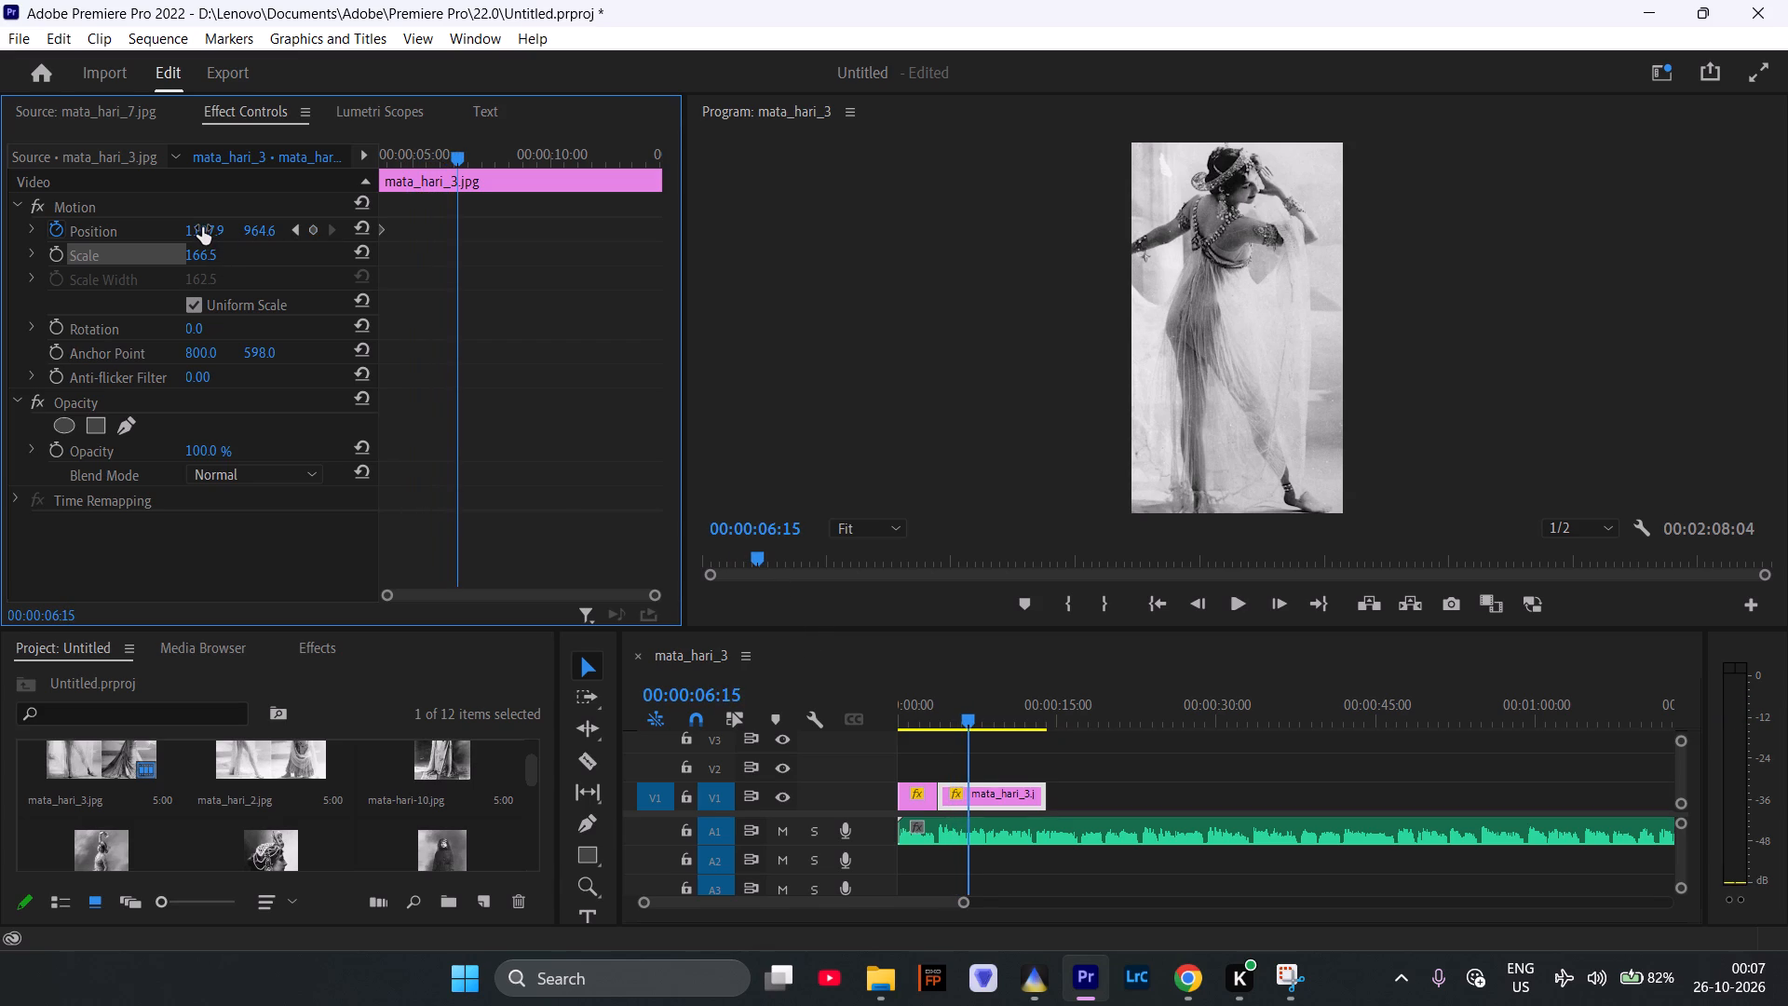
pyautogui.moveTo(202, 227); pyautogui.dragTo(211, 231)
pyautogui.moveTo(211, 231); pyautogui.dragTo(309, 250)
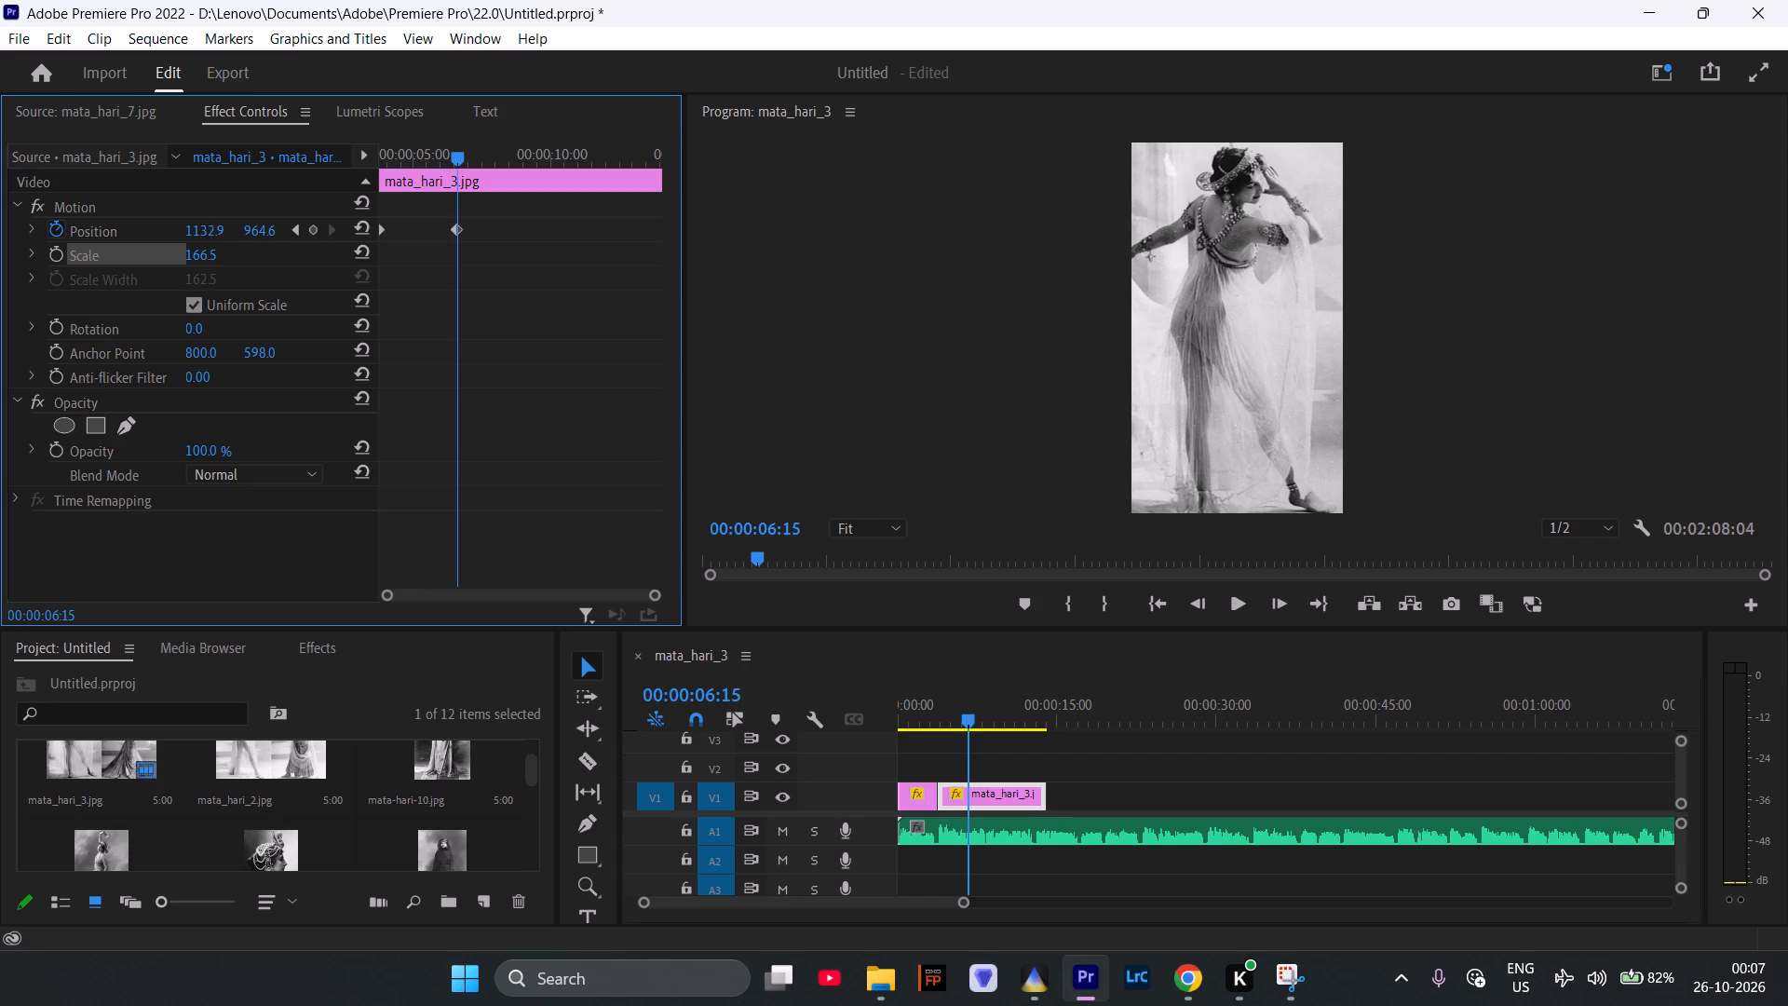
pyautogui.moveTo(309, 250); pyautogui.dragTo(270, 249)
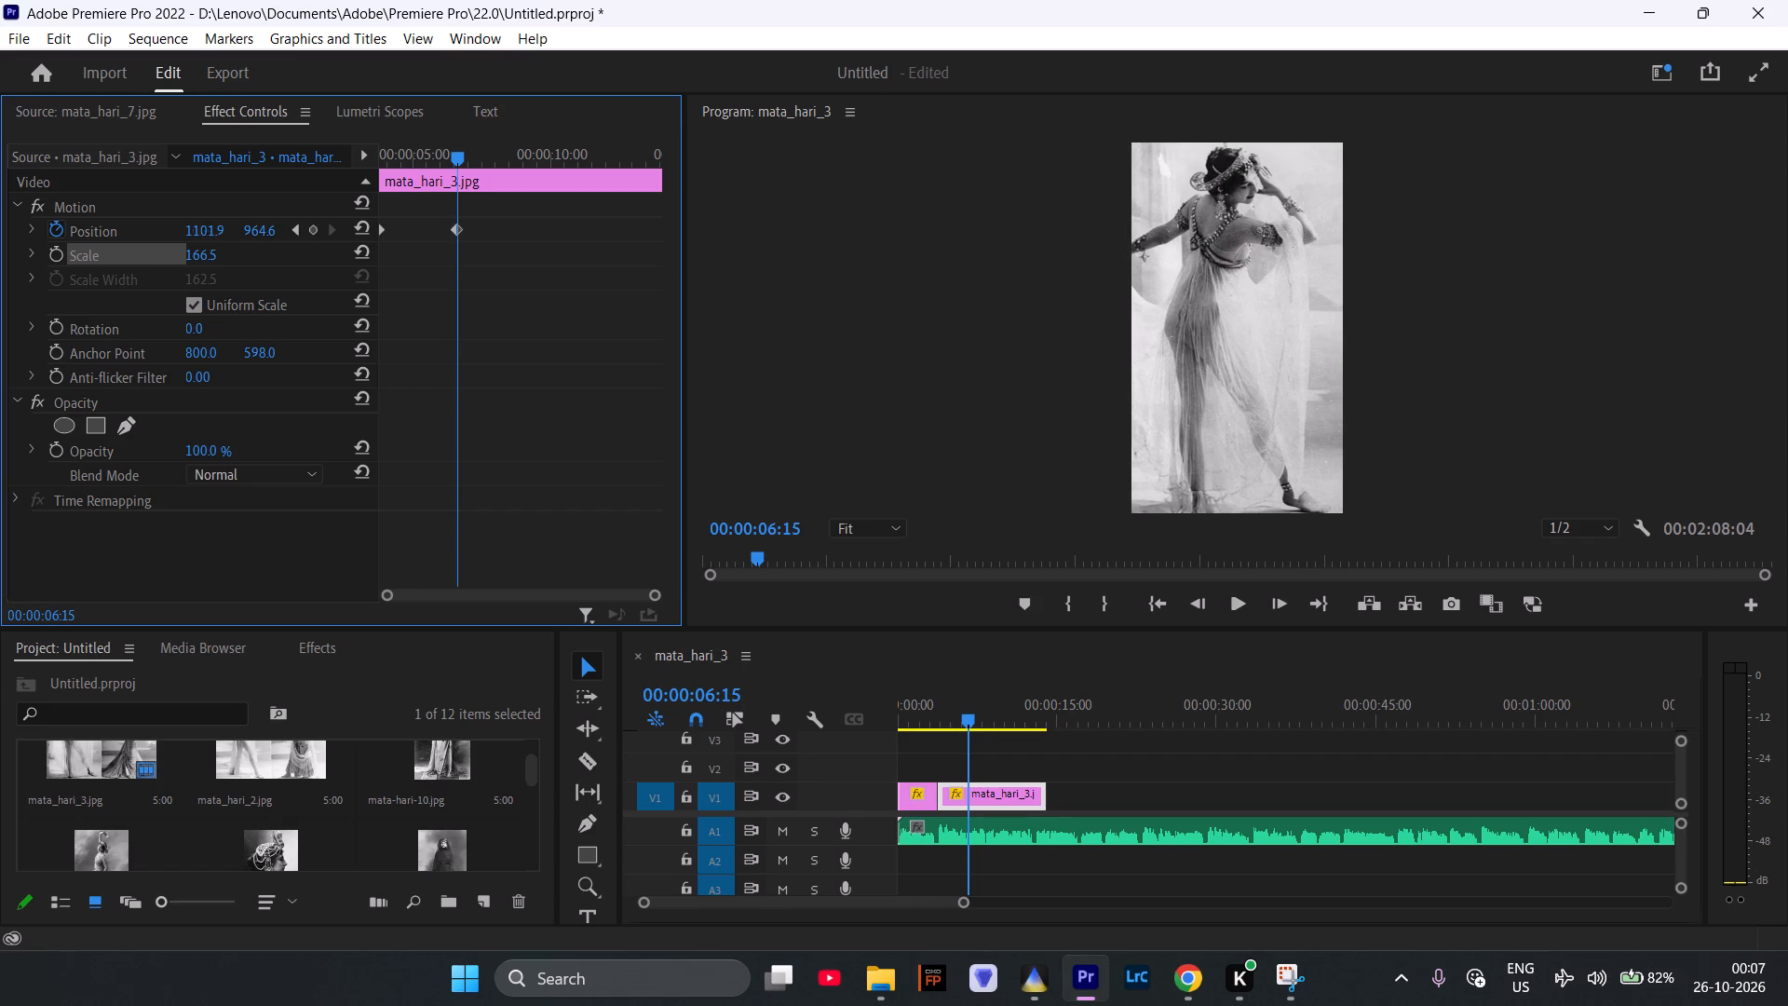
pyautogui.moveTo(270, 249); pyautogui.dragTo(132, 223)
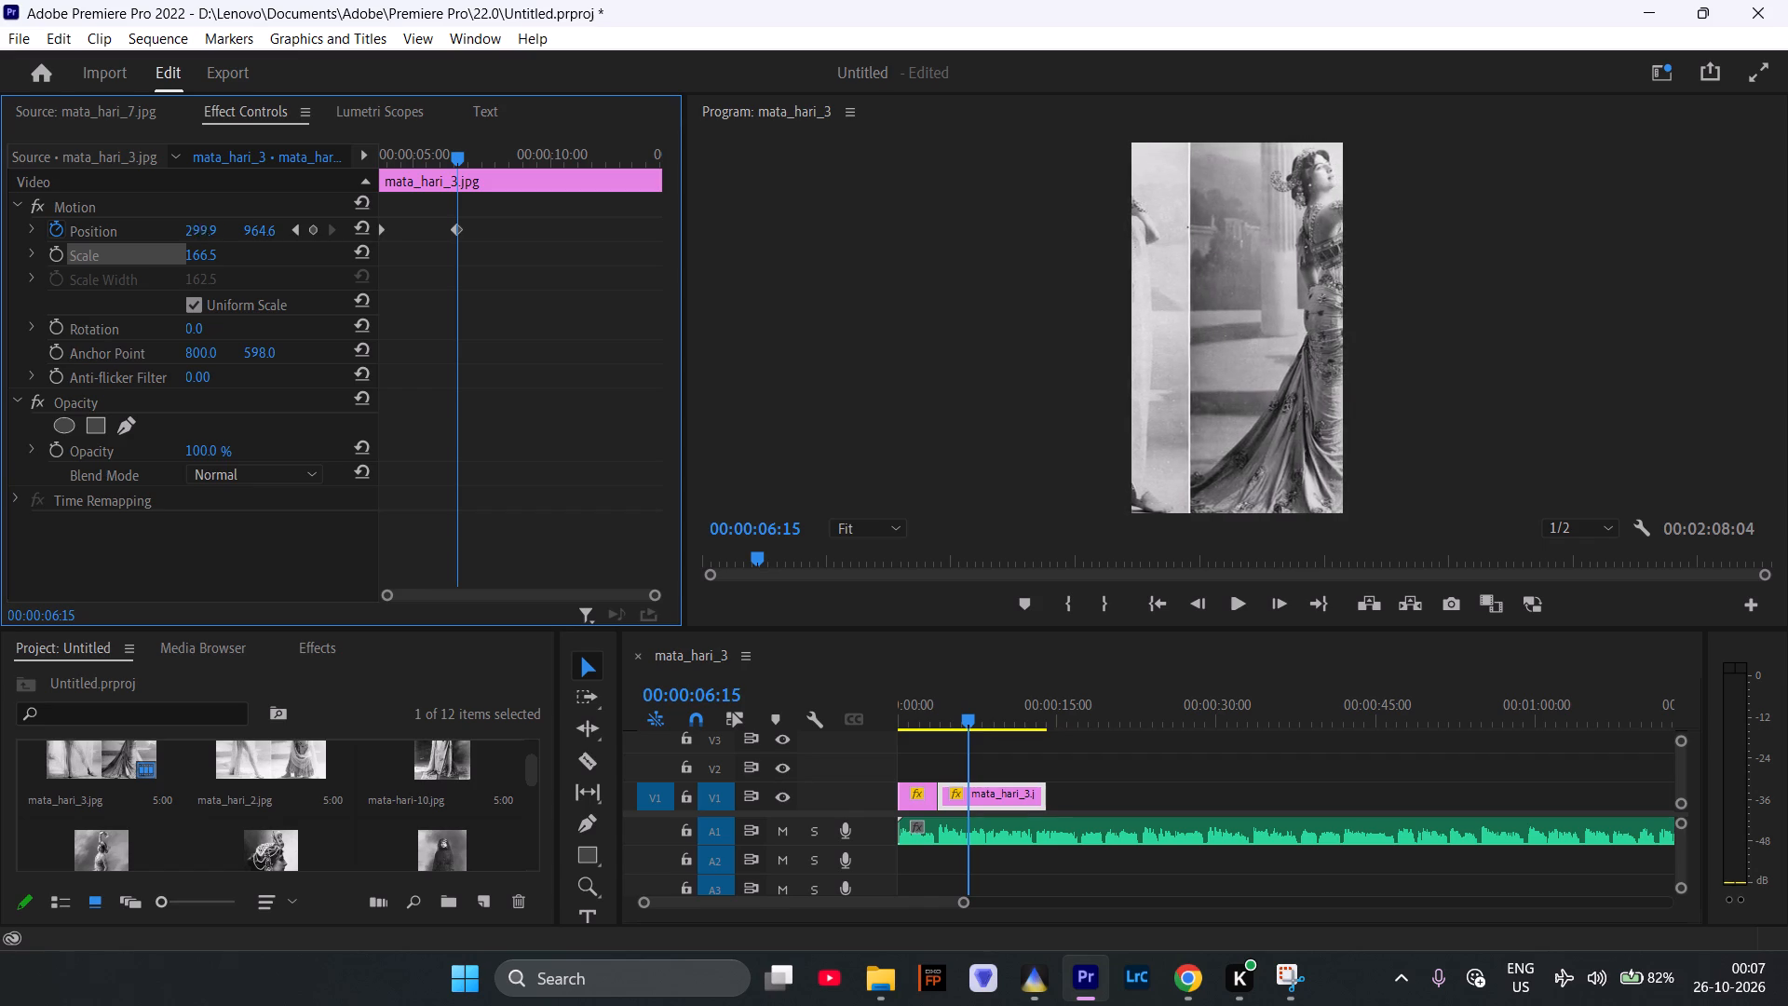
pyautogui.moveTo(132, 223); pyautogui.dragTo(63, 224)
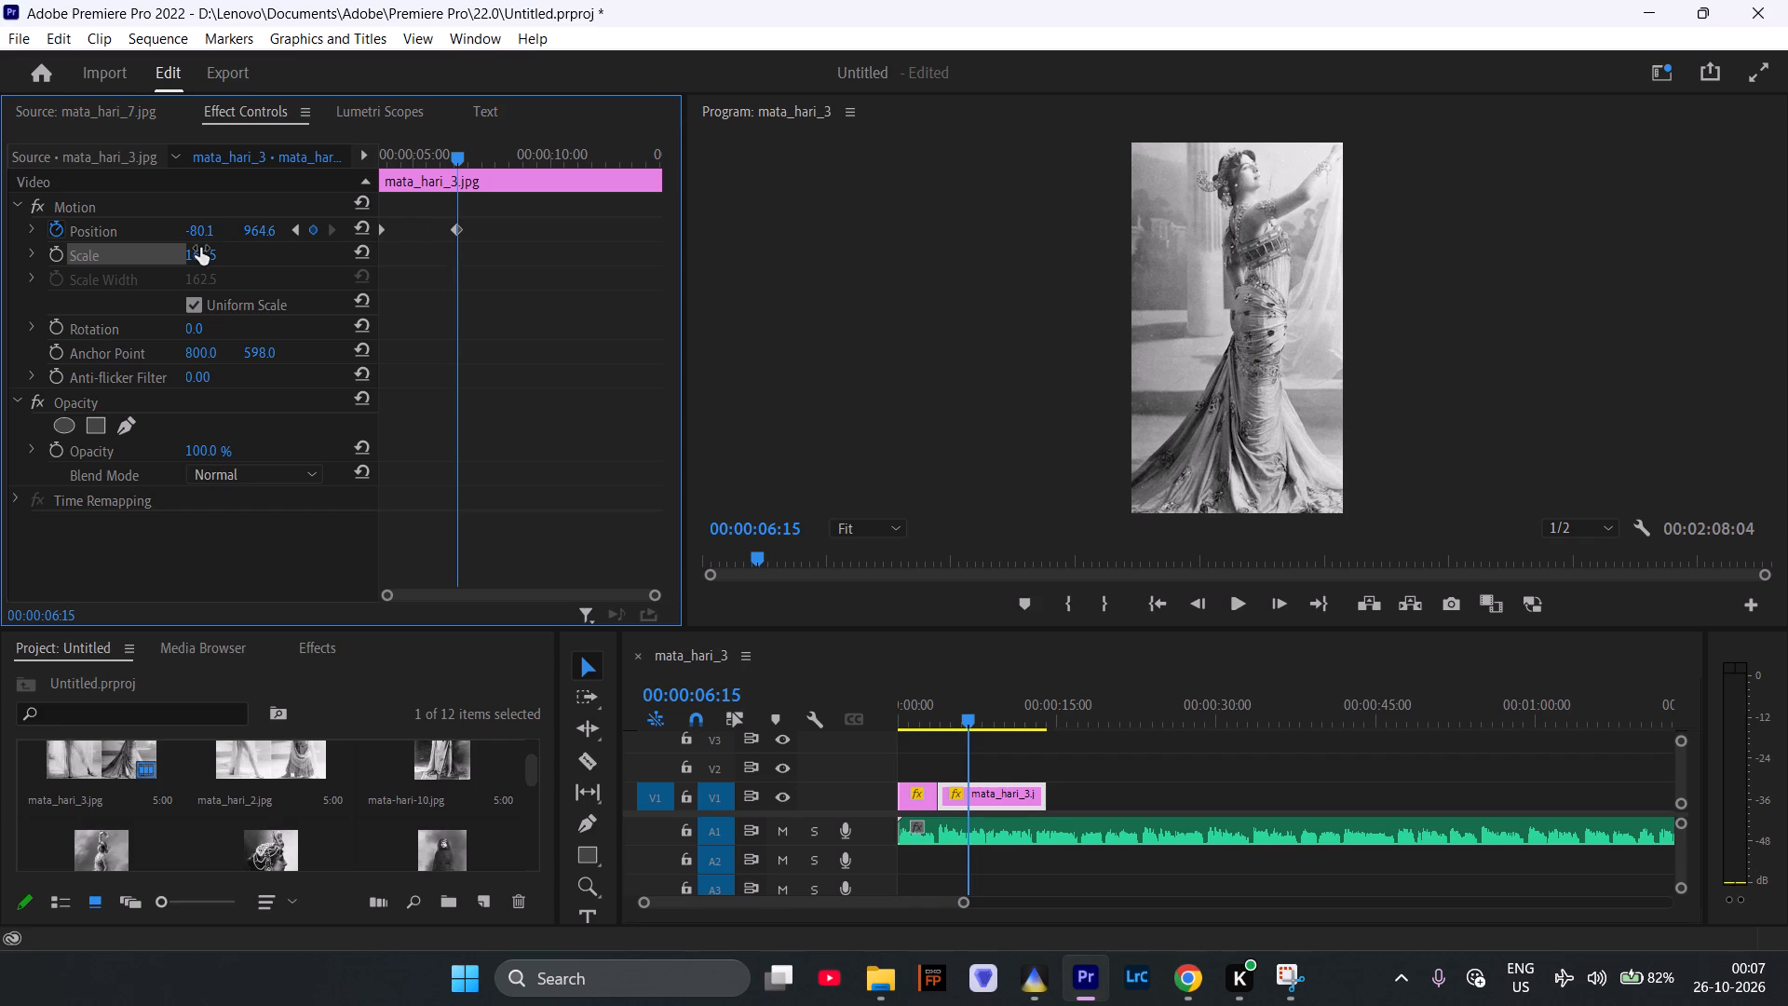
pyautogui.click(200, 250)
pyautogui.click(212, 226)
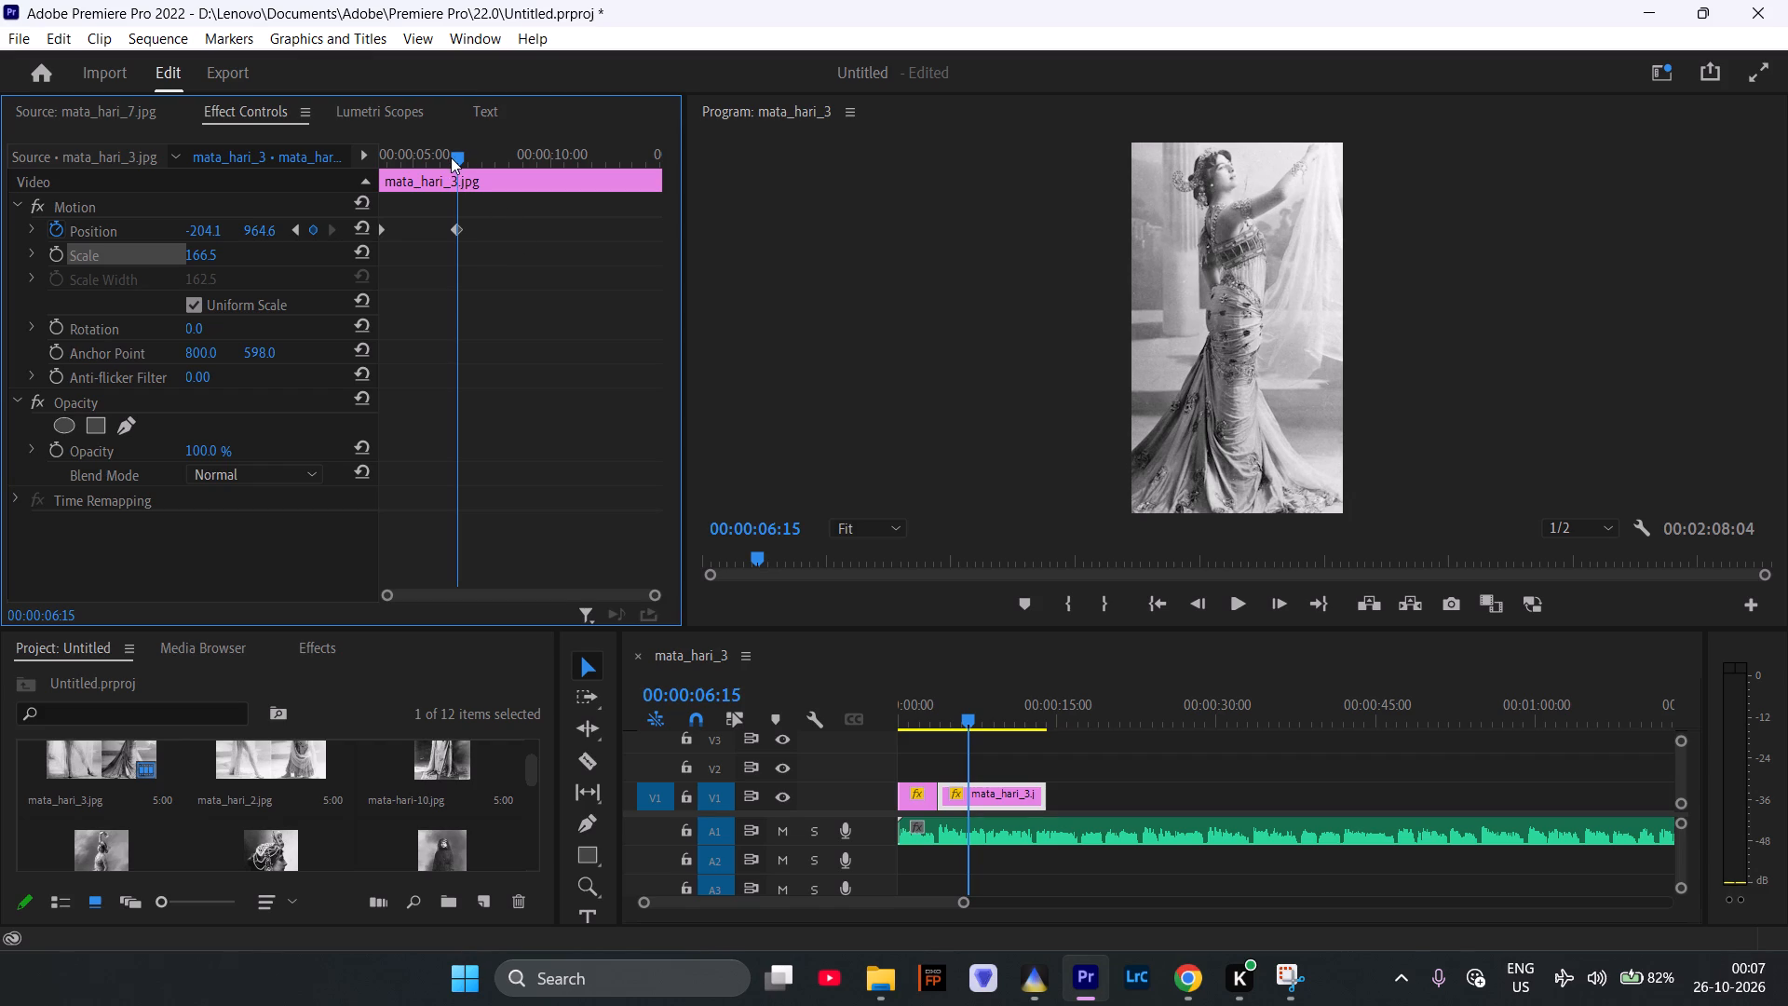
# Play the mata_hari_3.jpg clip repeatedly, including its cut from mata_hari_7.jpg, to check the Position animation against the voiceover.
pyautogui.moveTo(452, 157); pyautogui.dragTo(292, 164)
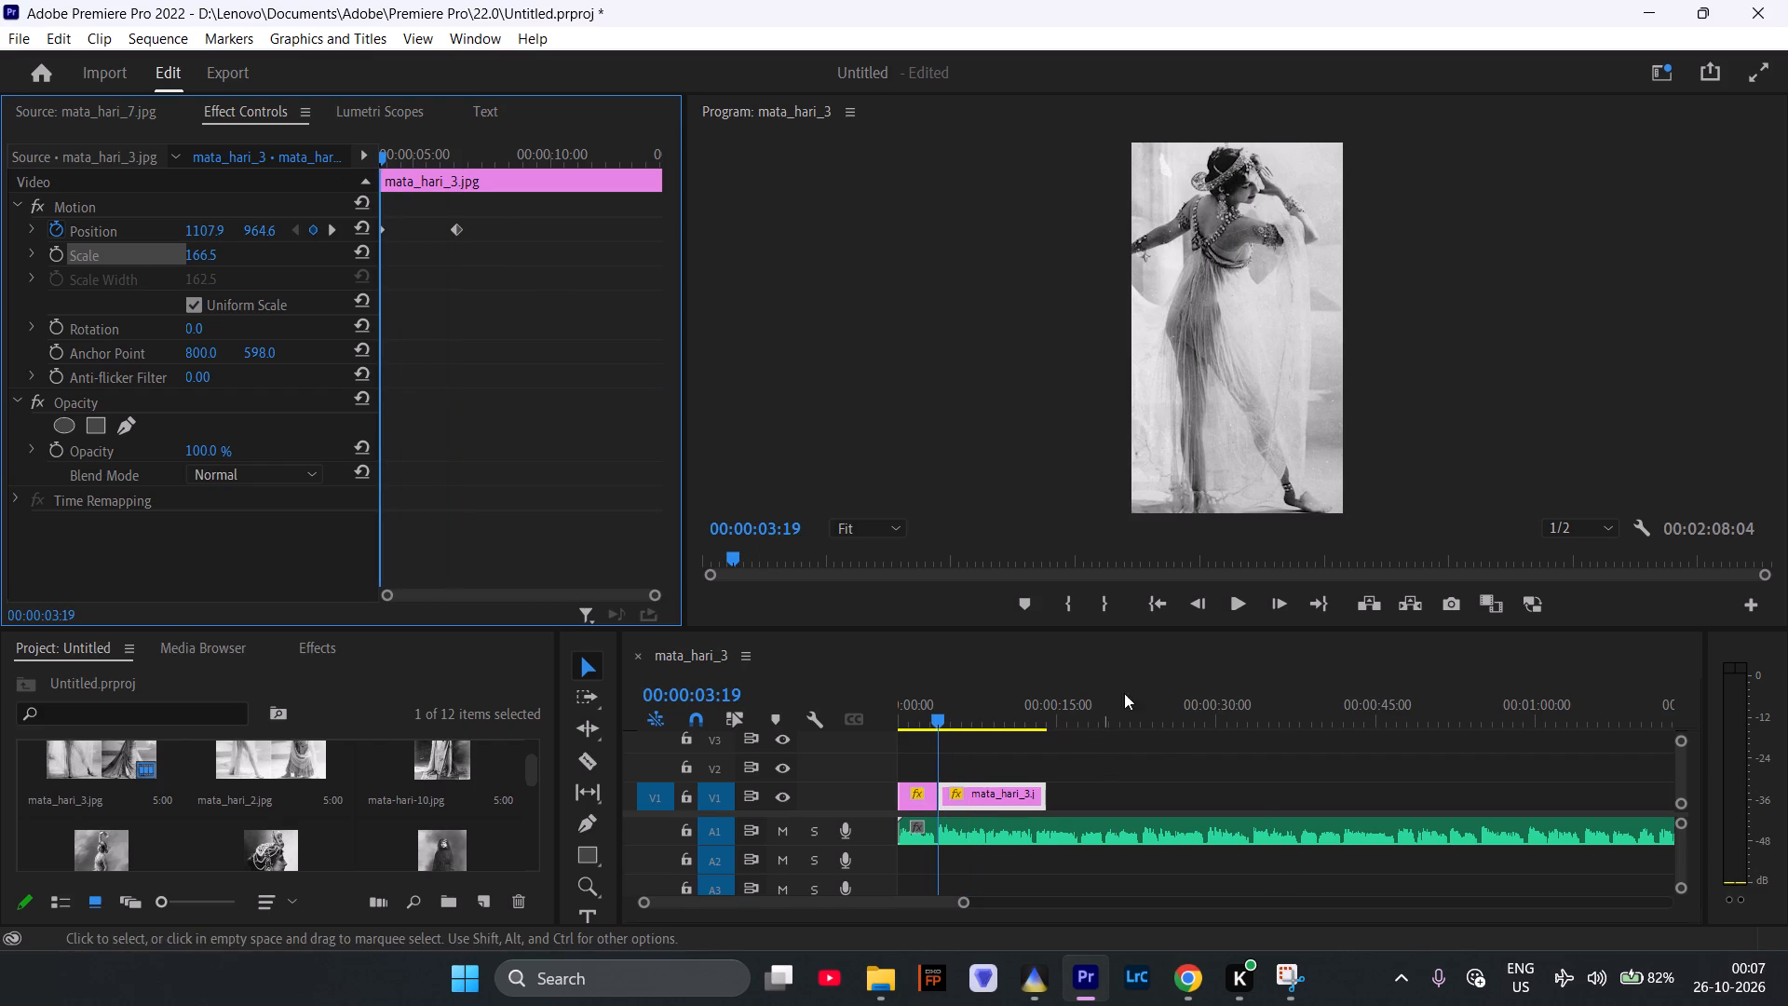
pyautogui.click(1244, 595)
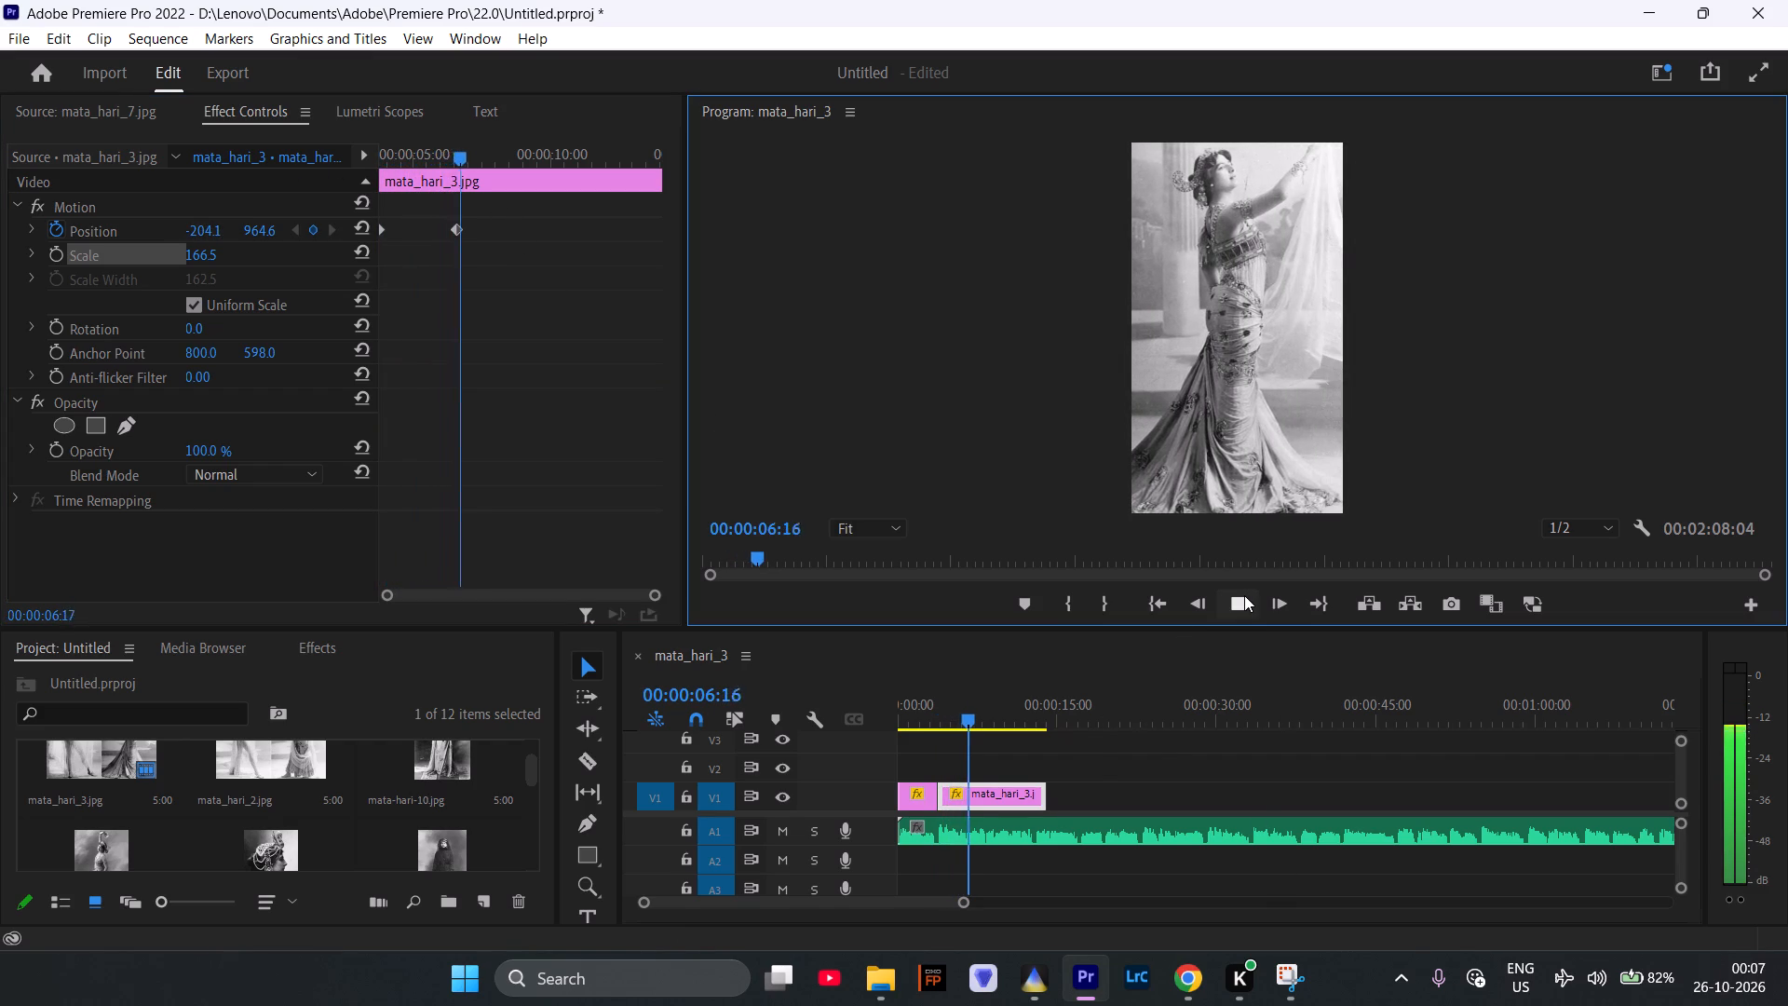
pyautogui.click(1244, 595)
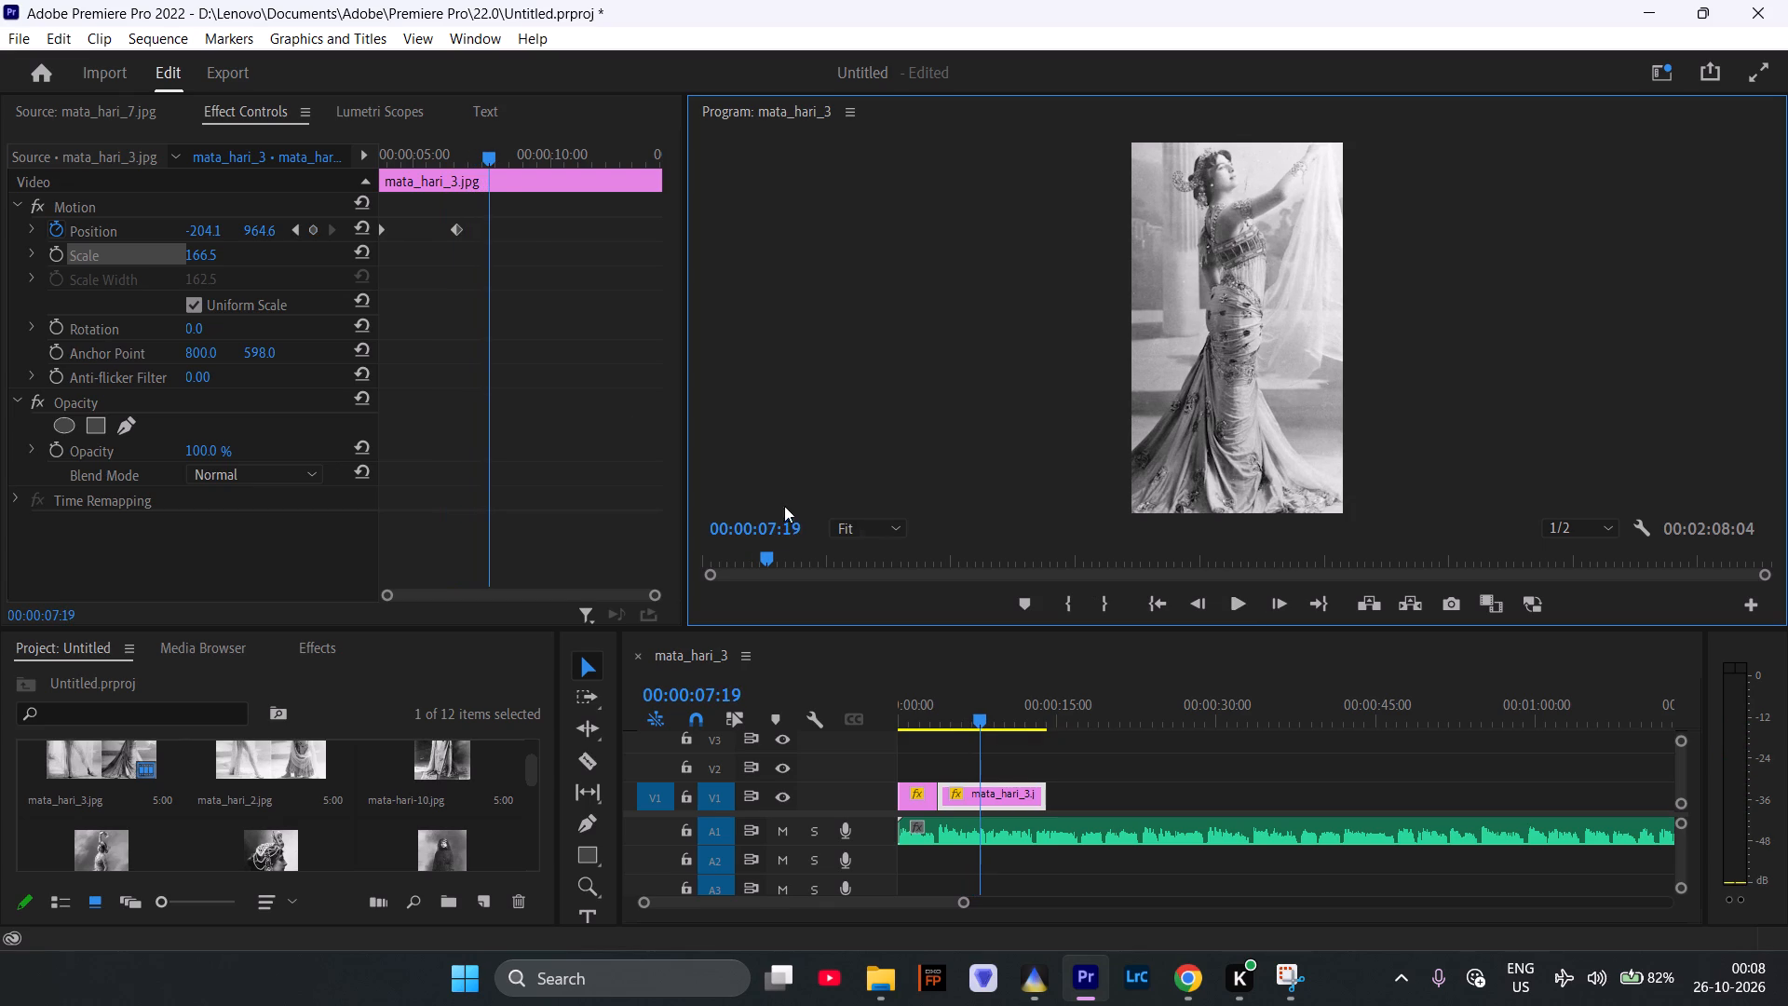
pyautogui.moveTo(484, 152); pyautogui.dragTo(321, 165)
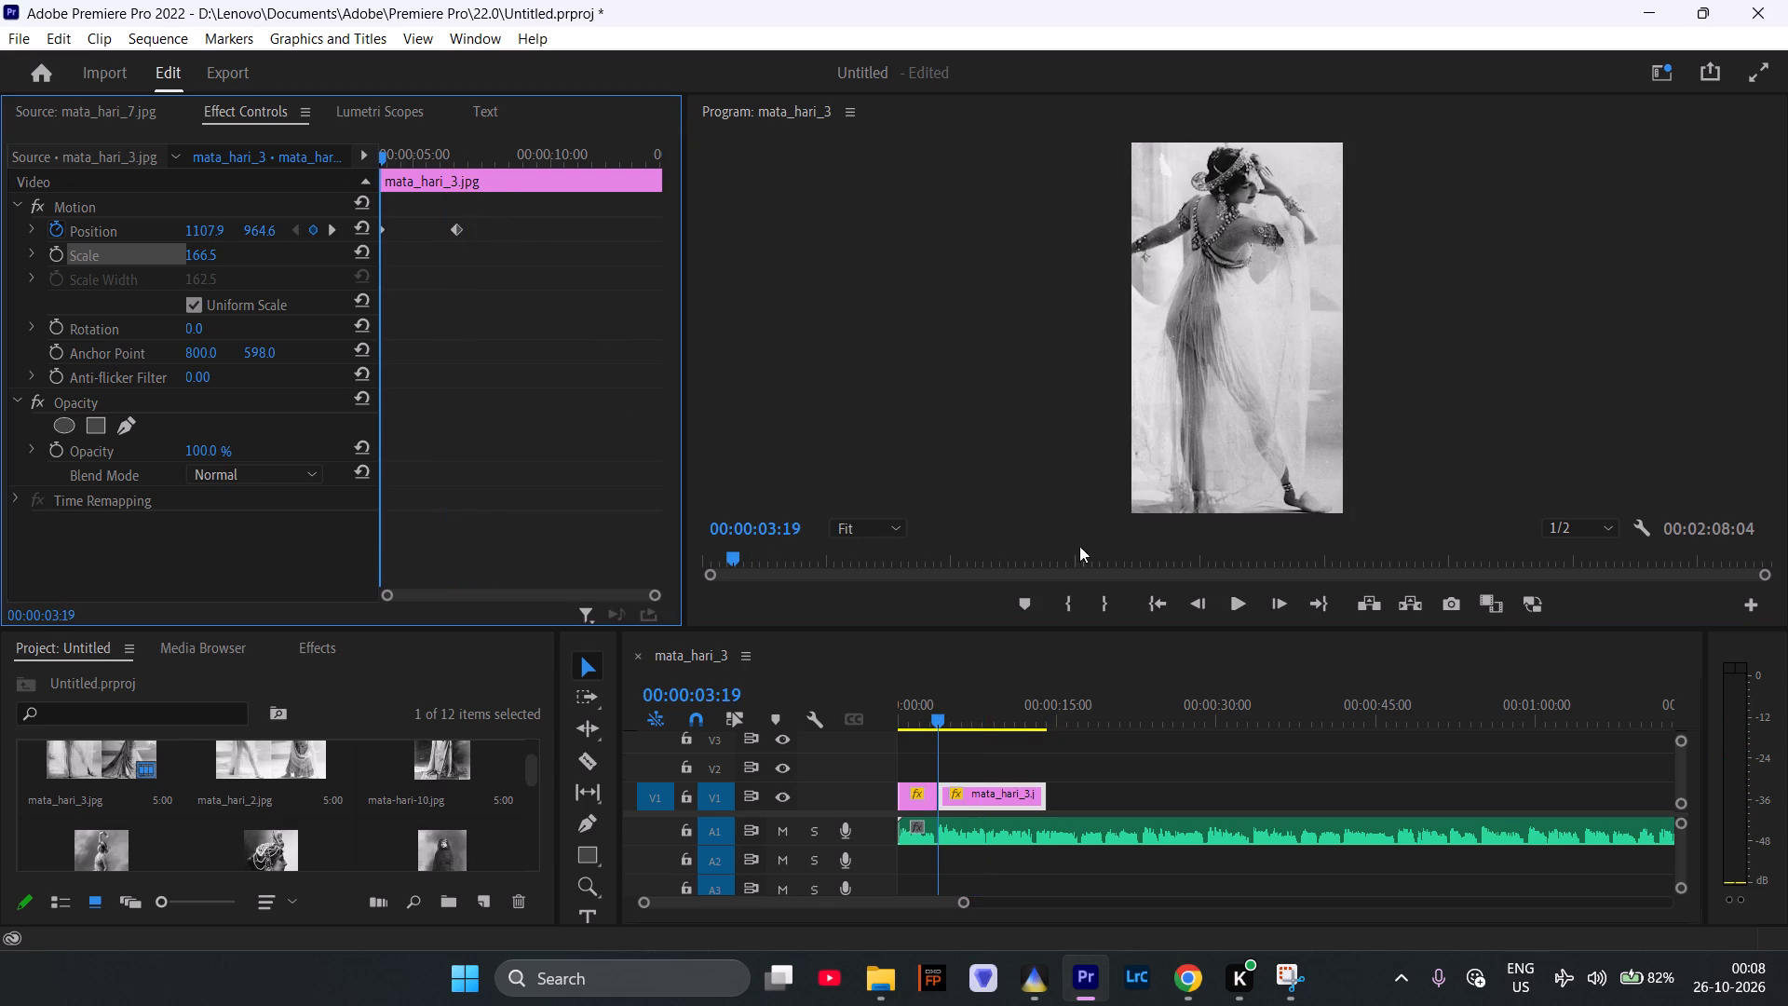
pyautogui.click(1248, 606)
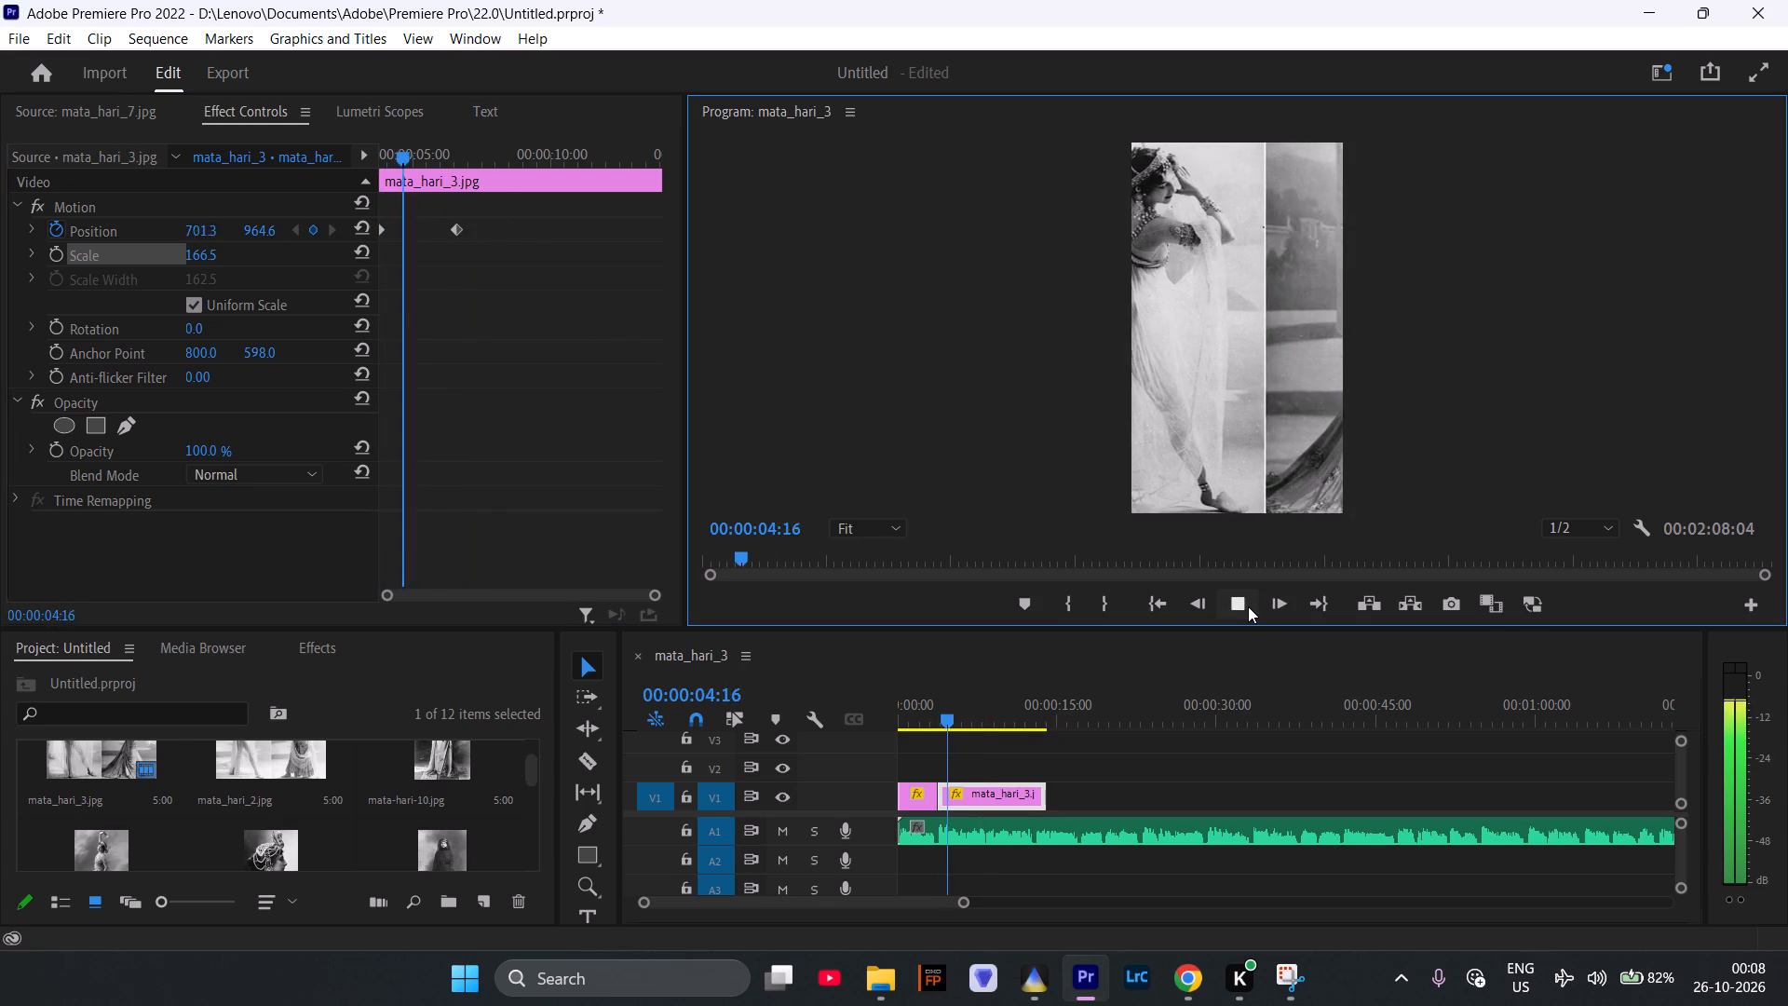
pyautogui.click(1248, 605)
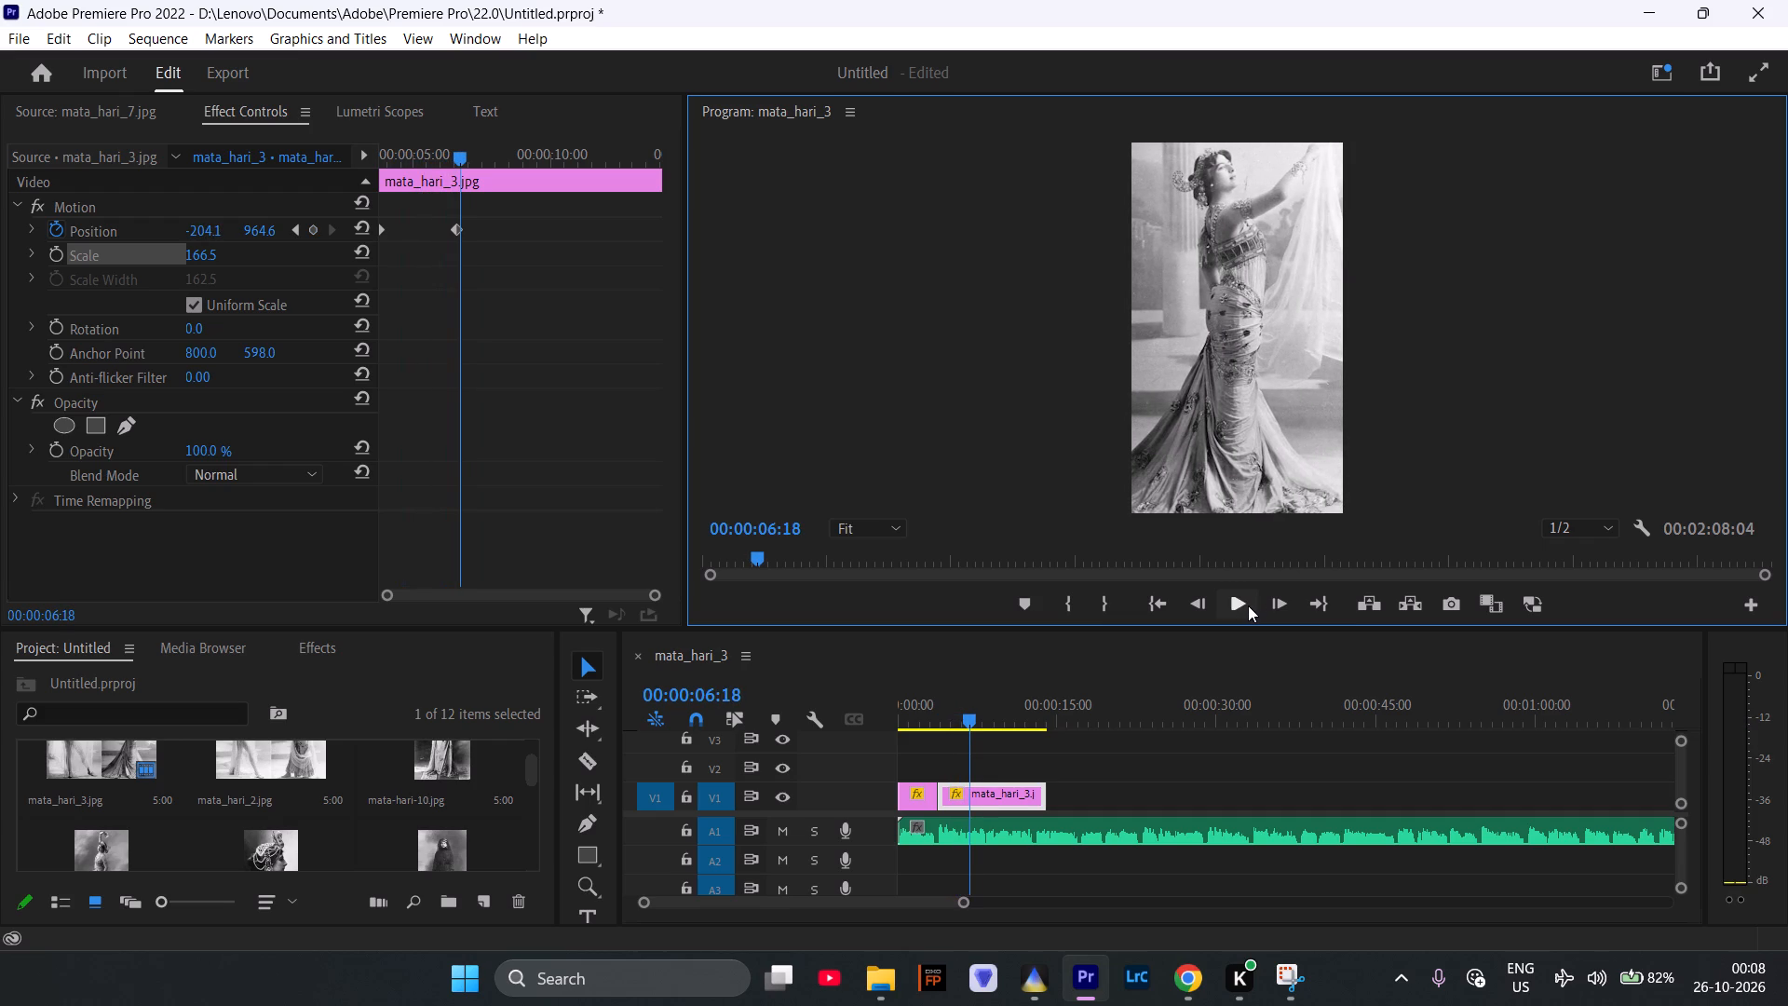
pyautogui.doubleClick(1248, 605)
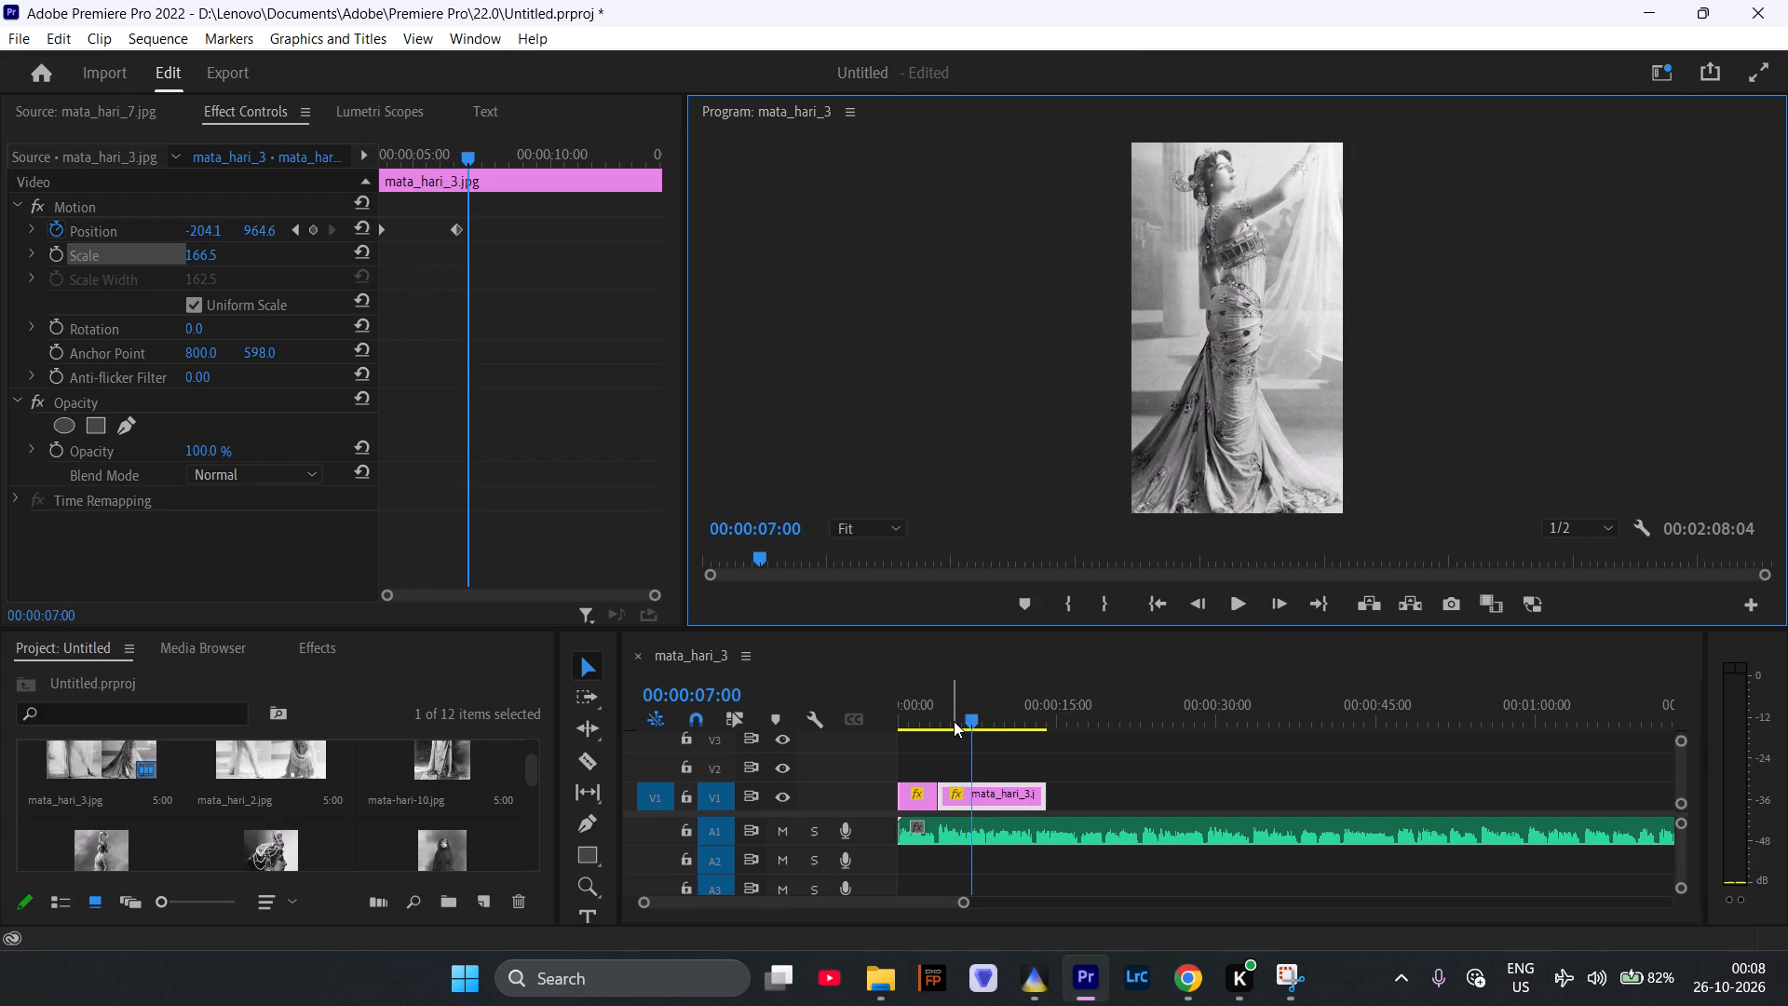
pyautogui.moveTo(968, 721); pyautogui.dragTo(927, 729)
pyautogui.press('space')
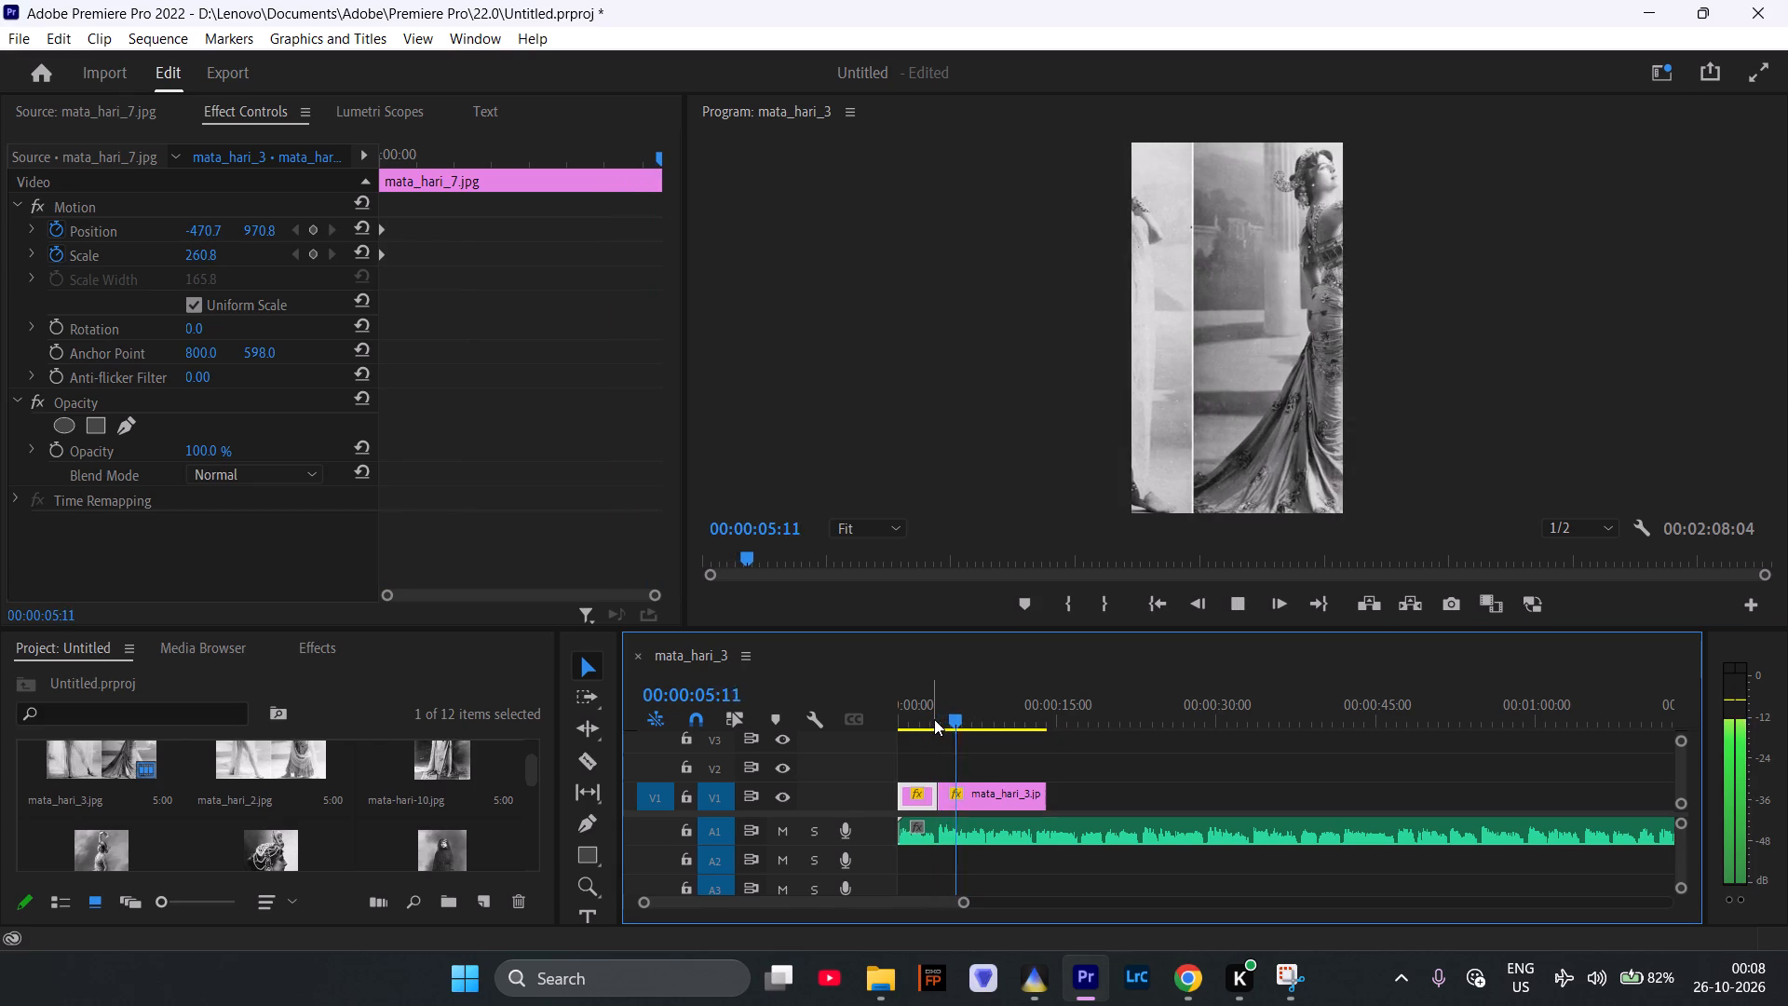
pyautogui.press('space')
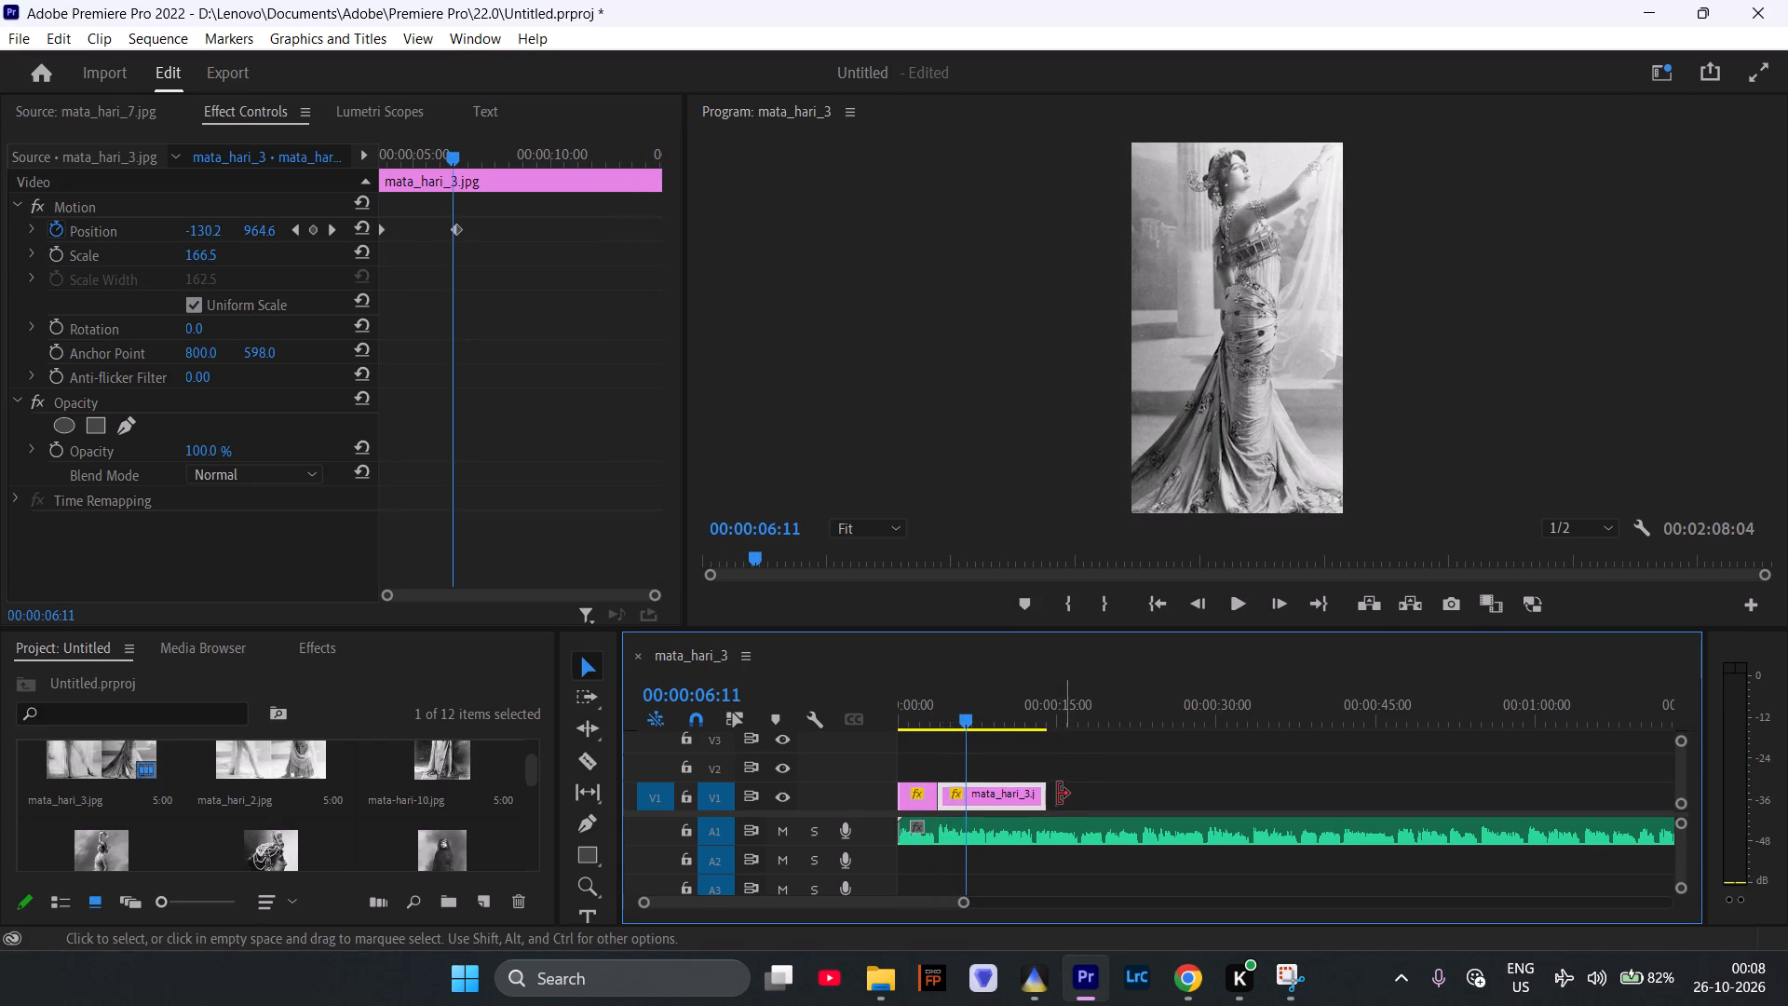
# Trim the end of the mata_hari_3.jpg clip back to 00:00:06:18 in the sequence.
pyautogui.press('space')
pyautogui.press('space')
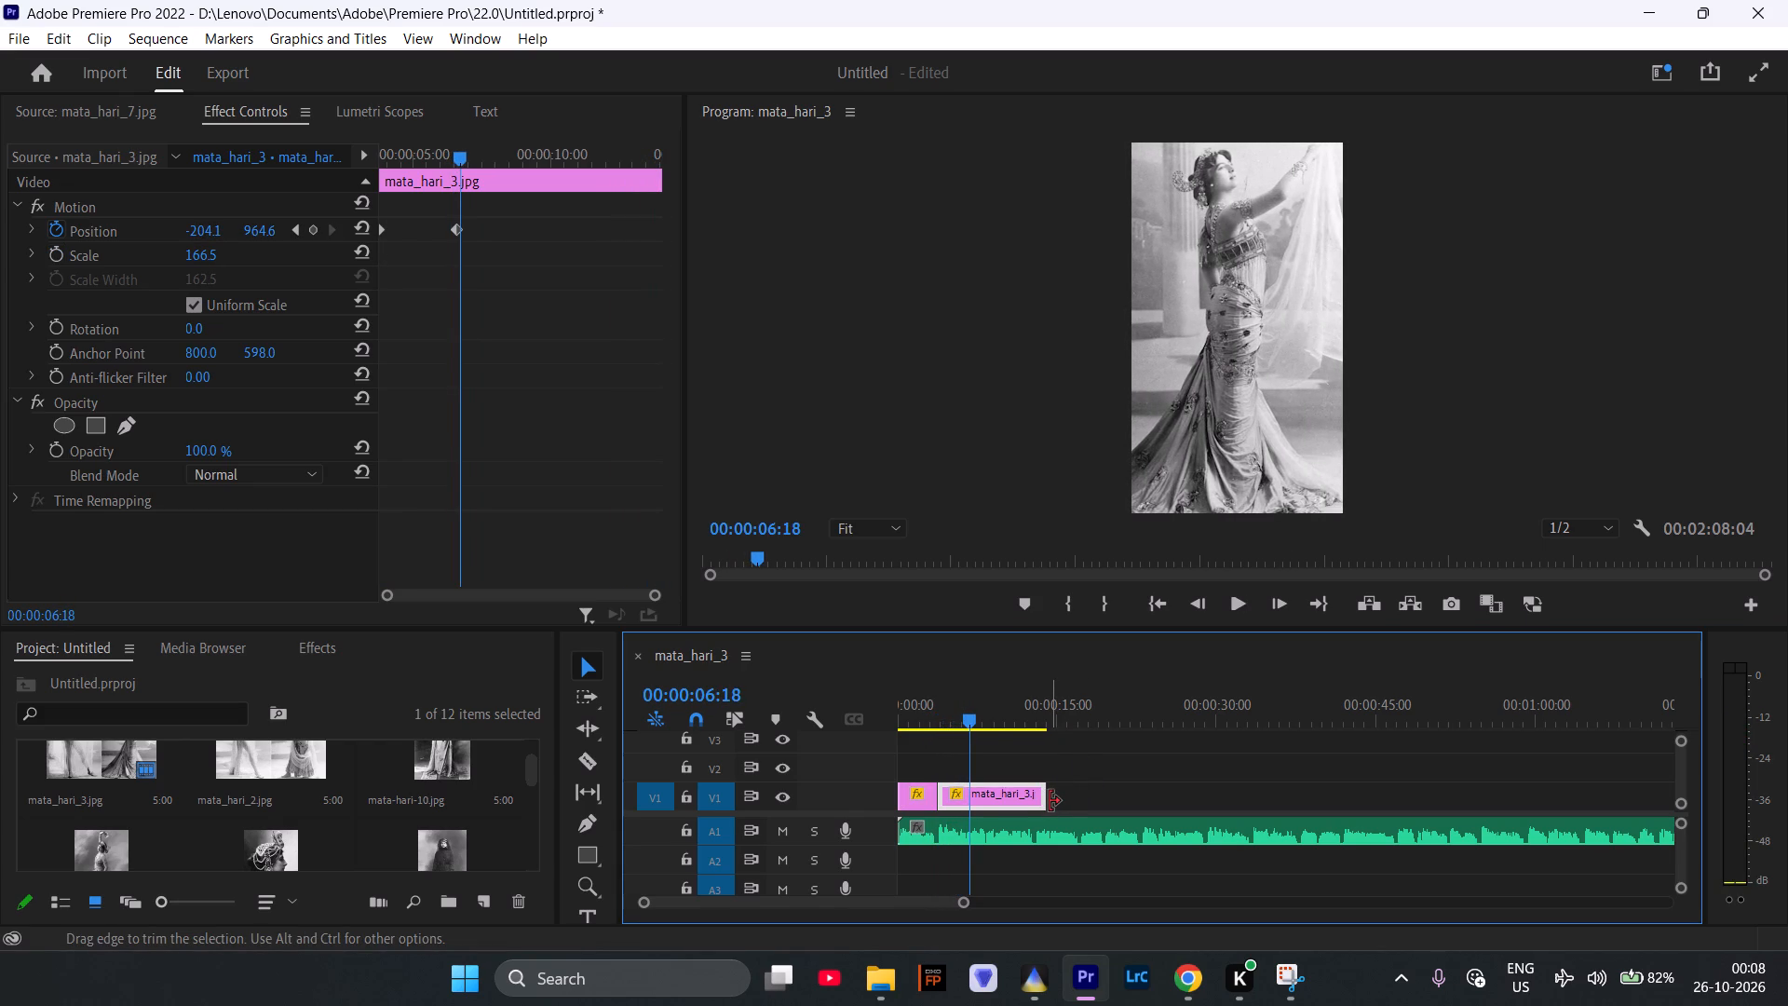
pyautogui.moveTo(1044, 803); pyautogui.dragTo(973, 814)
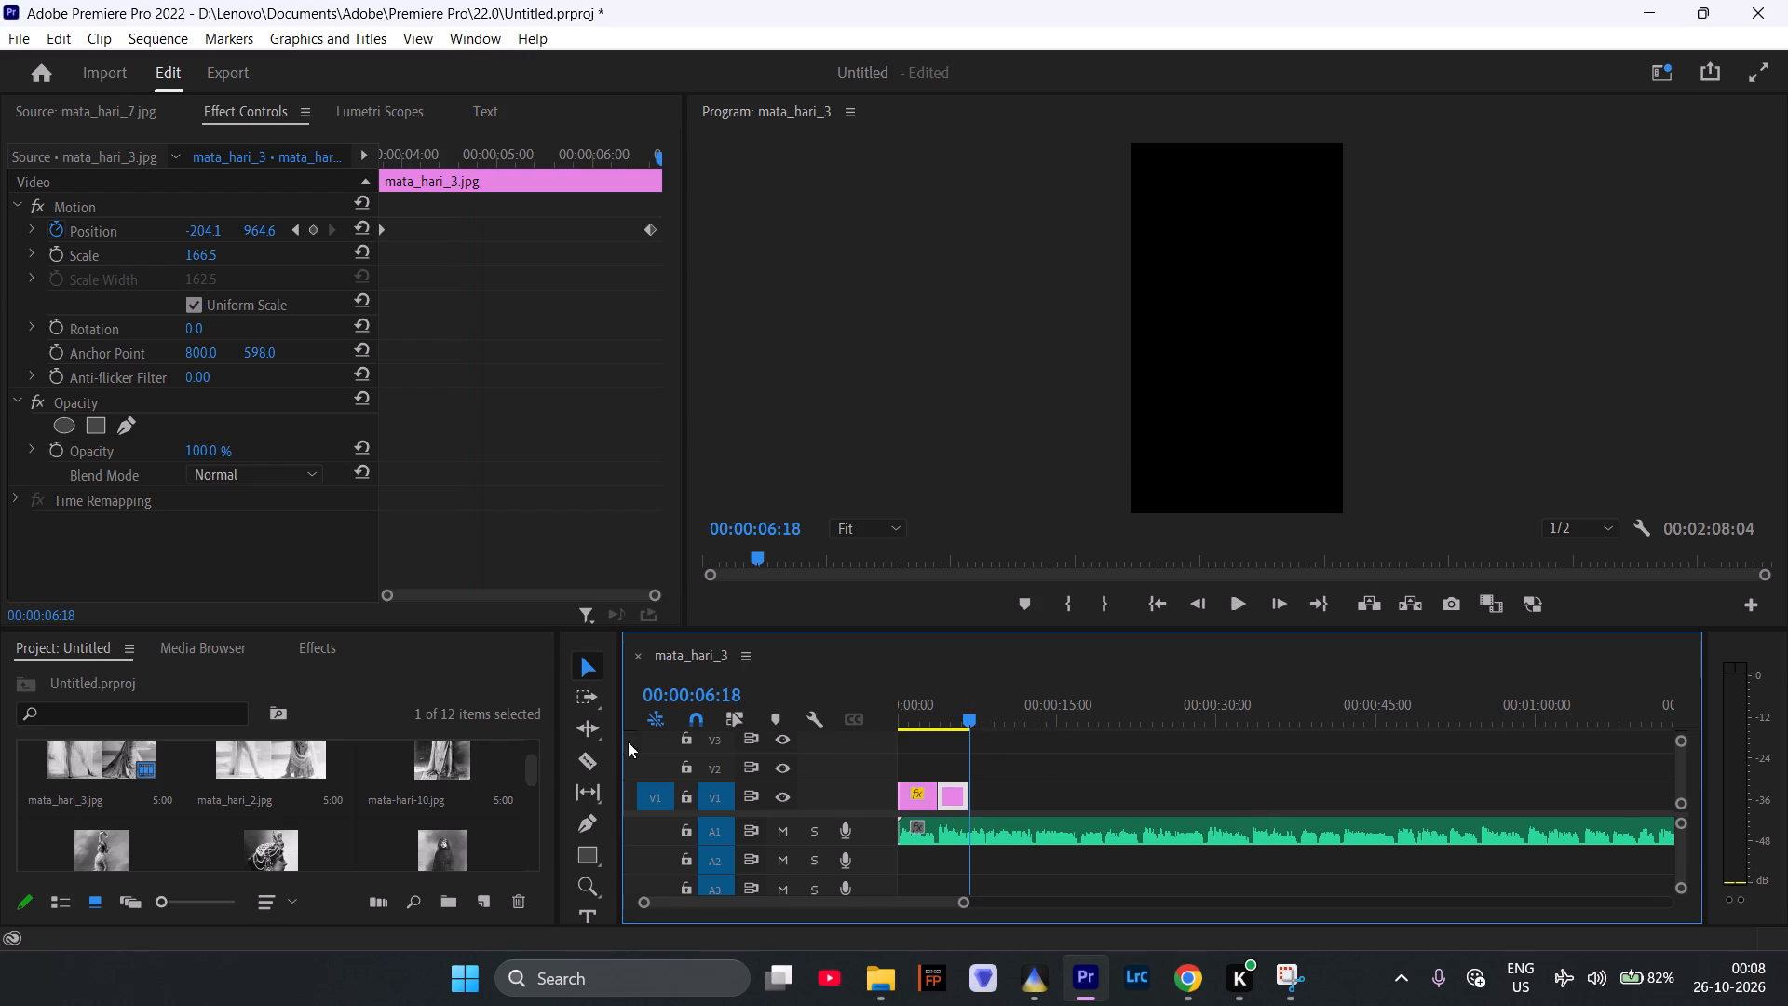
# Place mata_hari_8.jpg on V1 directly after the mata_hari_3.jpg clip, starting at 00:00:06:18.
pyautogui.scroll(1, 386, 789)
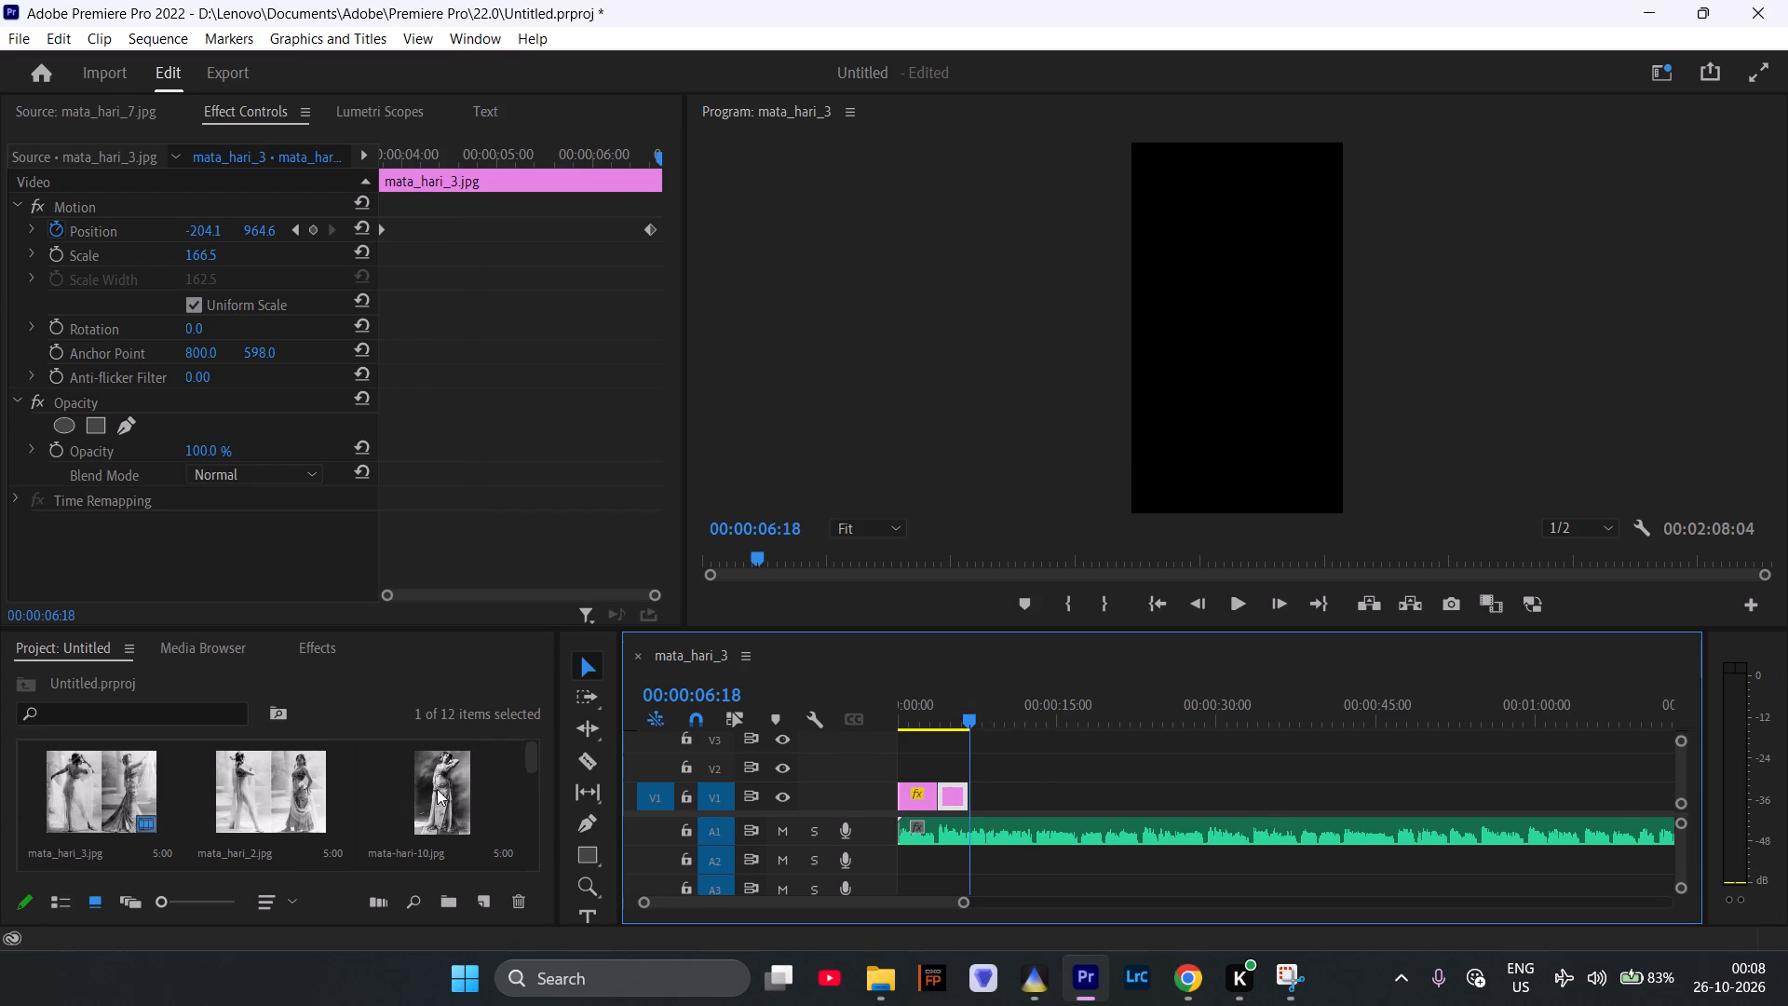
pyautogui.scroll(-2, 437, 789)
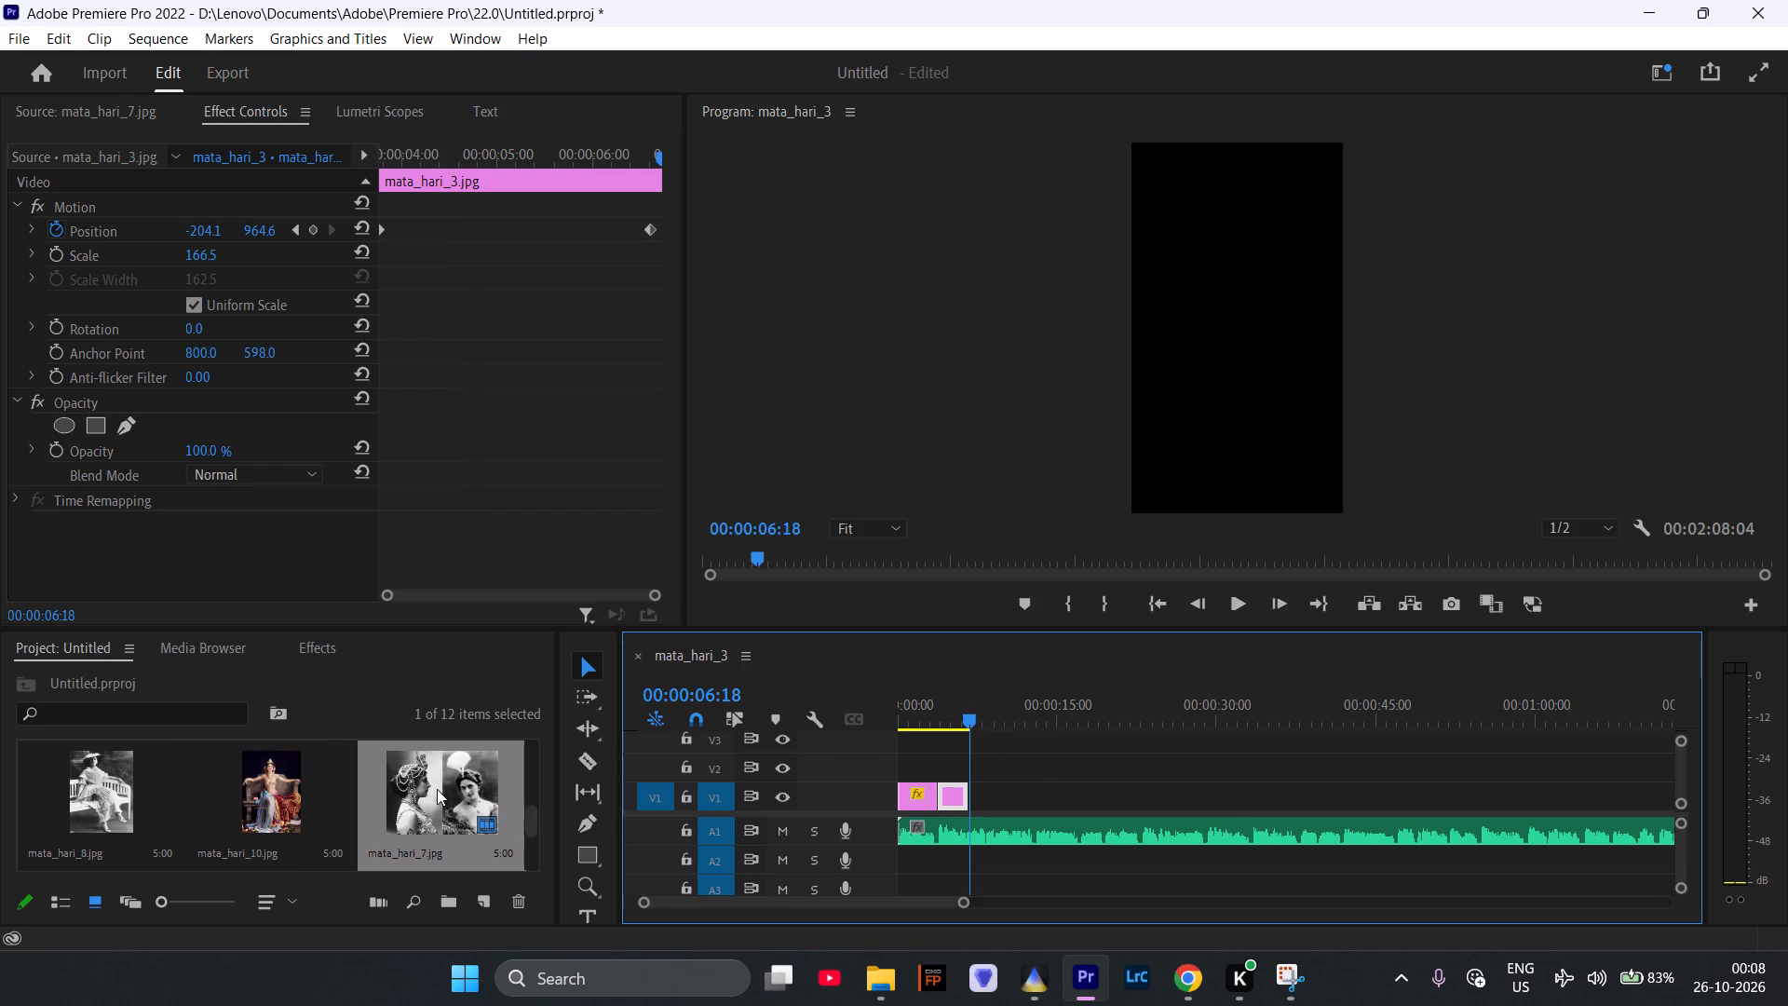
pyautogui.moveTo(94, 788); pyautogui.dragTo(834, 790)
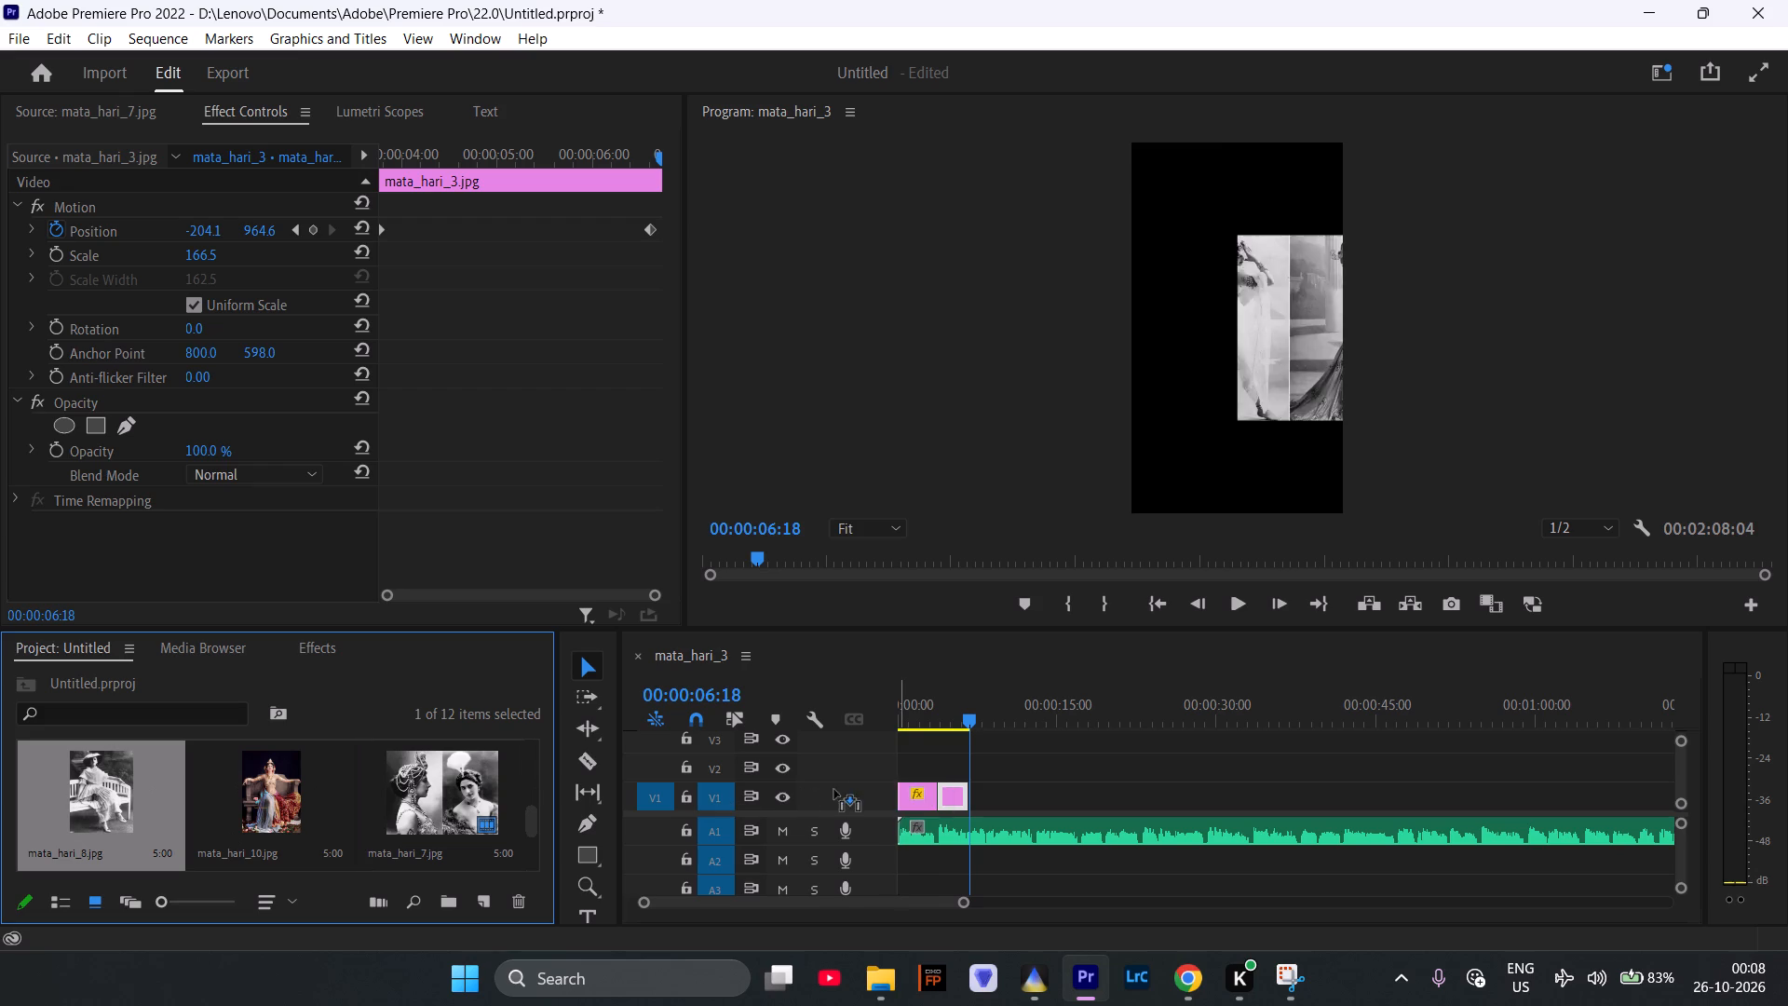
pyautogui.moveTo(834, 790); pyautogui.dragTo(979, 792)
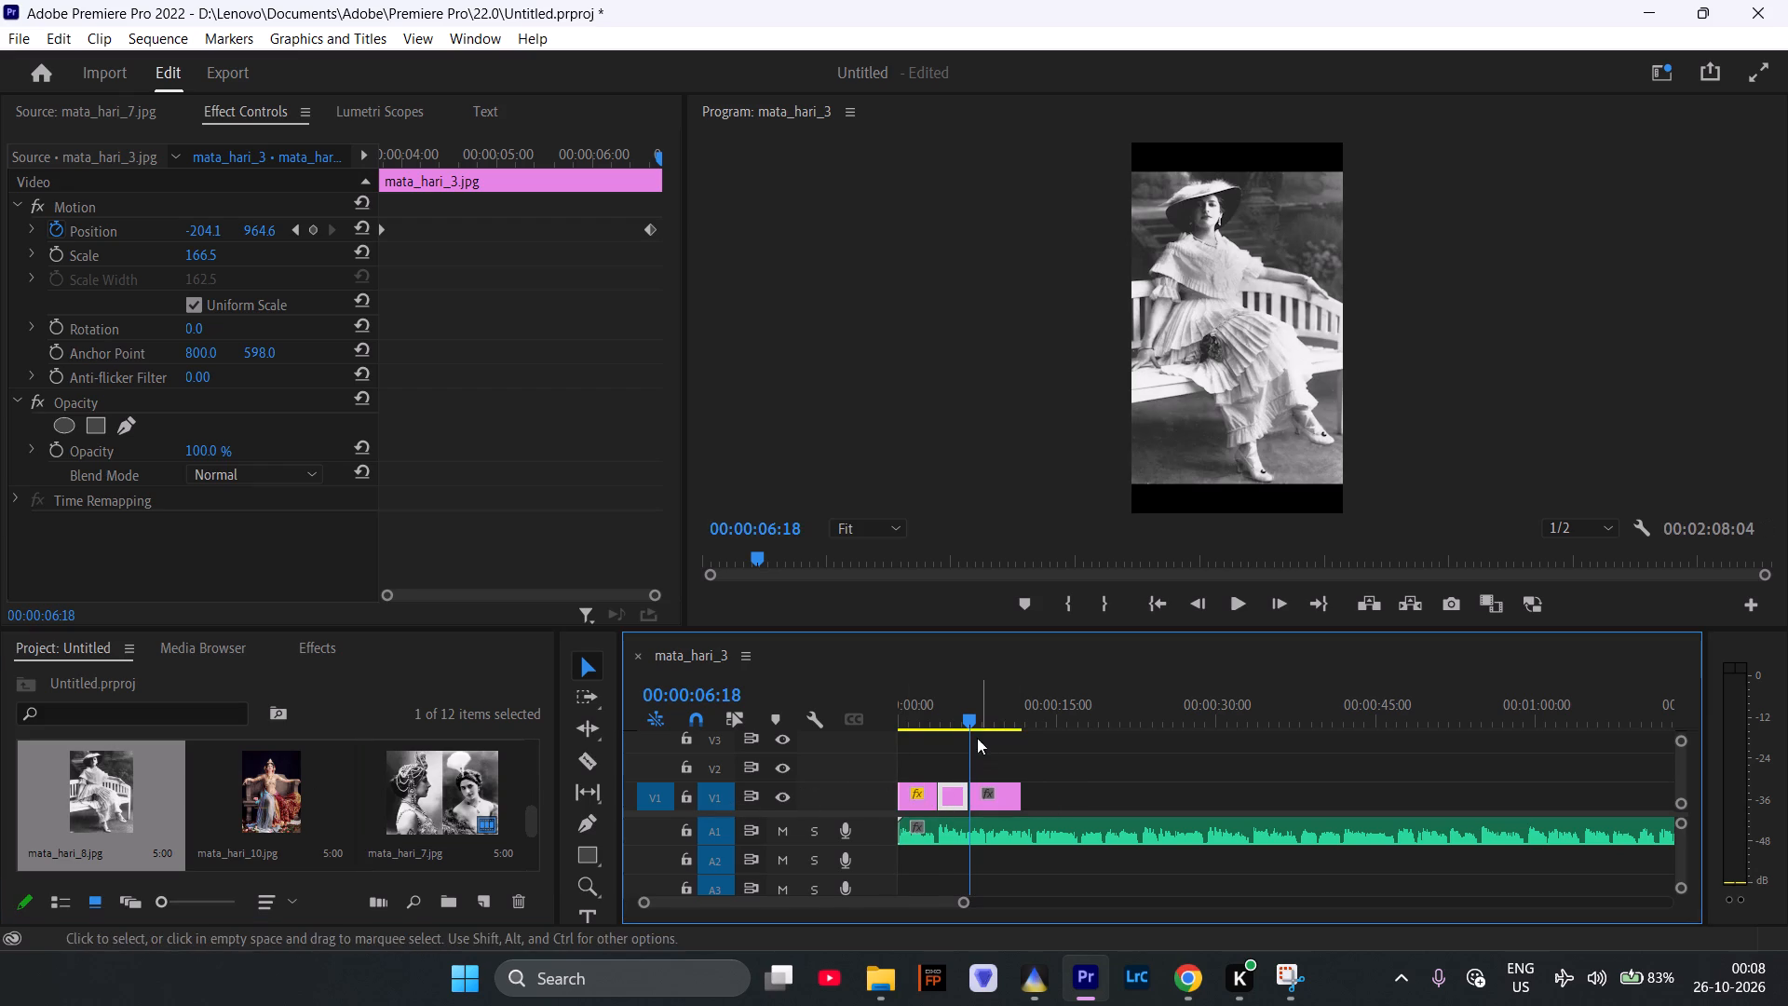
# Listen to the voiceover over the mata_hari_8.jpg clip and look through the project's images for a suitable match.
pyautogui.press('space')
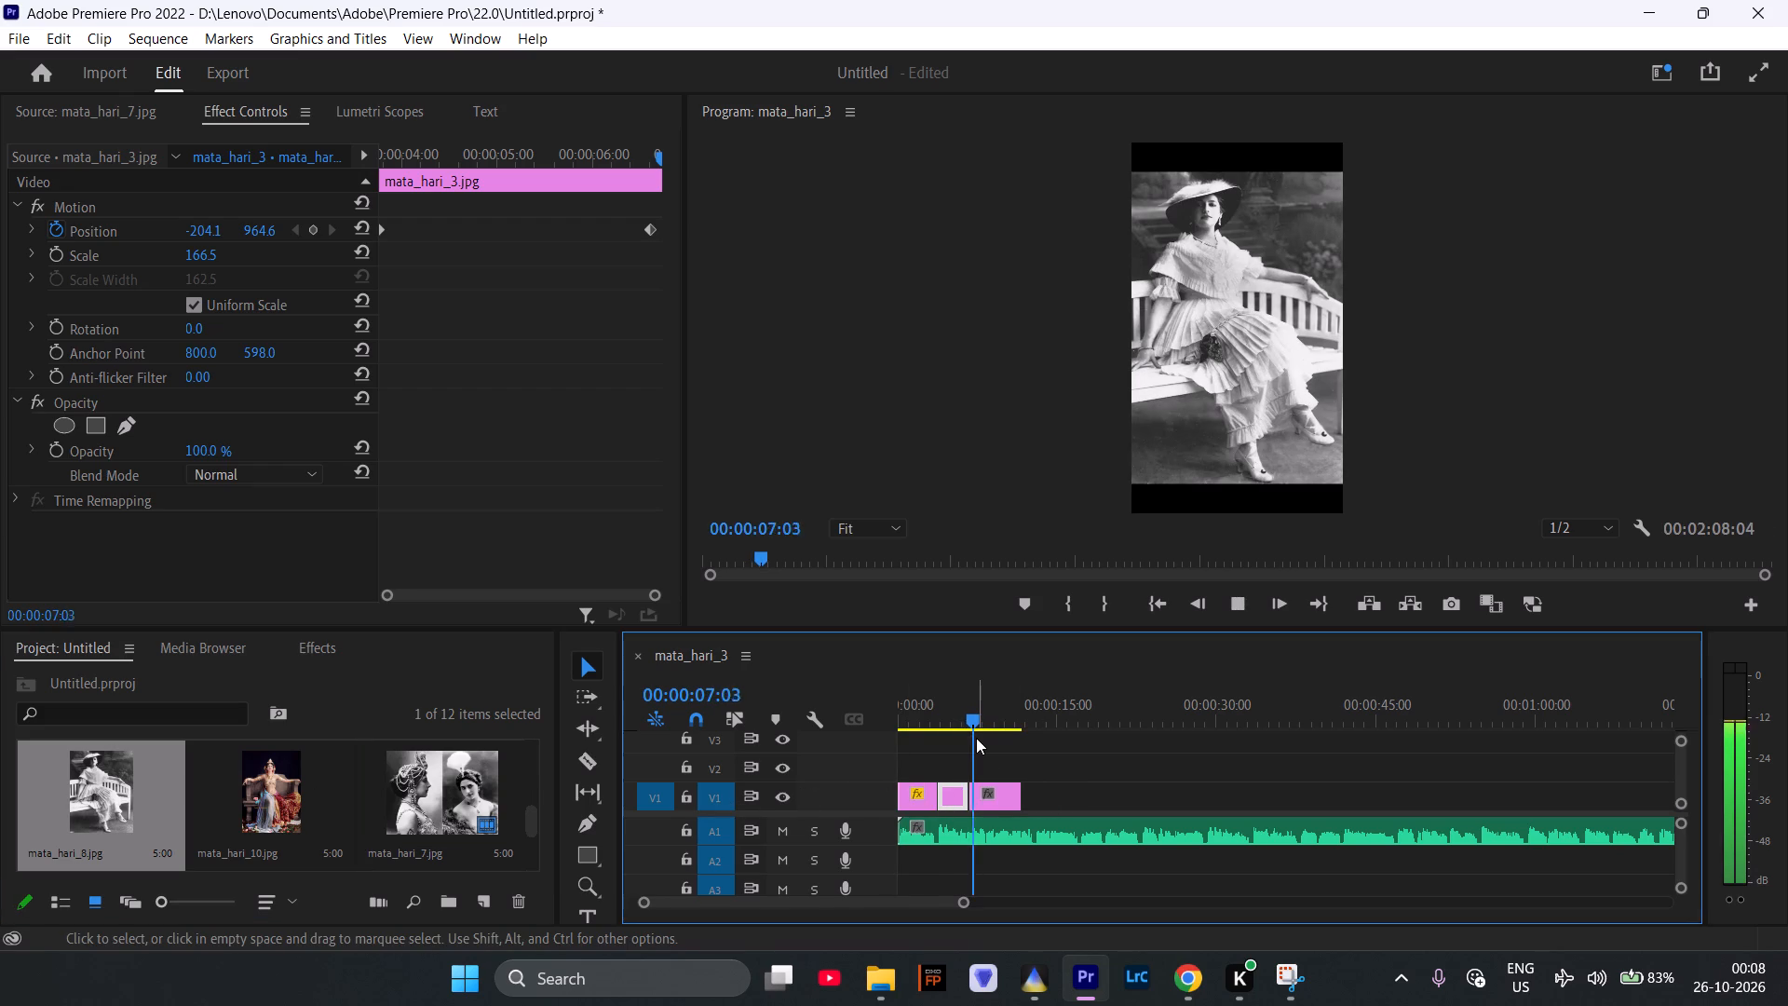
pyautogui.press('space')
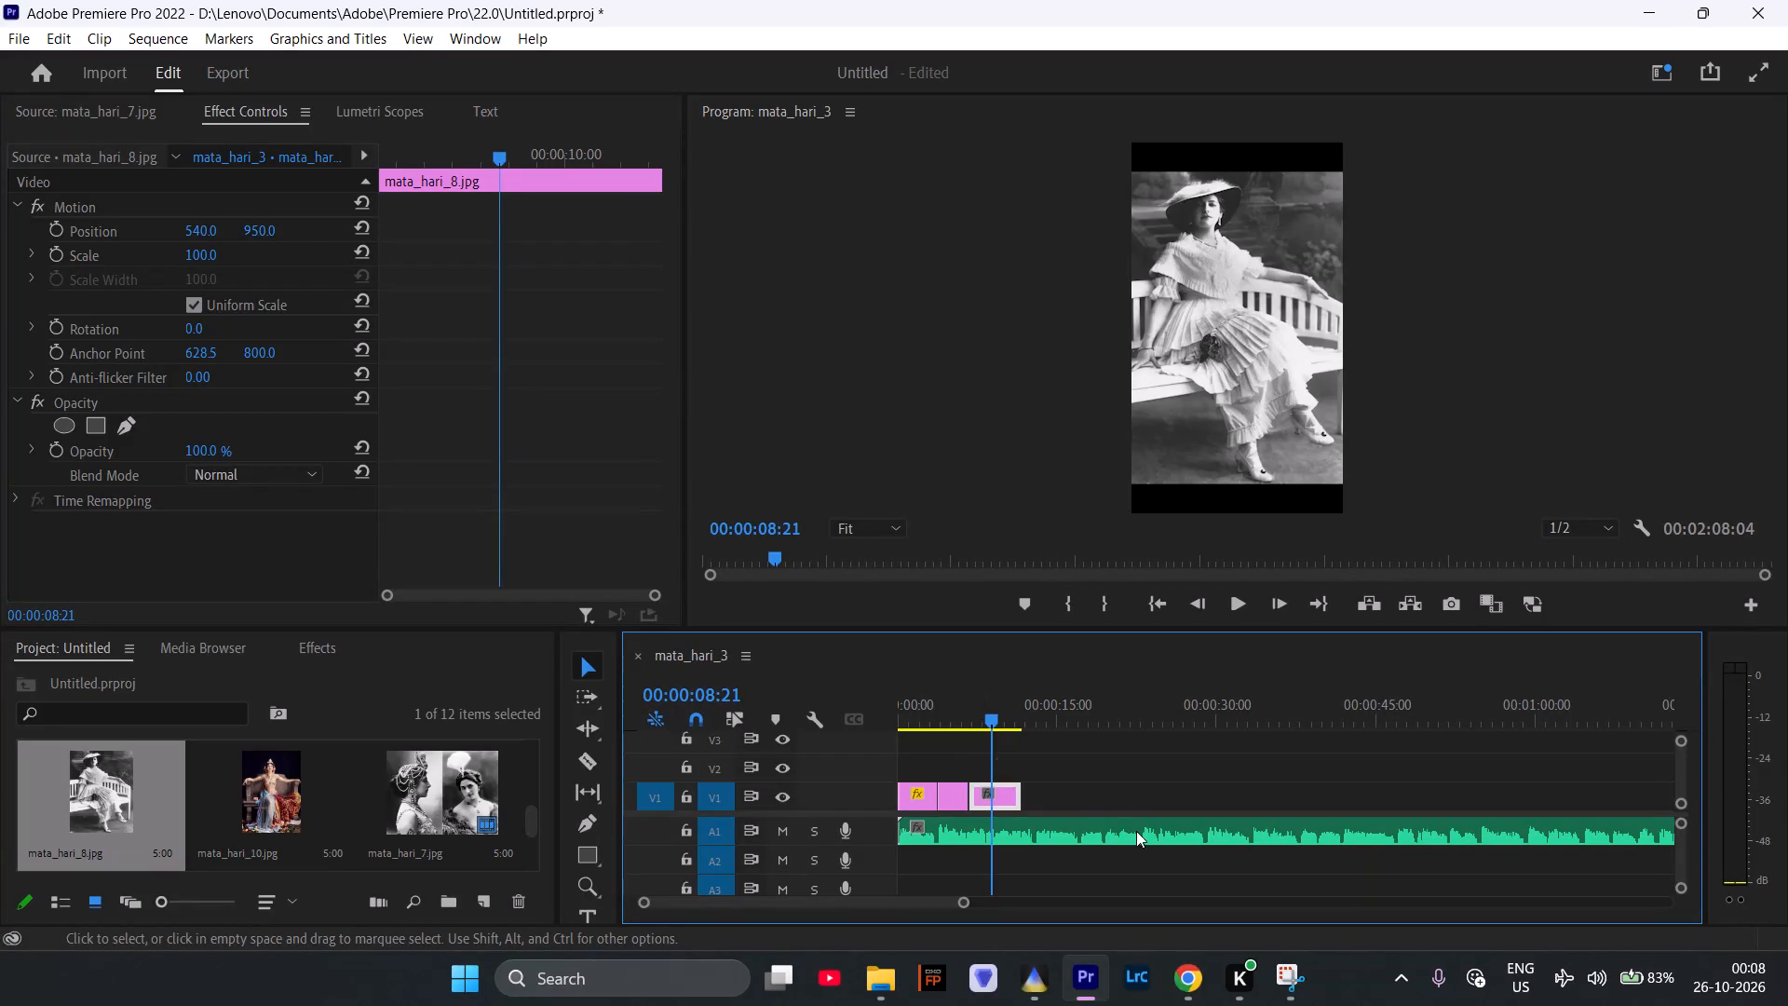
pyautogui.scroll(-1, 320, 788)
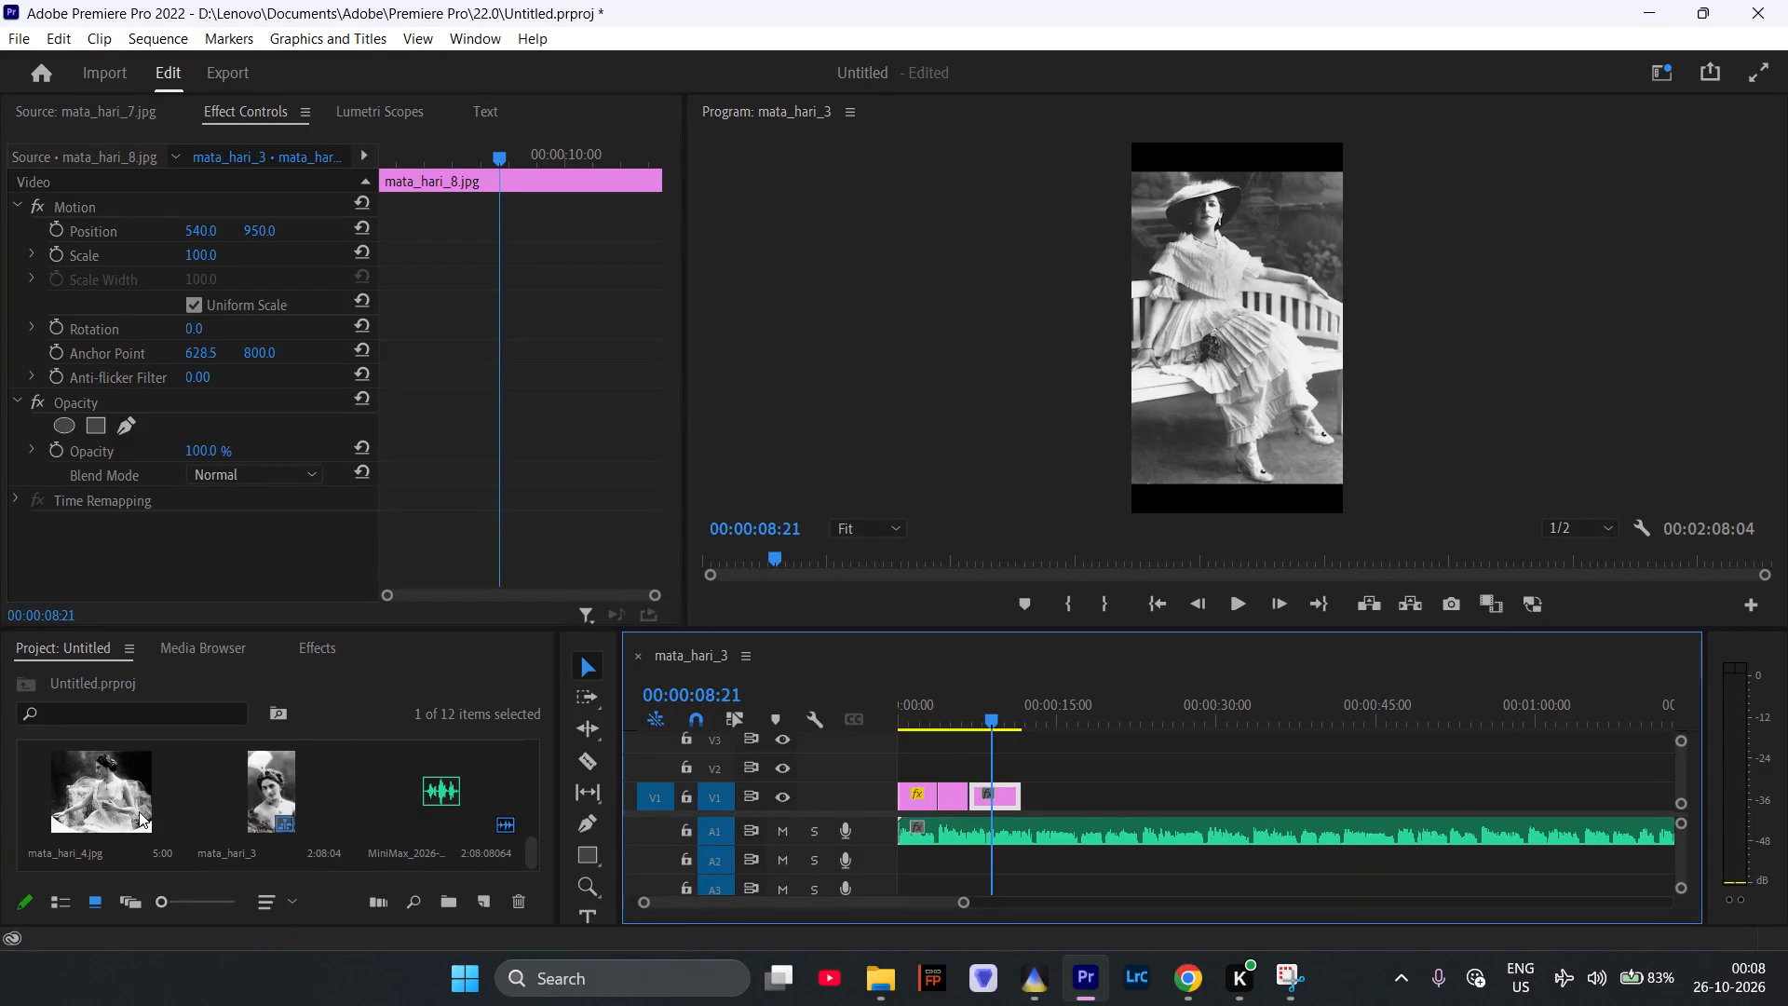
pyautogui.press('space')
pyautogui.press('space')
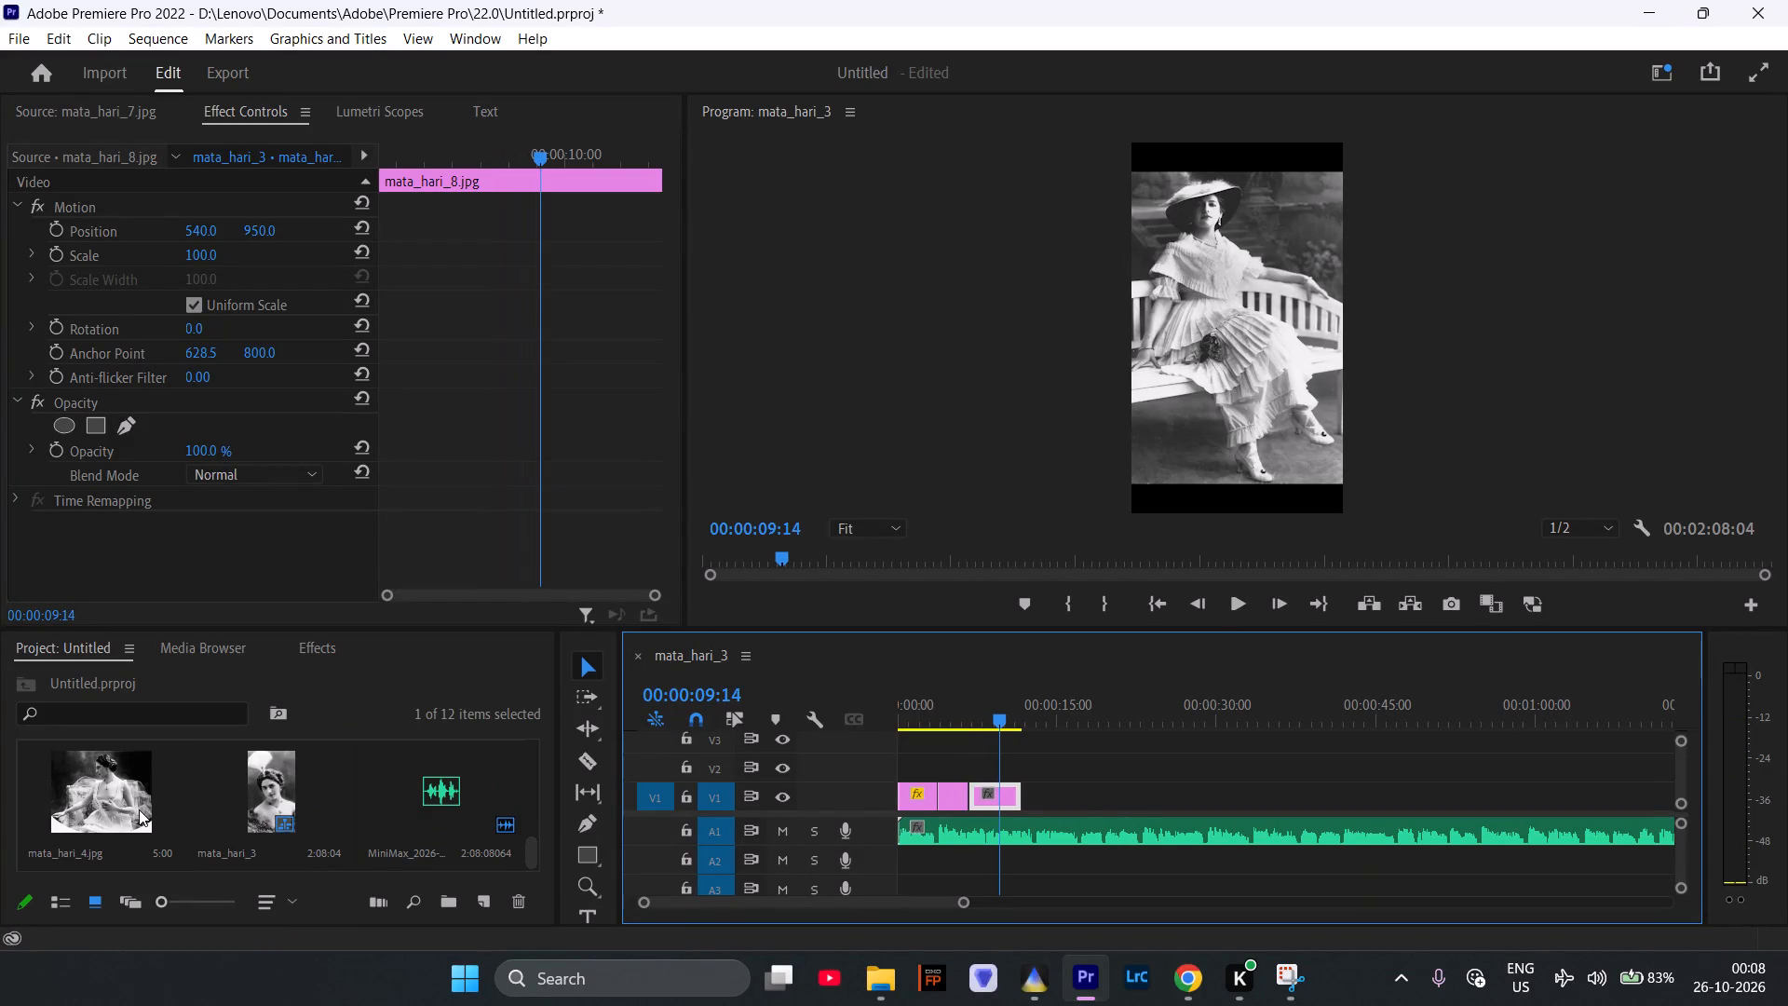
pyautogui.scroll(2, 139, 809)
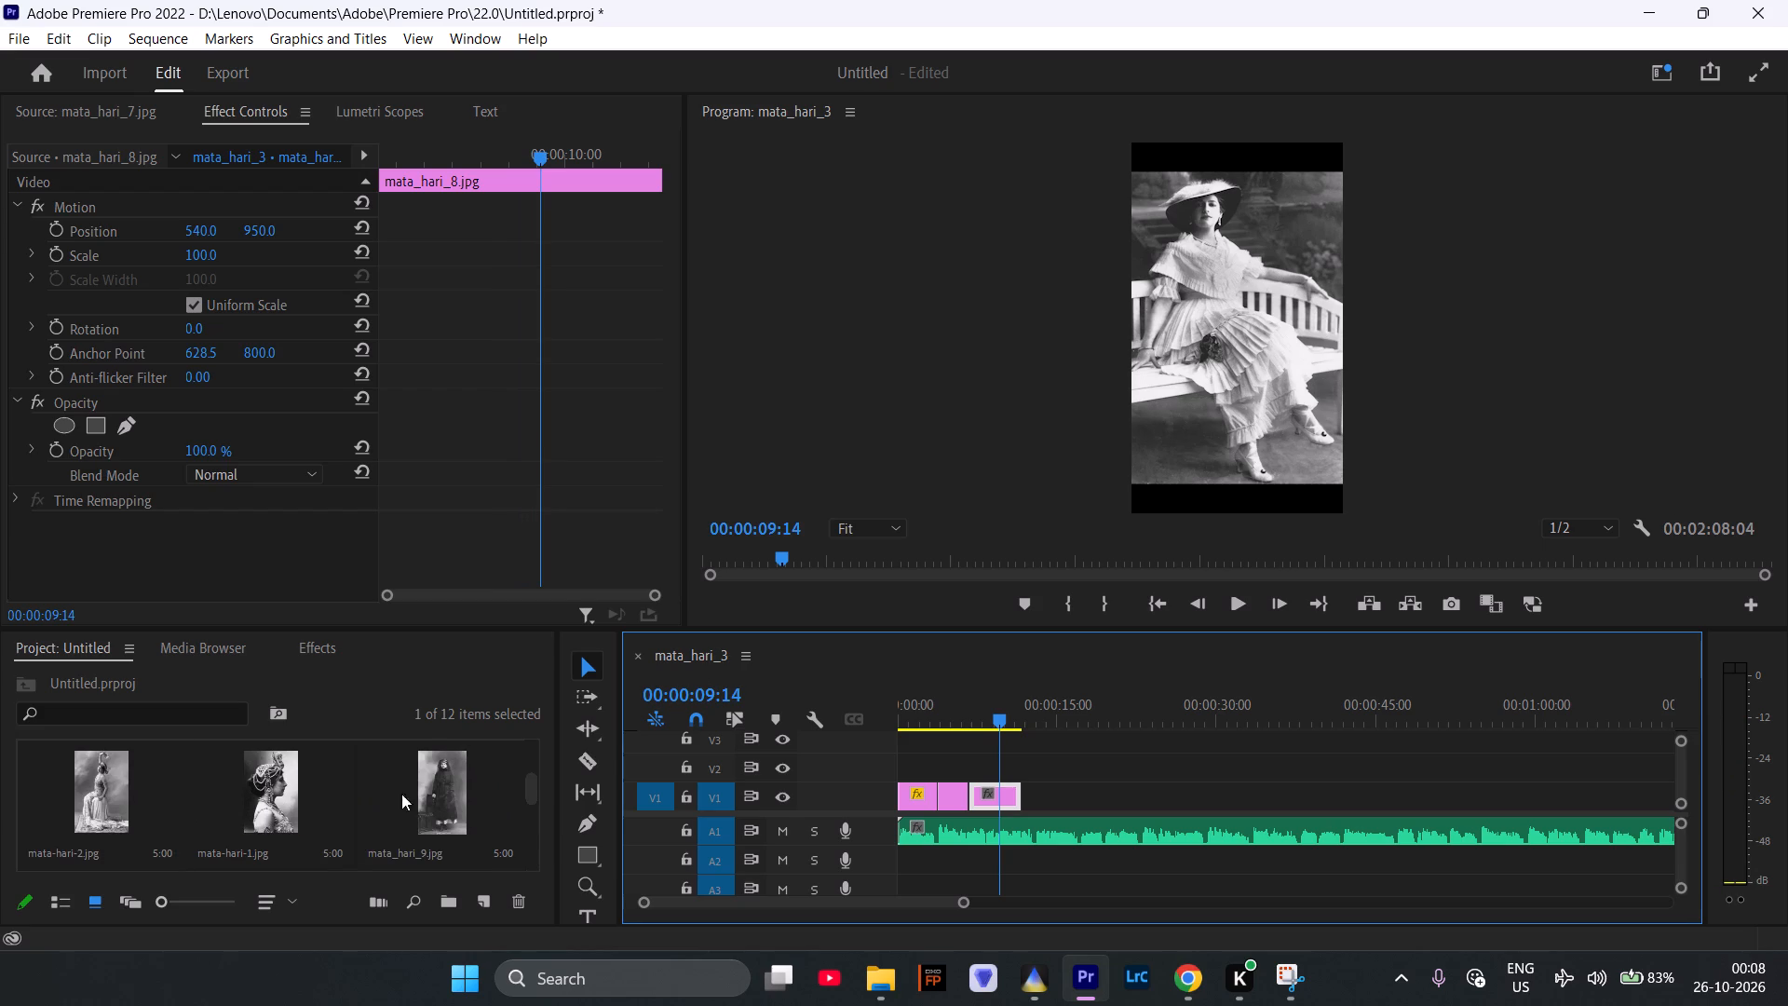
pyautogui.scroll(1, 267, 799)
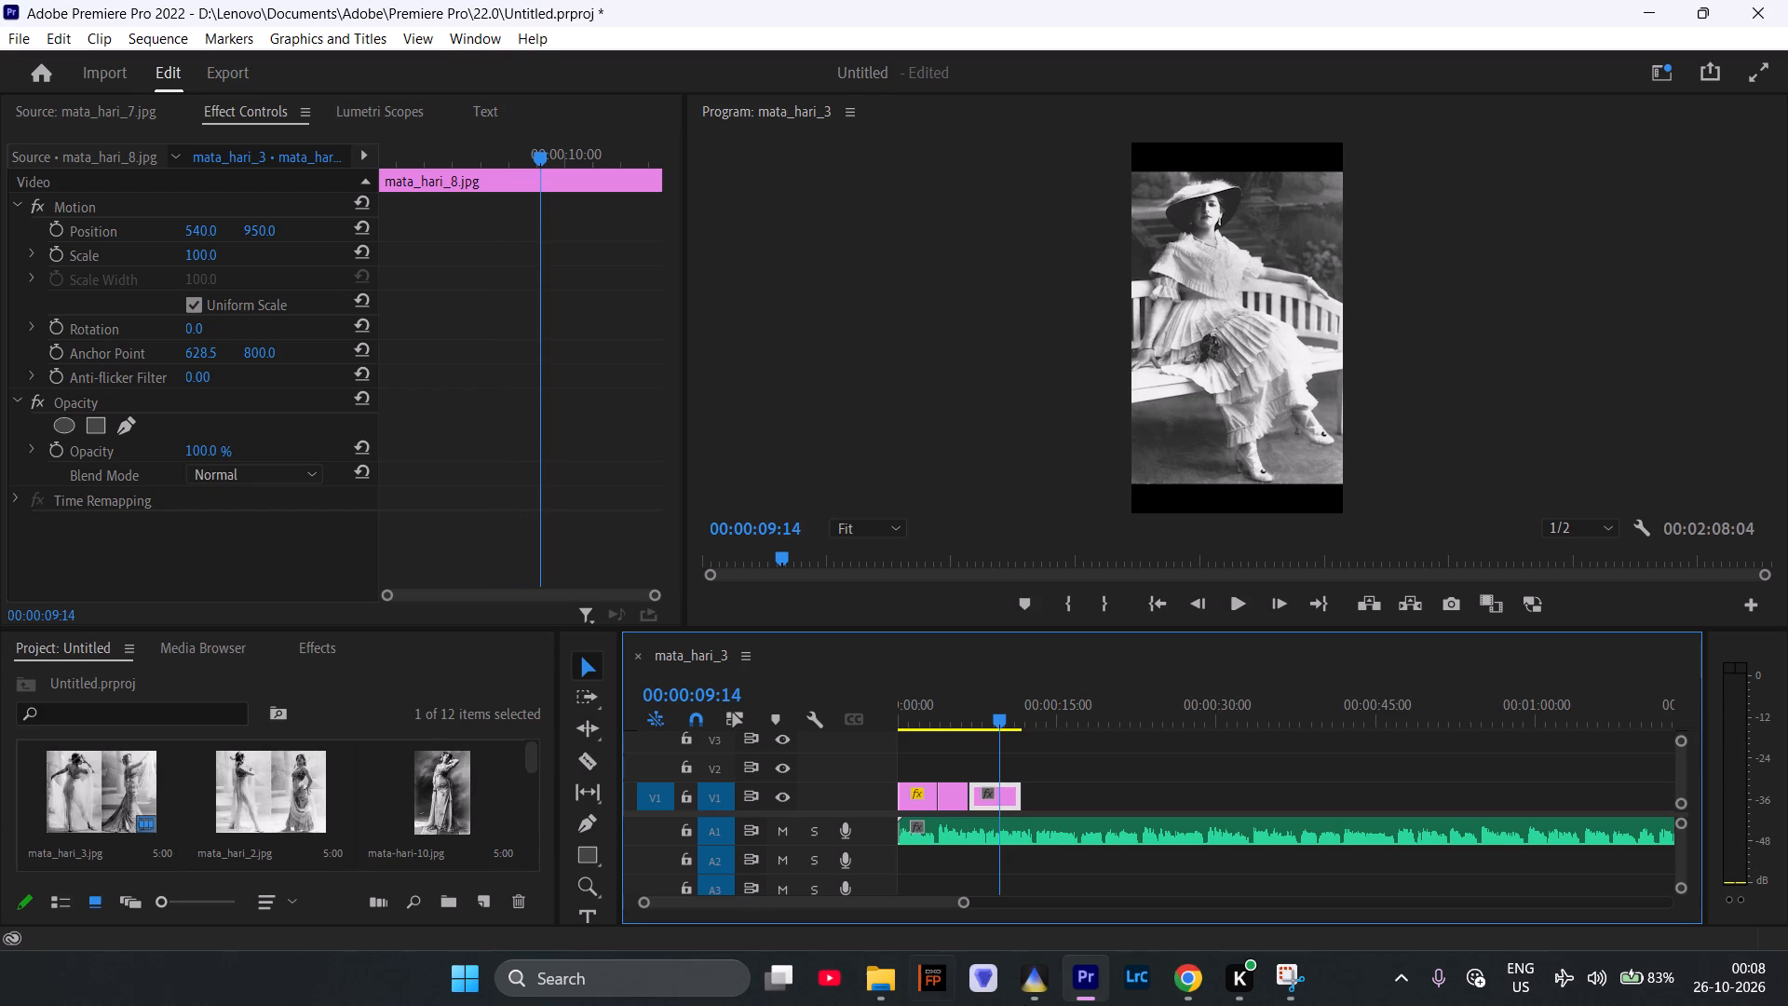
# Switch to Chrome, copy the name "Mata Hari" from the MiniMax script and search Google Images for it.
pyautogui.click(1194, 973)
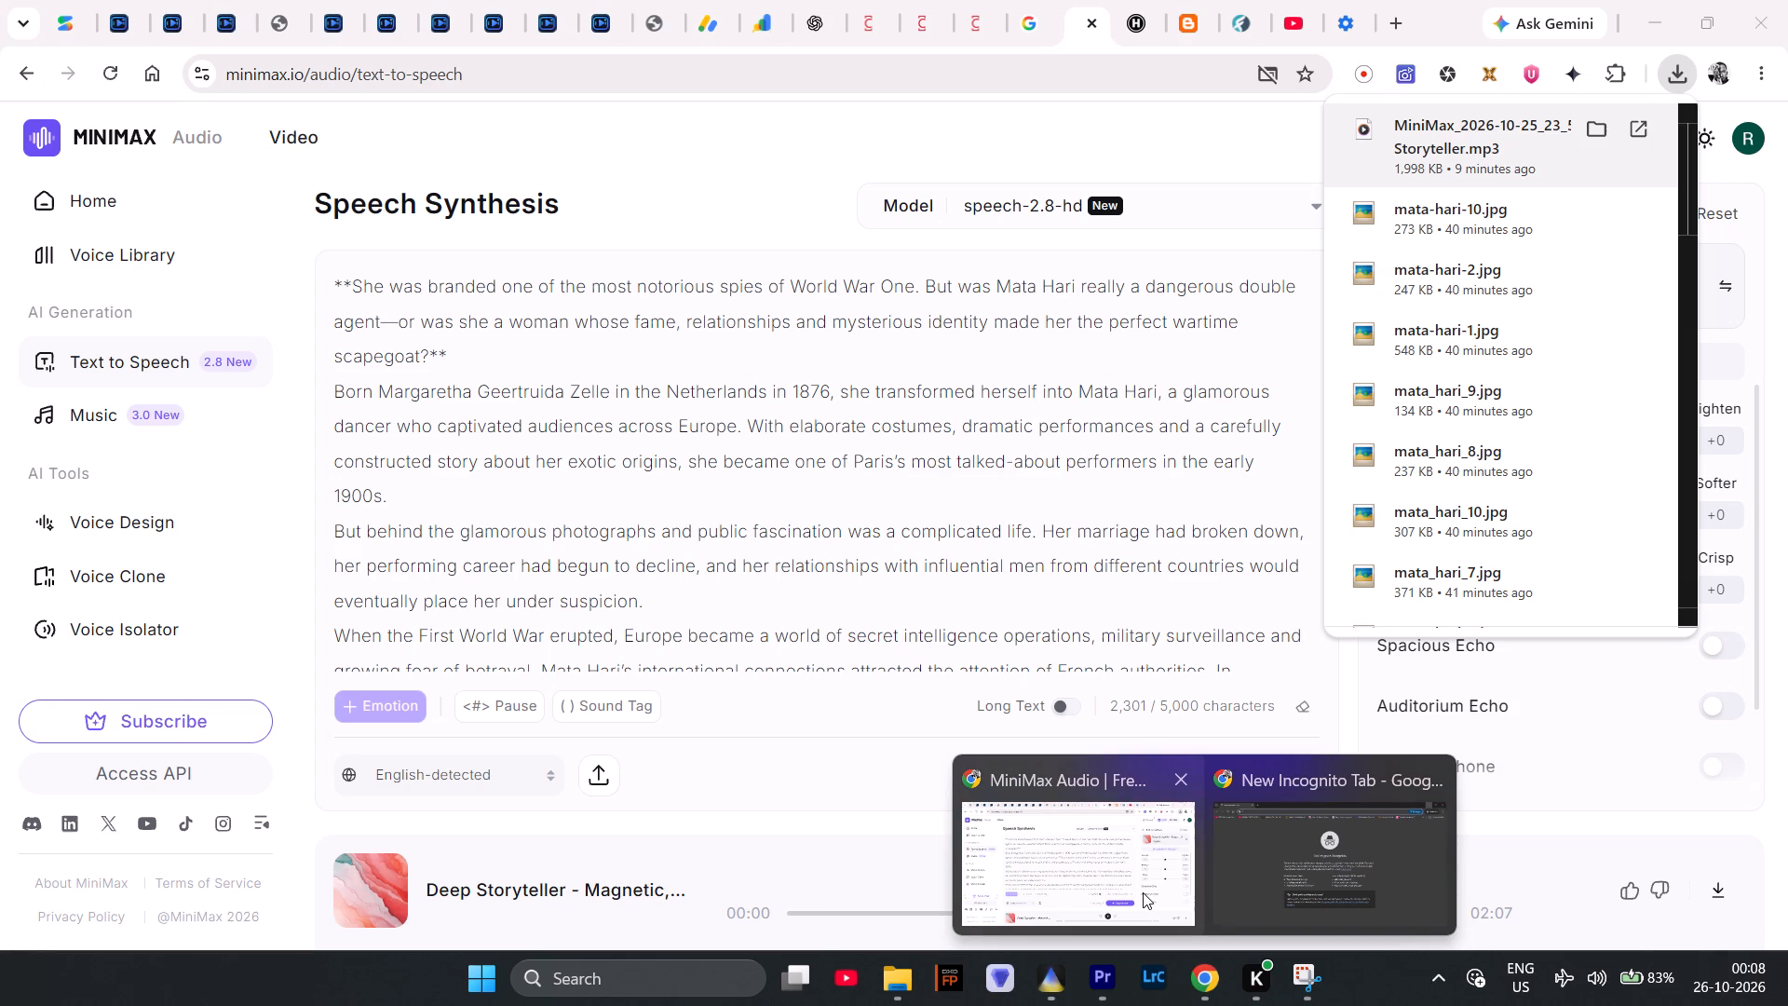
pyautogui.click(1143, 891)
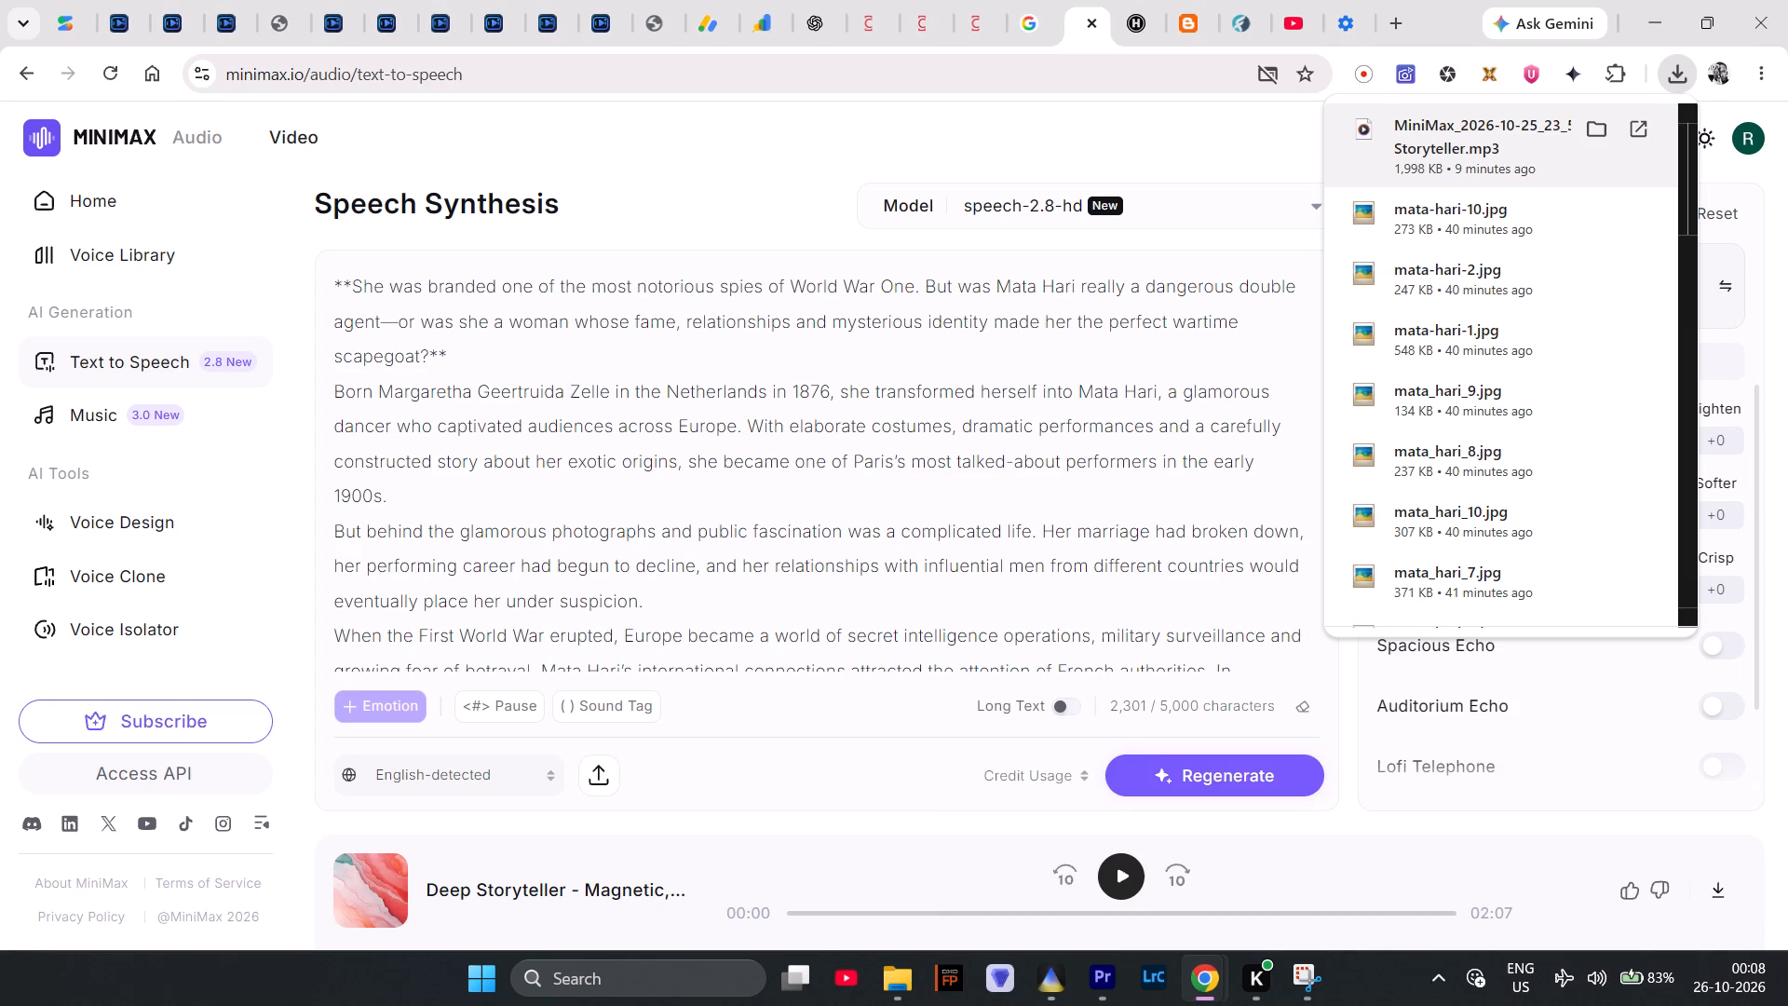
pyautogui.moveTo(993, 283); pyautogui.dragTo(1084, 287)
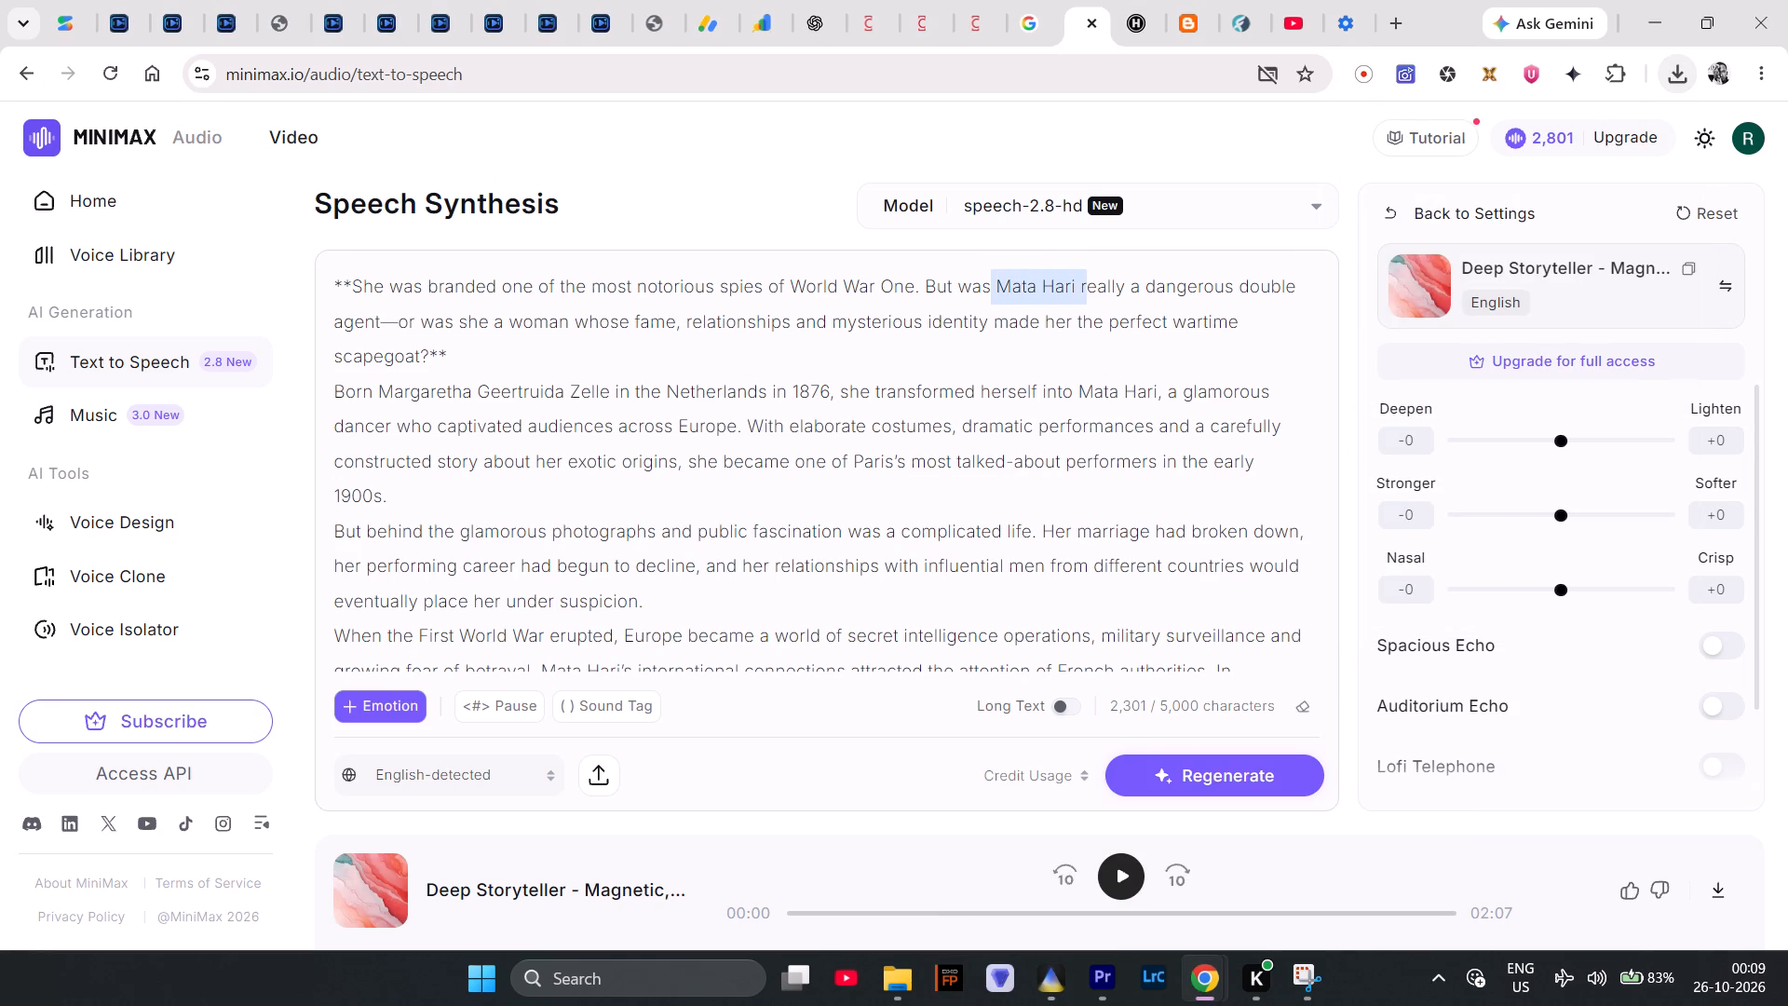
pyautogui.moveTo(1084, 287); pyautogui.dragTo(1080, 287)
pyautogui.rightClick(1063, 287)
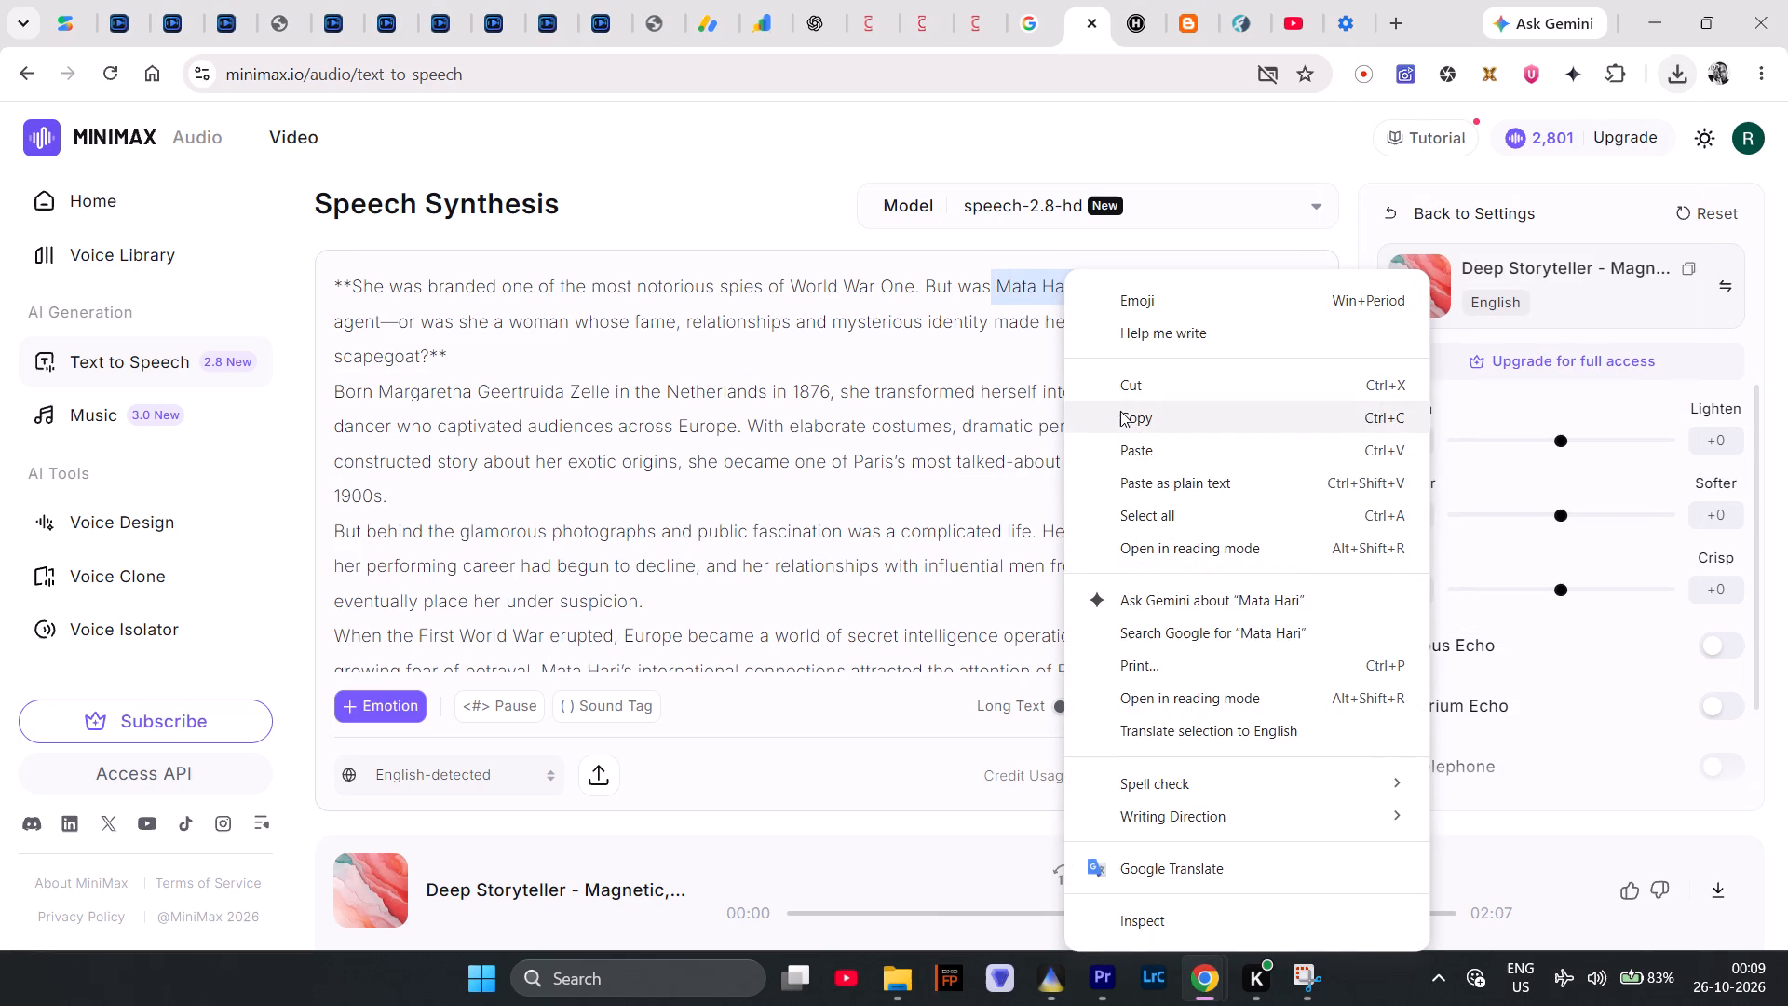
pyautogui.click(1120, 411)
pyautogui.click(1036, 0)
pyautogui.moveTo(733, 177); pyautogui.dragTo(131, 211)
pyautogui.hotkey('ctrl', 'v')
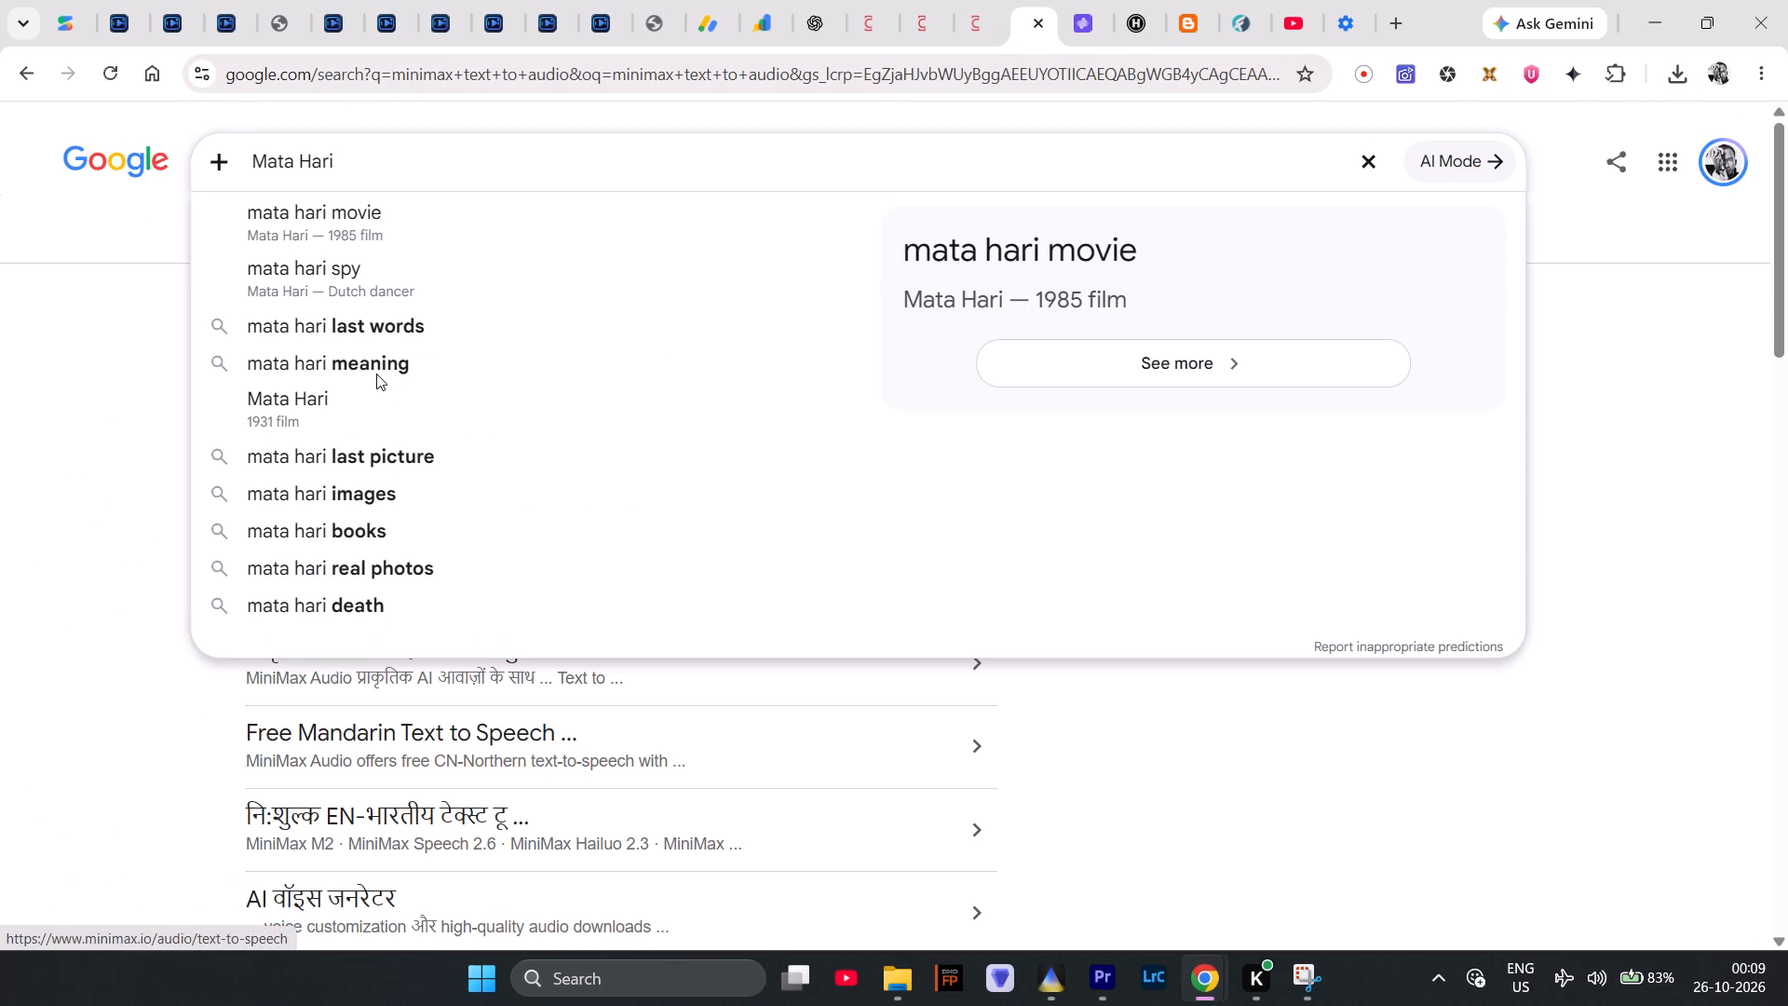
pyautogui.press('Return')
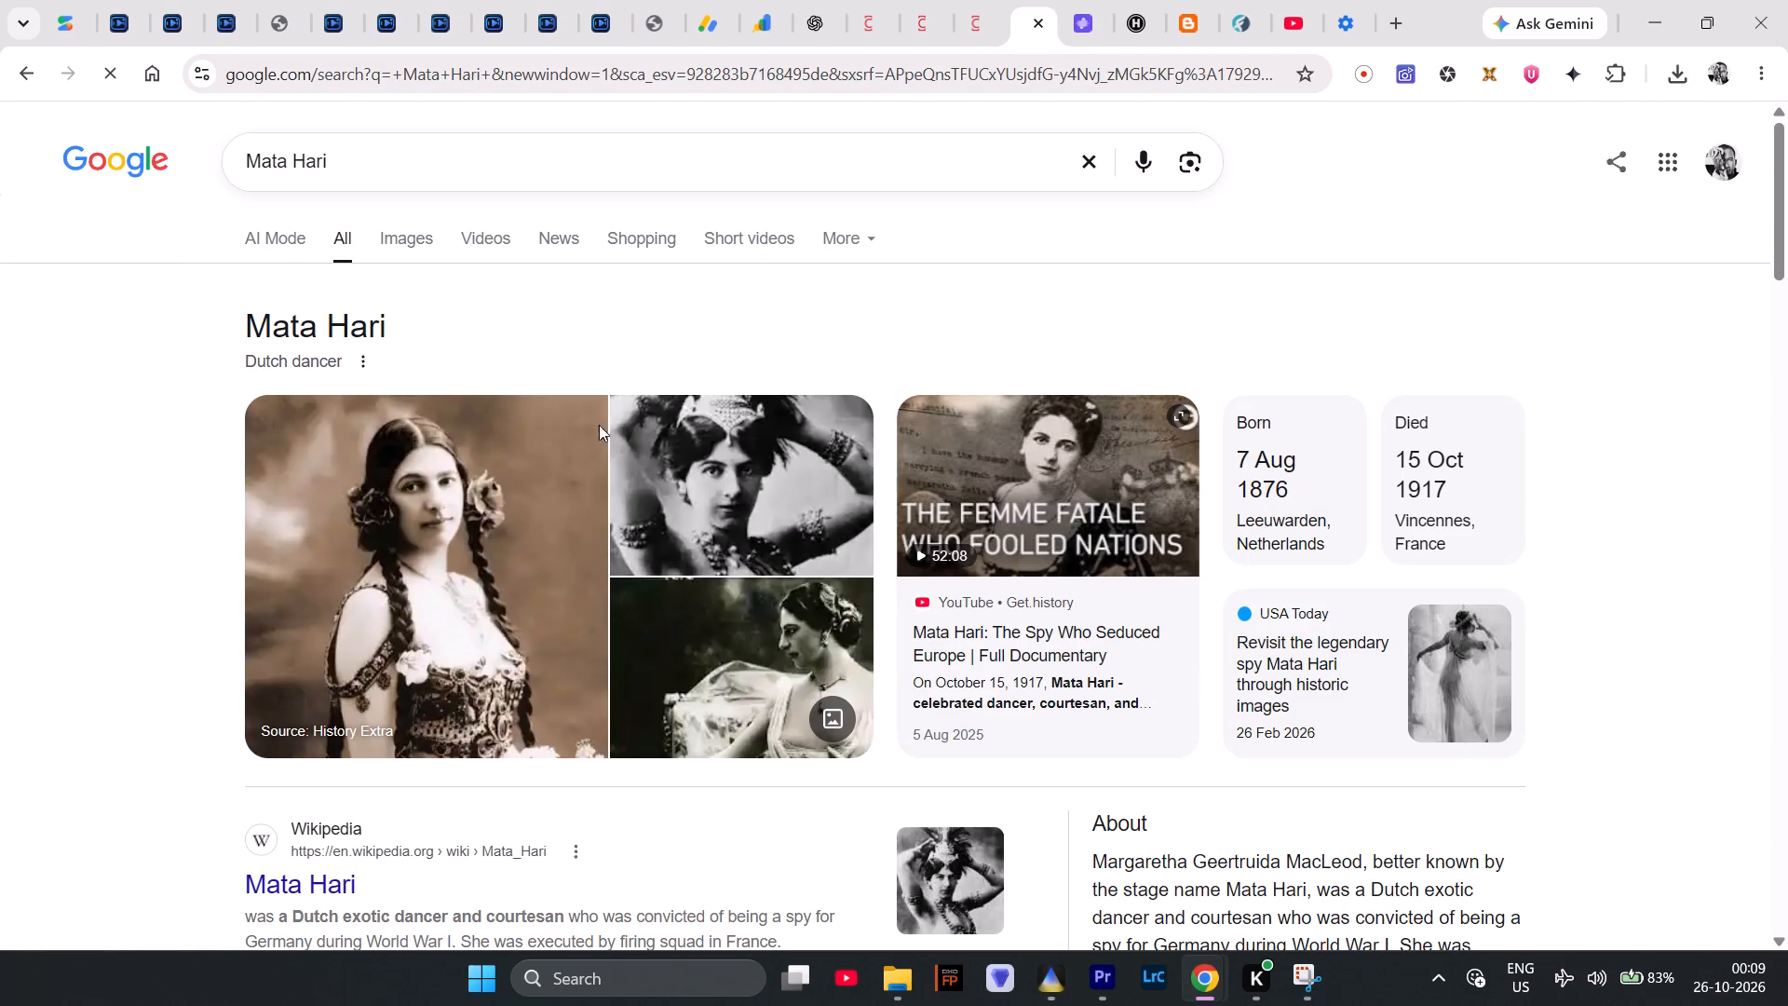
pyautogui.click(414, 224)
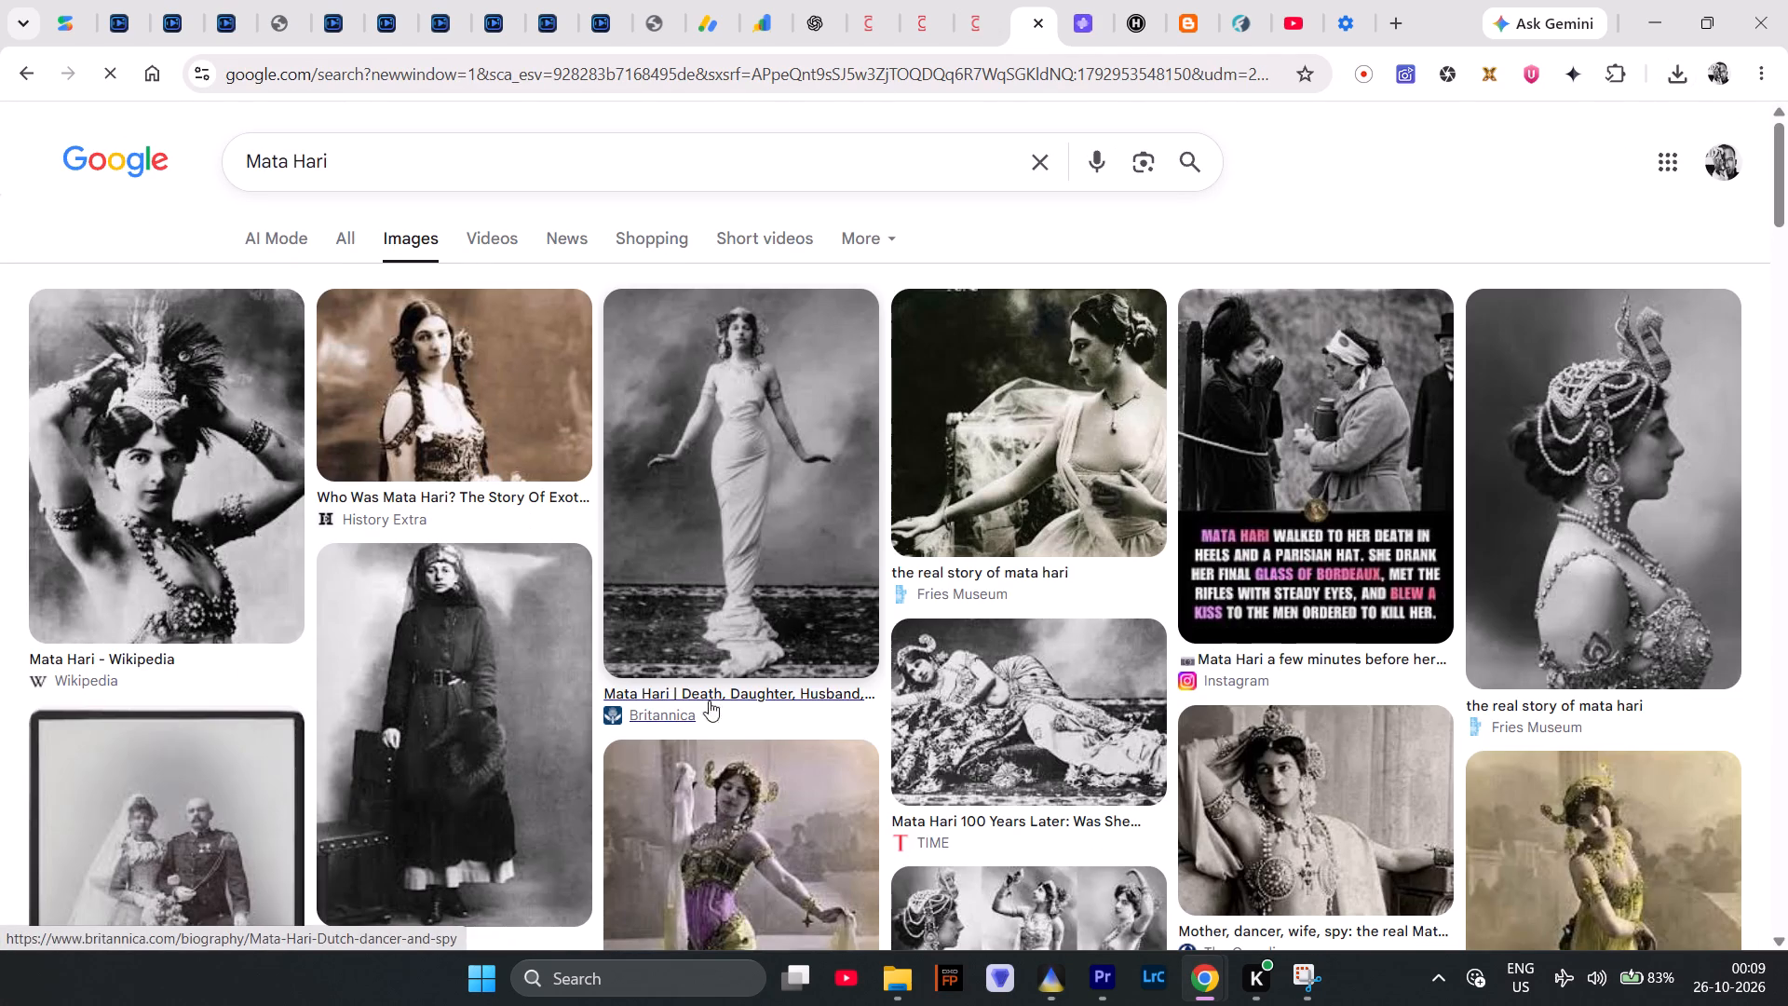
# Find The Guardian's black-and-white wedding photo of Mata Hari among the image results and save it to Downloads as 2164.jxl.
pyautogui.scroll(-3, 771, 700)
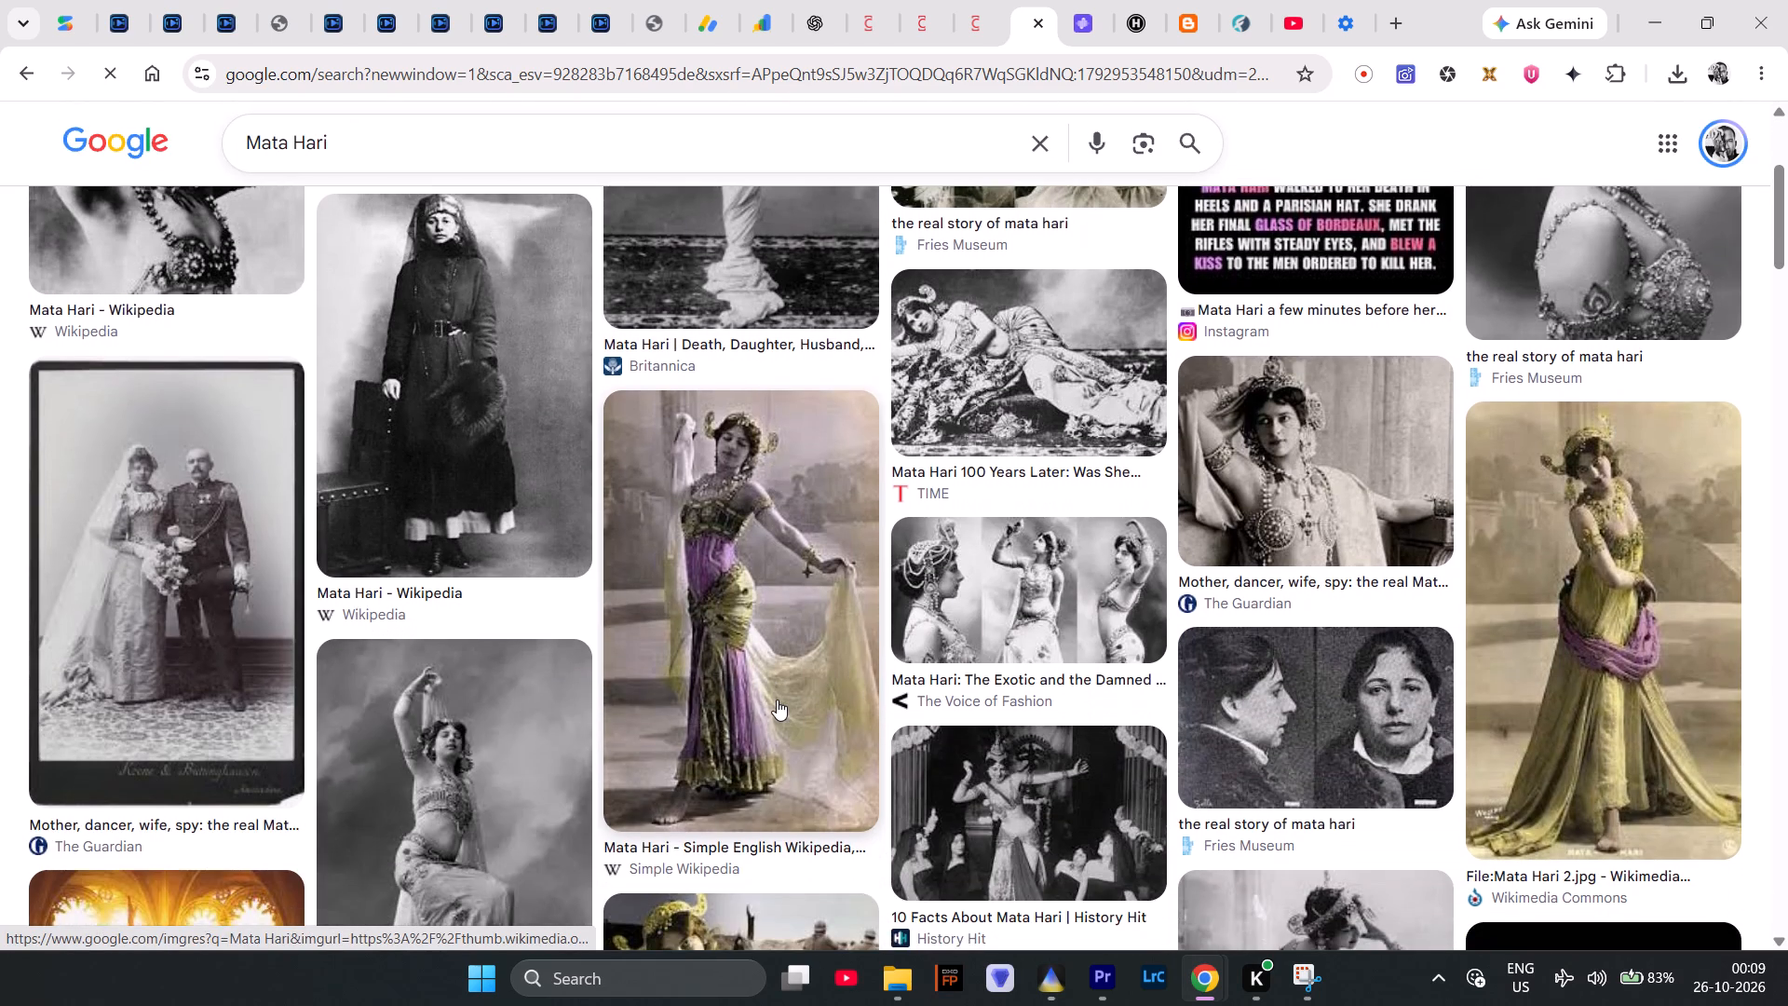
pyautogui.scroll(-2, 777, 699)
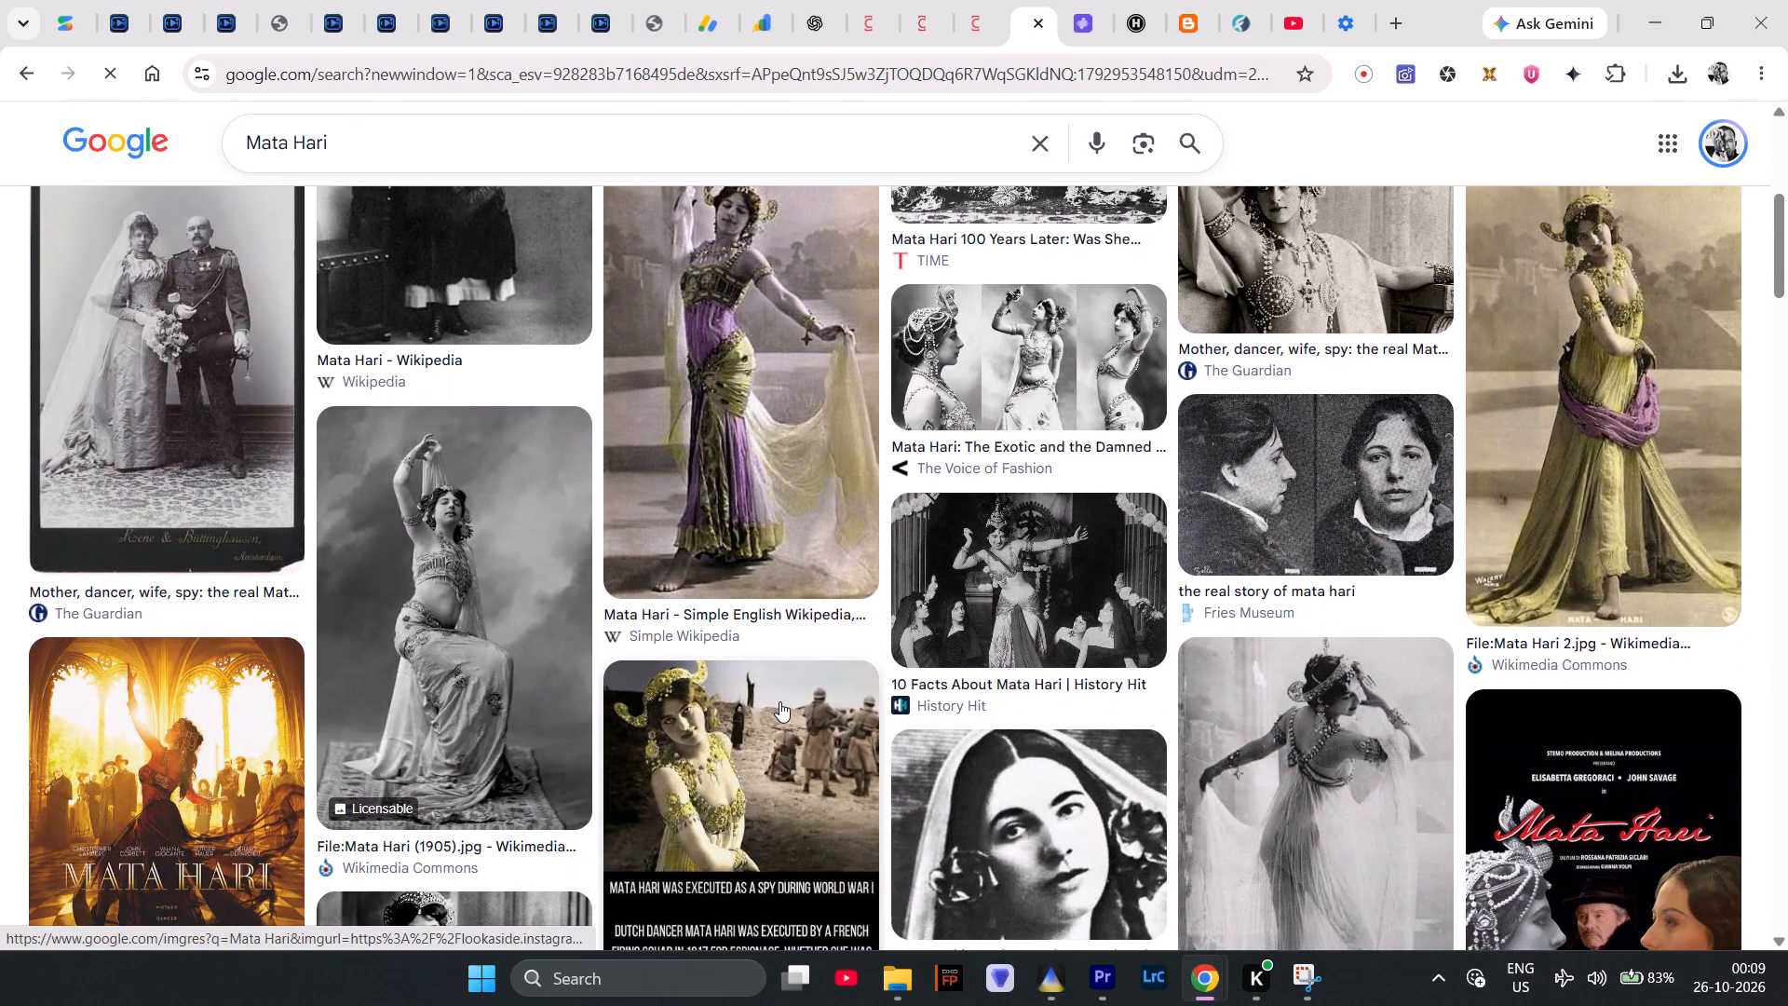
pyautogui.scroll(-1, 779, 700)
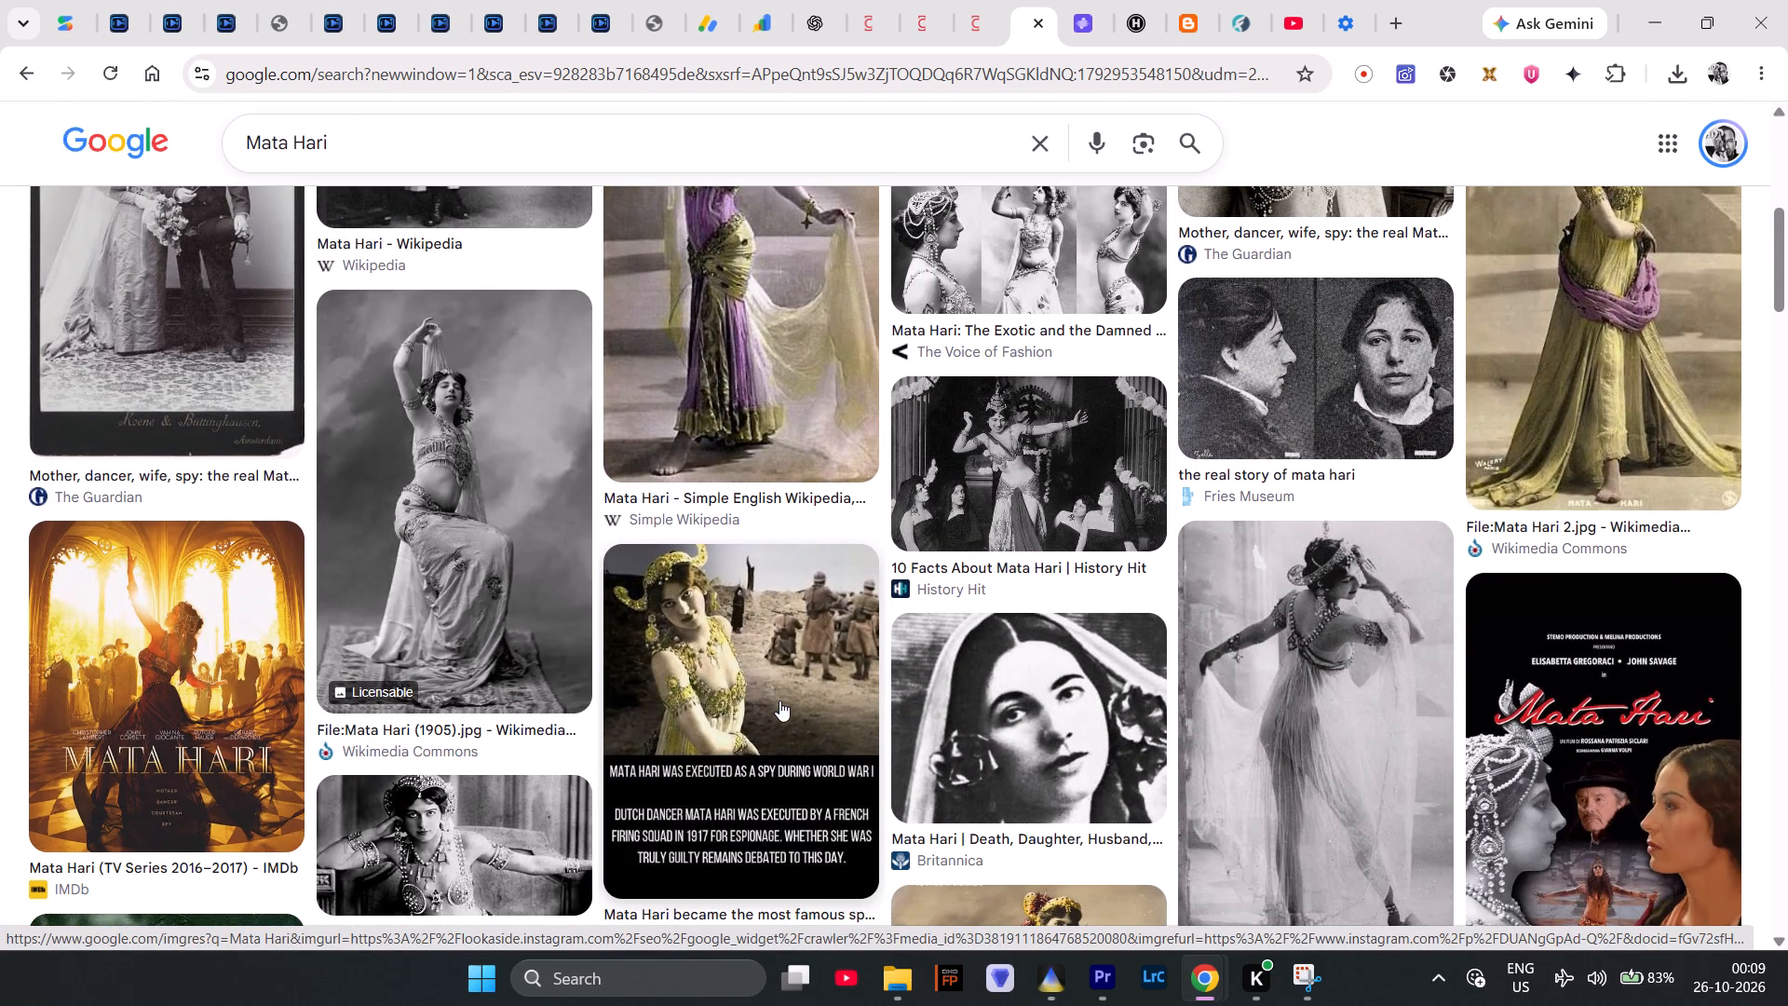
pyautogui.scroll(3, 779, 700)
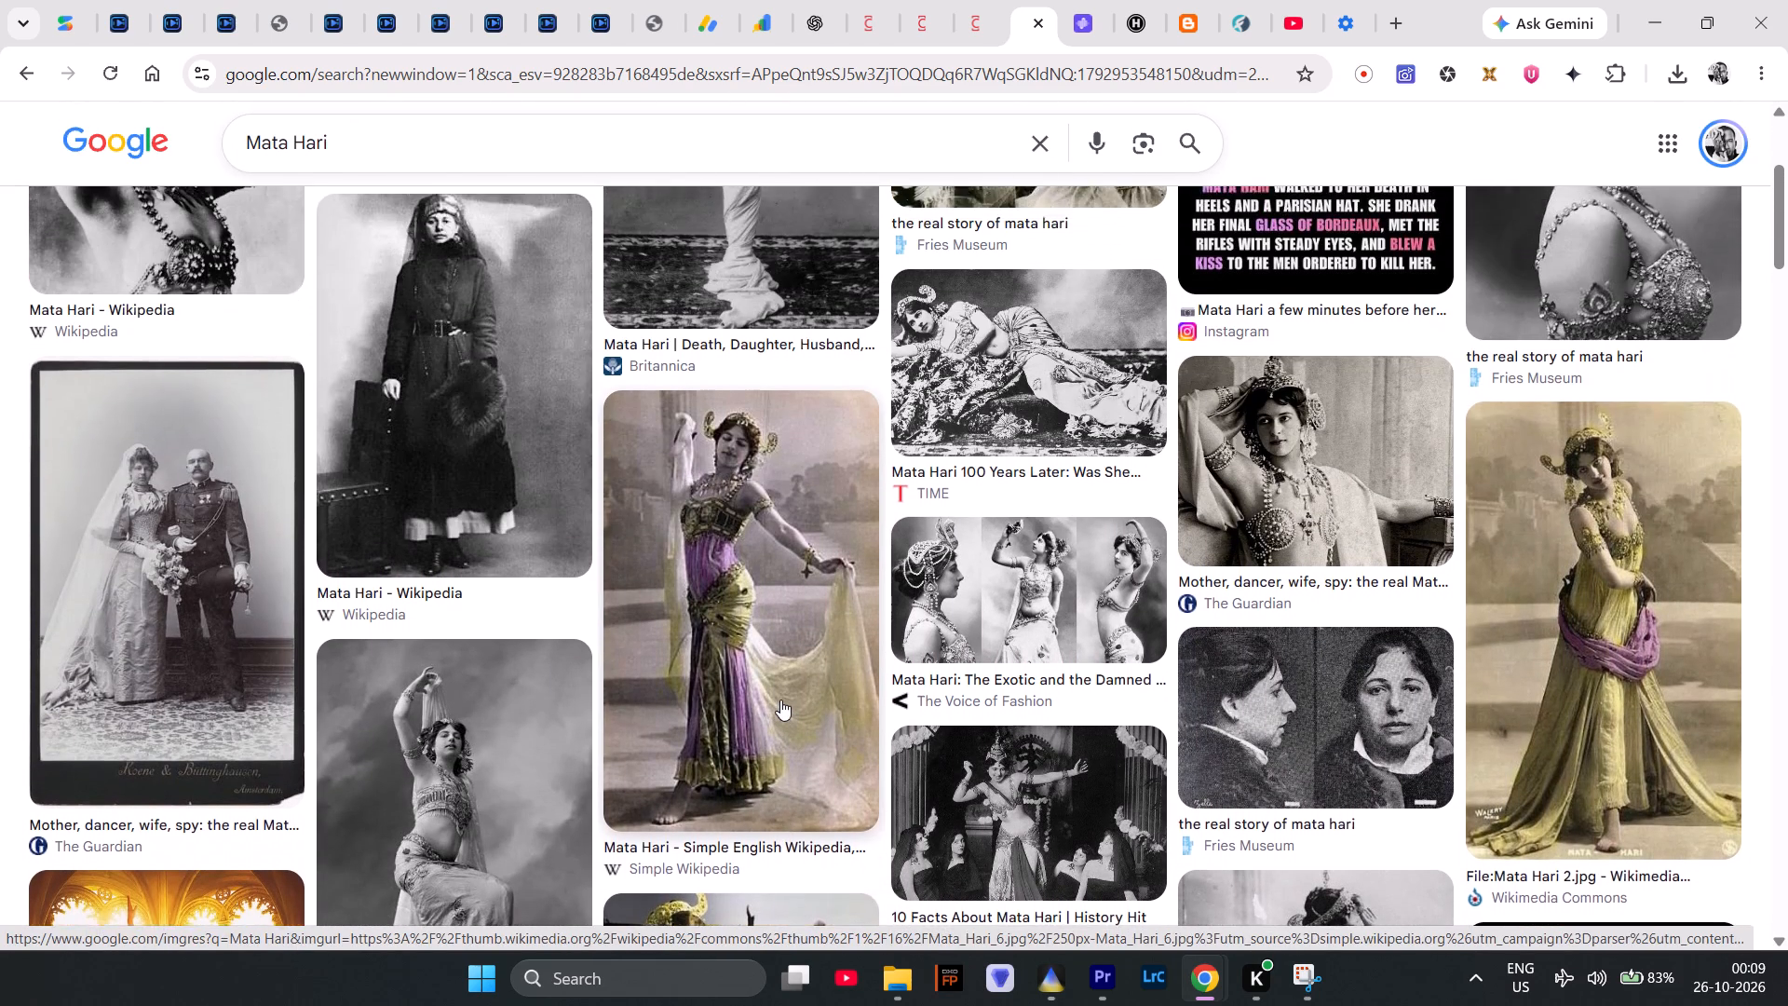
pyautogui.scroll(2, 780, 700)
pyautogui.click(201, 706)
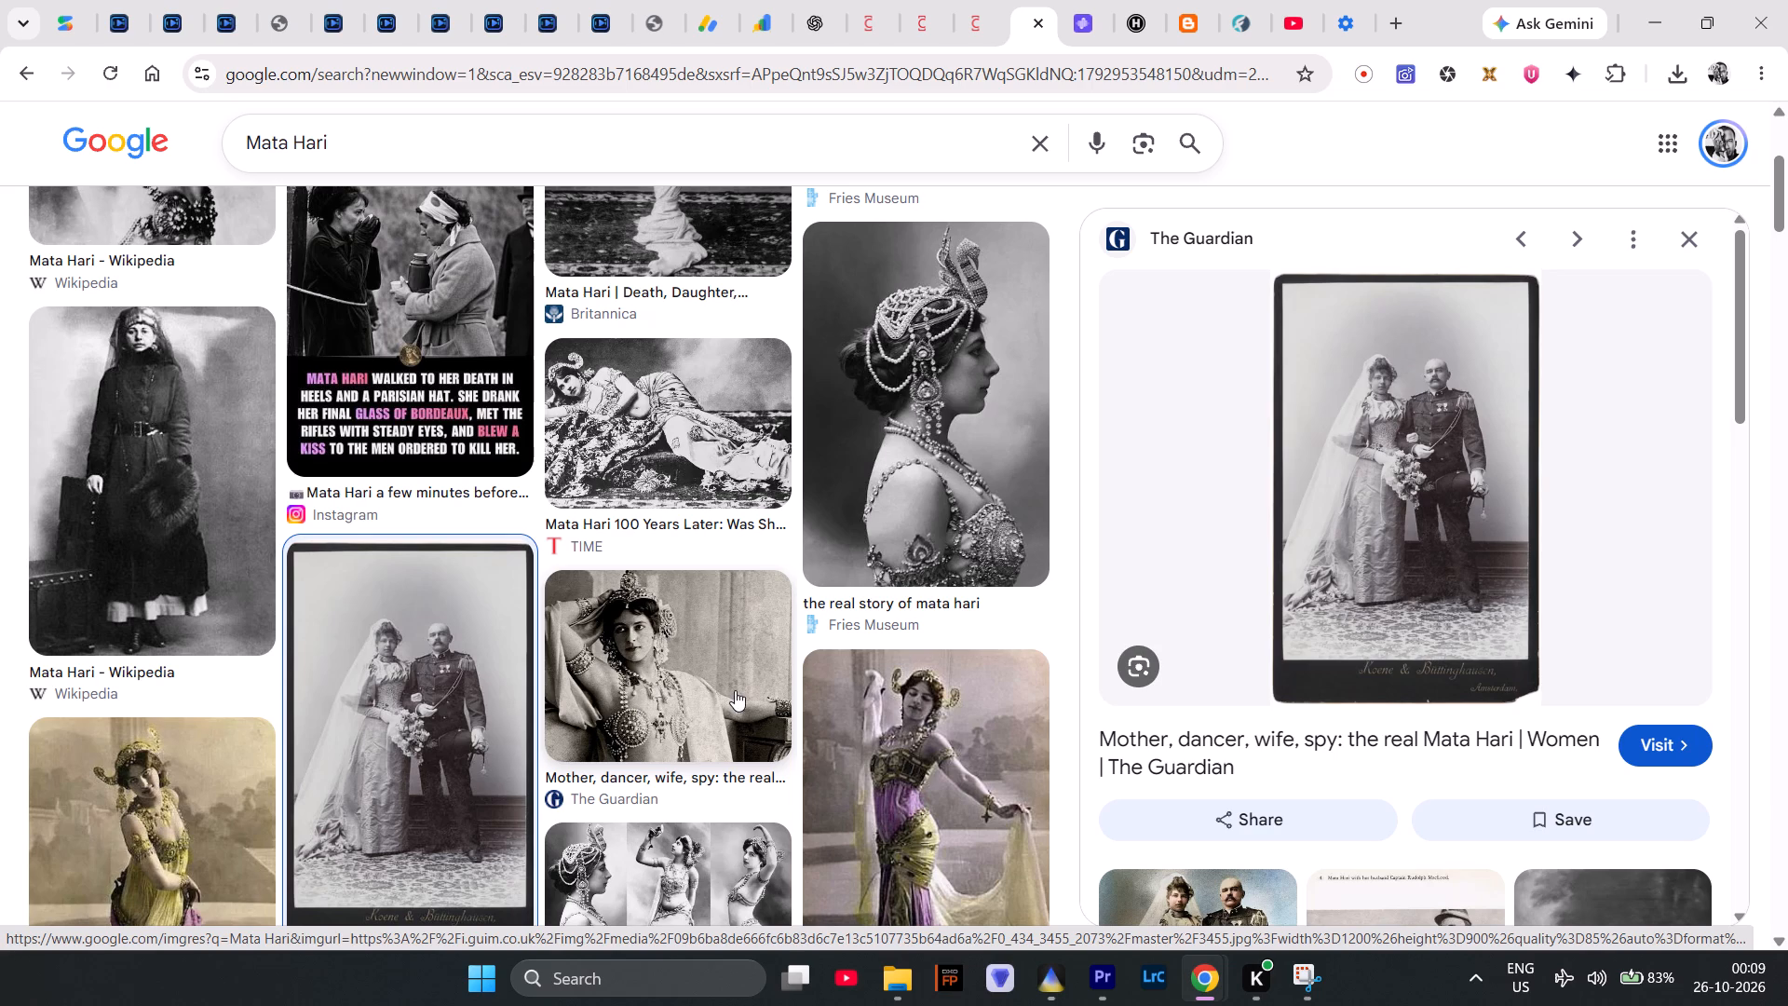
pyautogui.scroll(-3, 776, 655)
pyautogui.scroll(-3, 1244, 606)
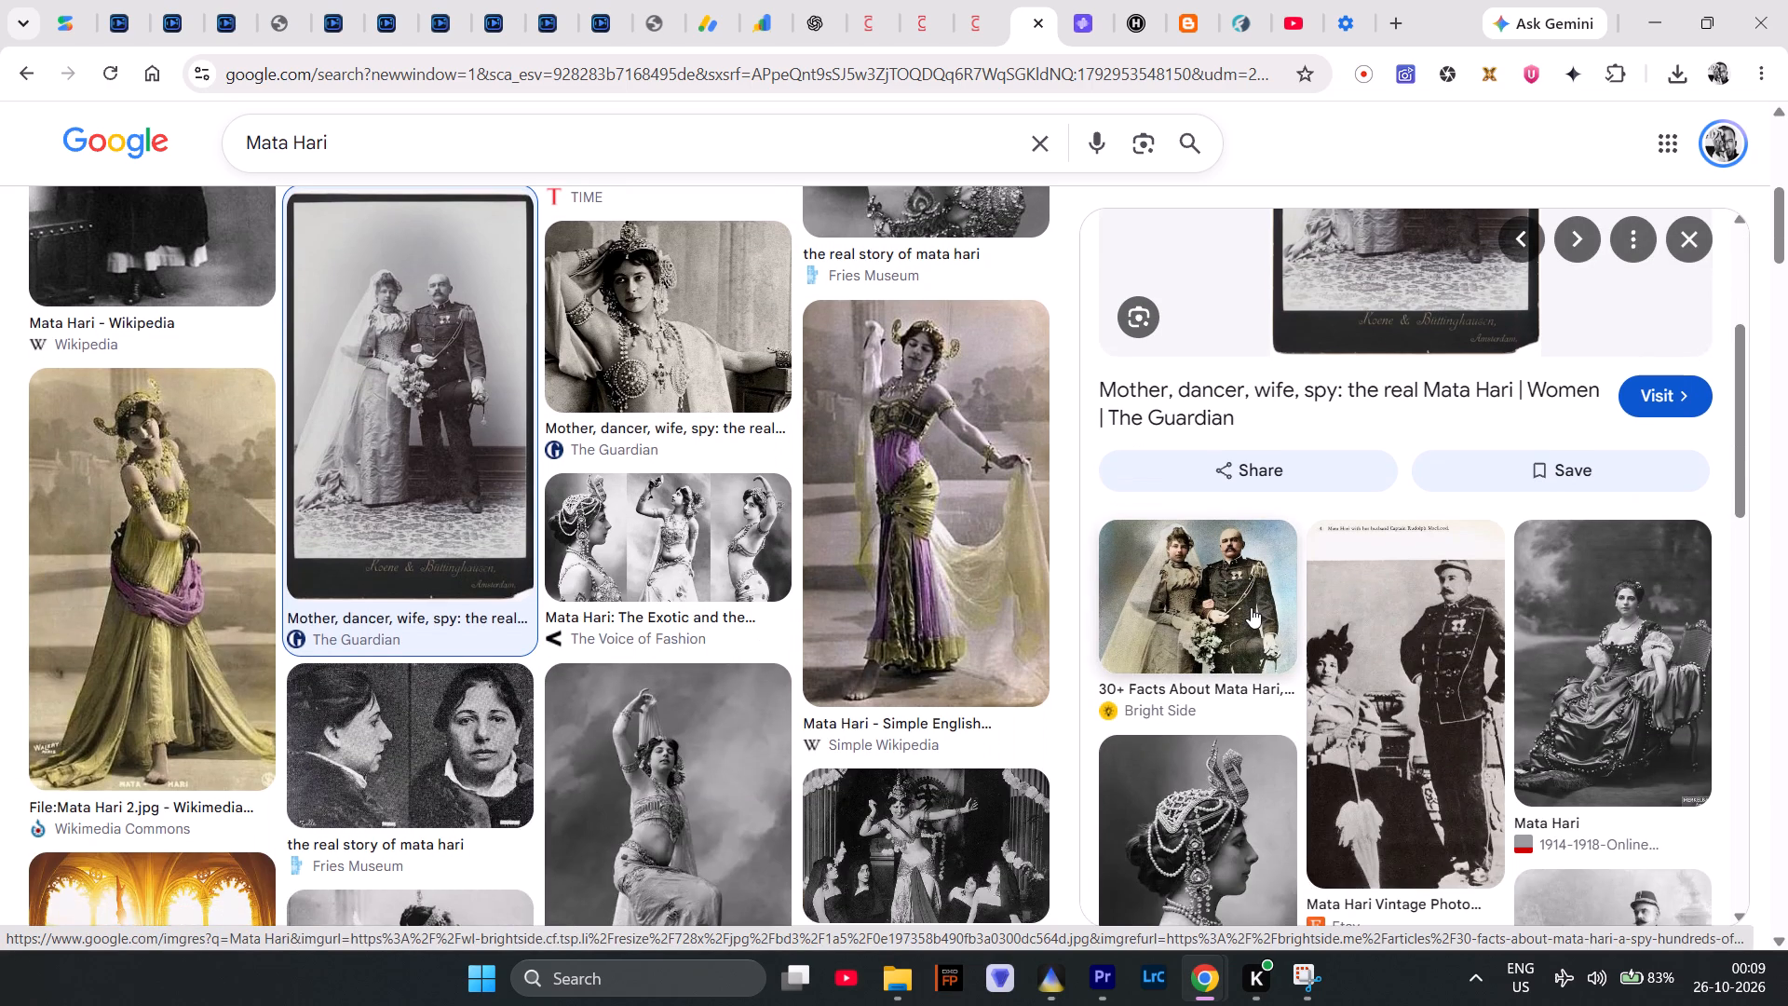
pyautogui.scroll(3, 1335, 553)
pyautogui.rightClick(1415, 468)
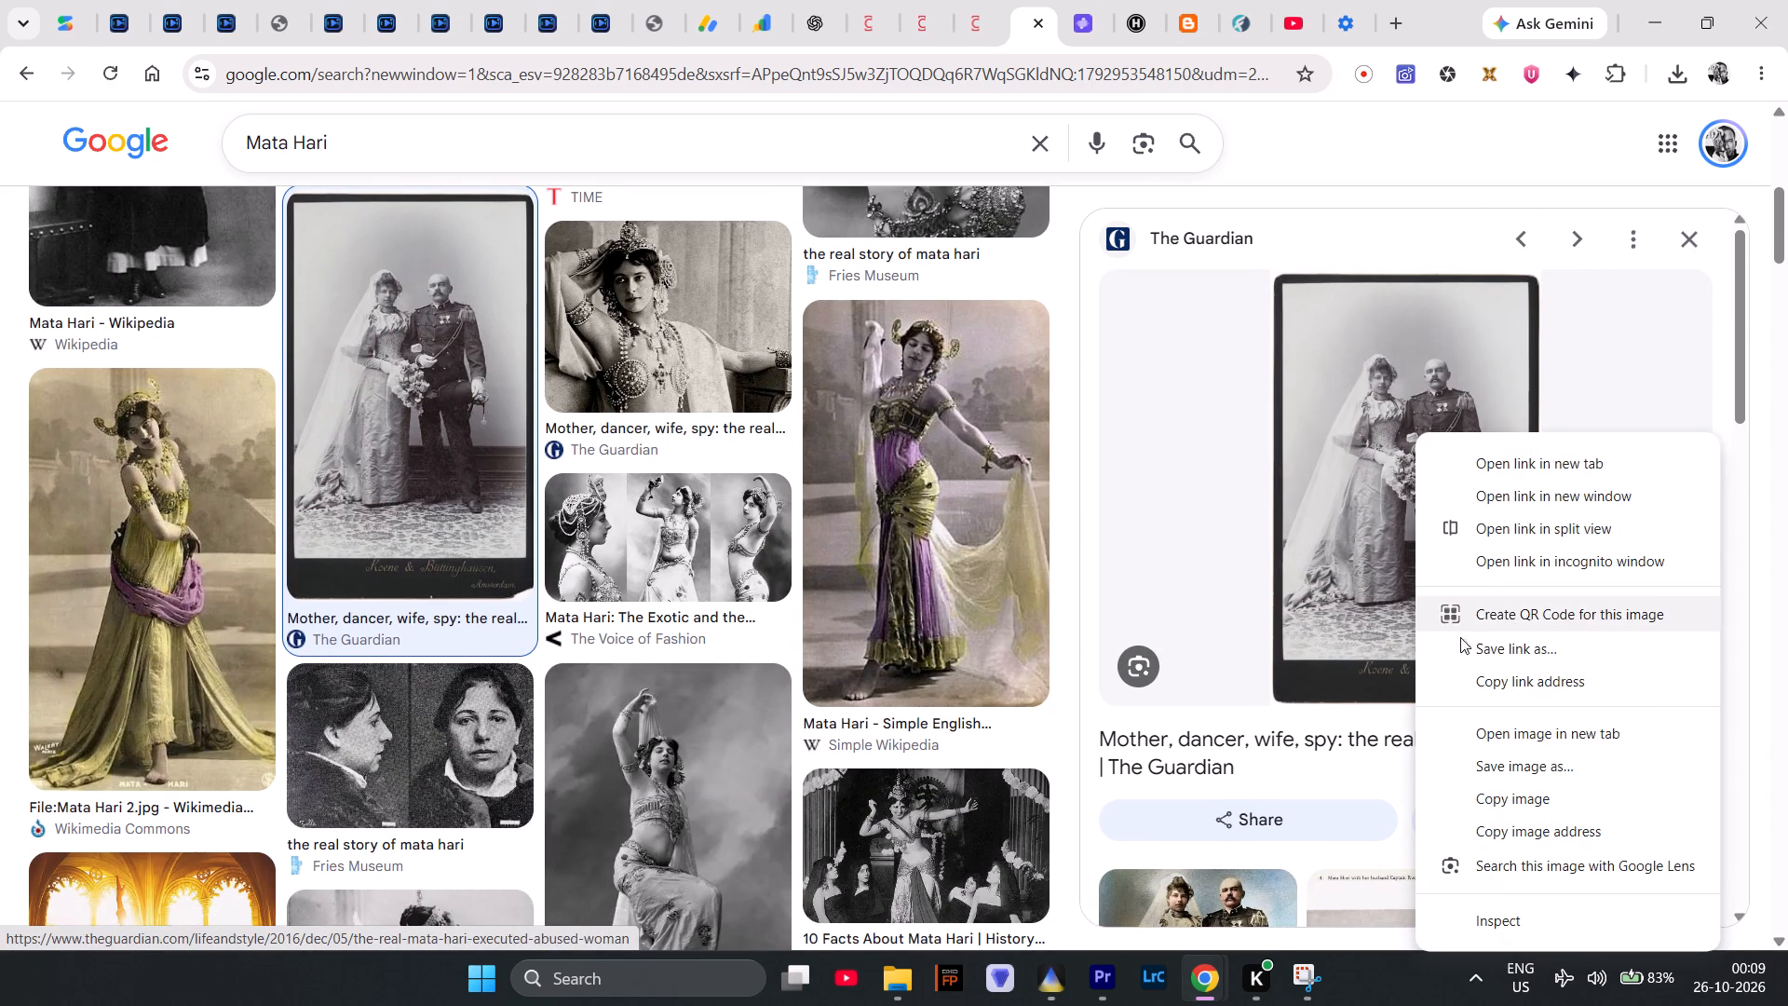
pyautogui.click(1479, 766)
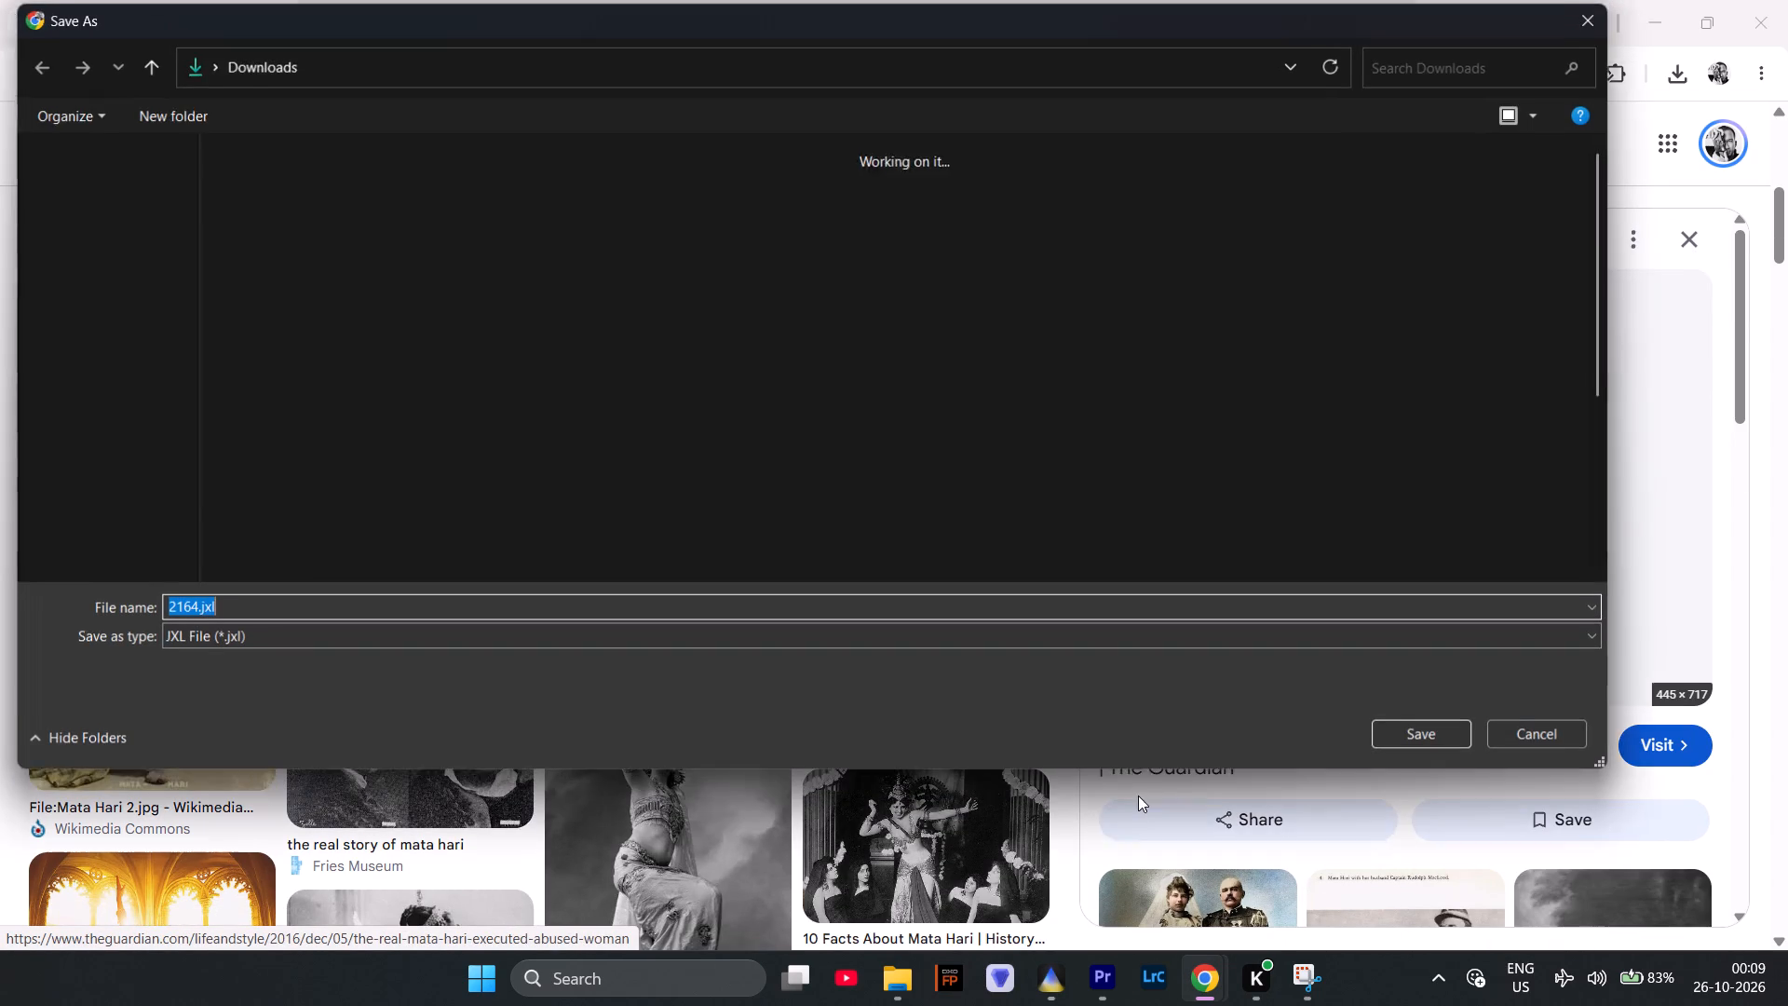
pyautogui.click(1415, 741)
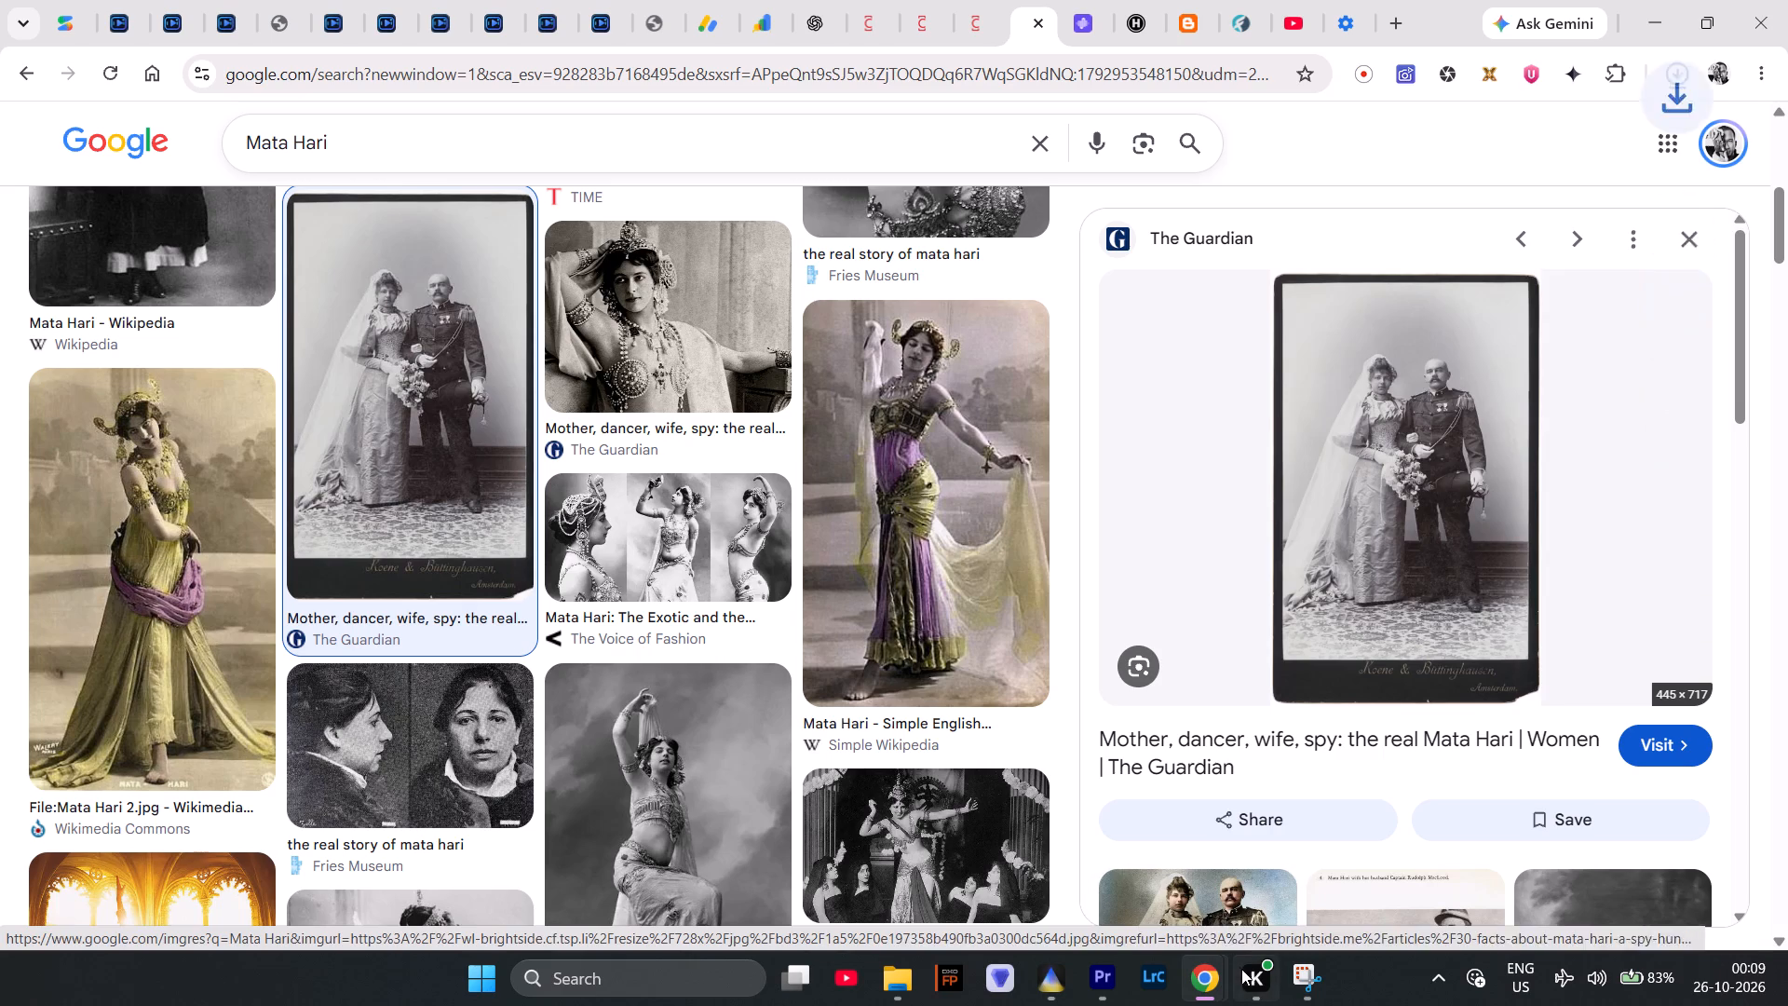